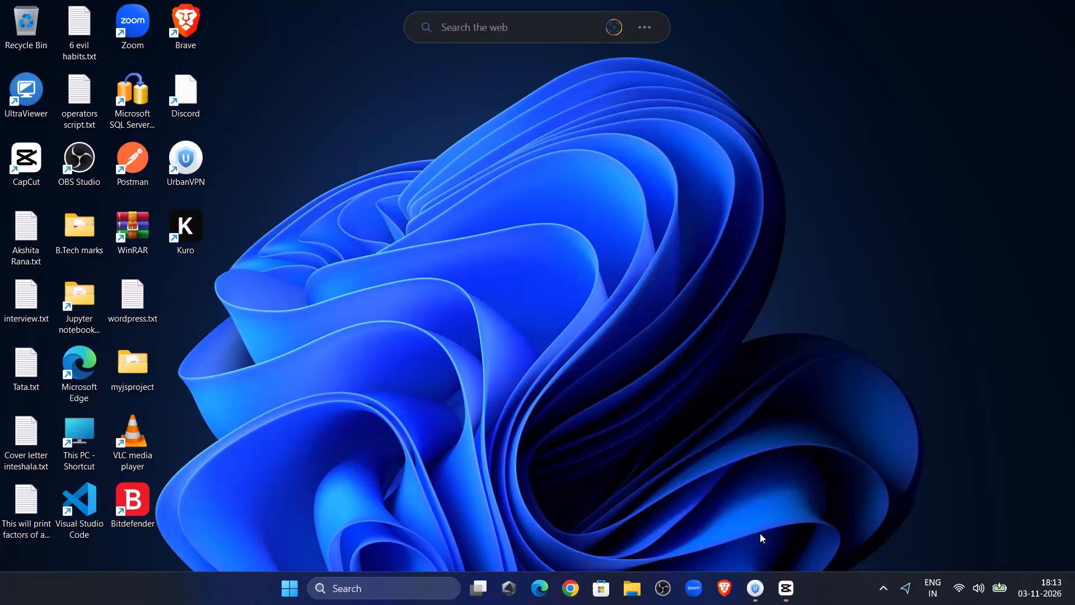
Switch to the 1103 project in CapCut and dismiss the keyboard shortcut notification.
left_click(776, 581)
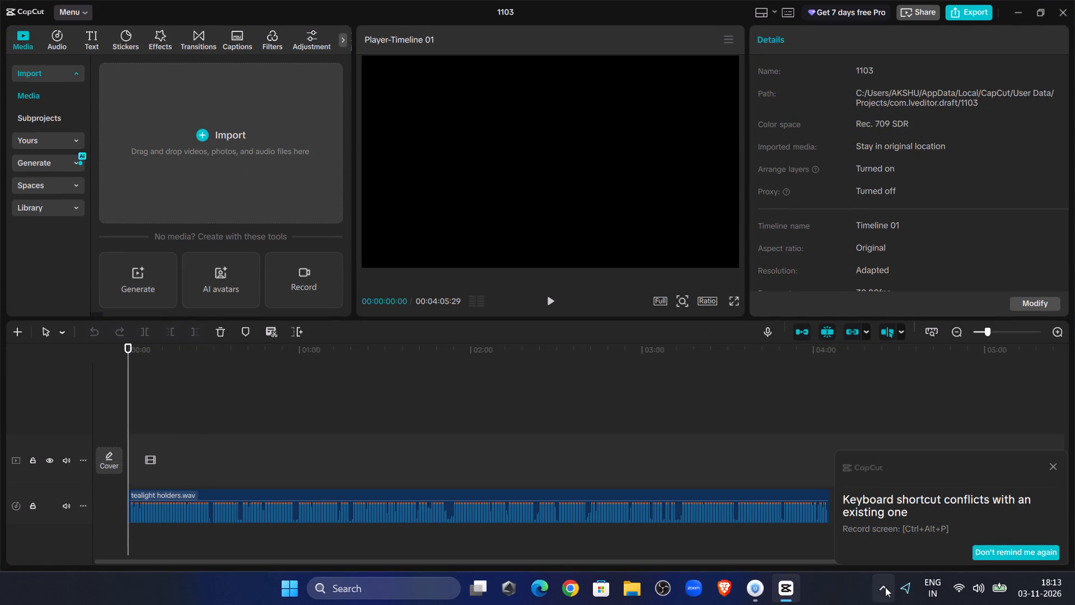
left_click(885, 587)
left_click(1052, 469)
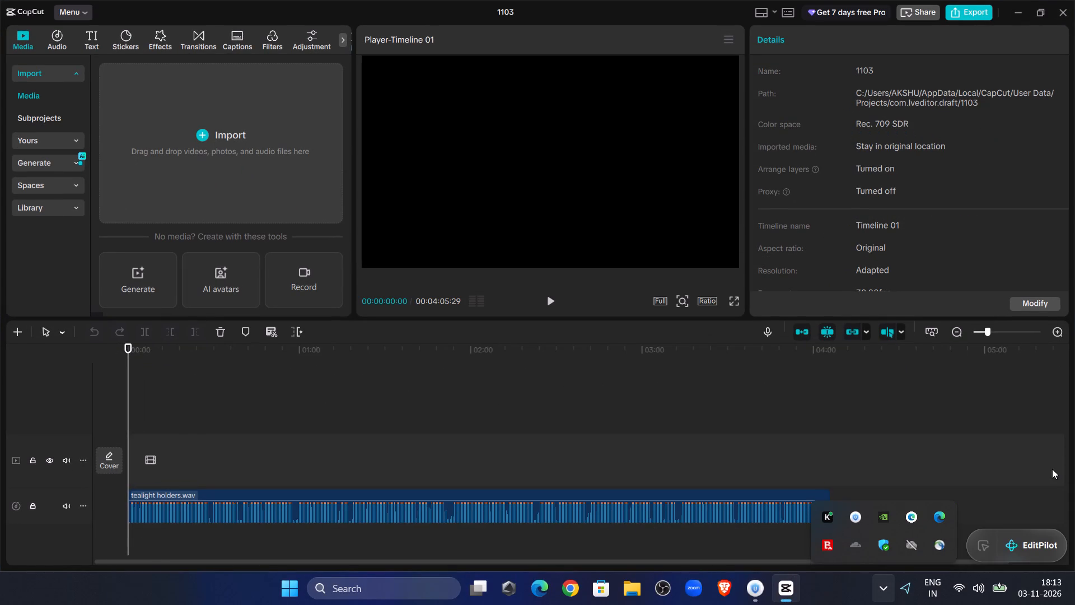
Check the VPN connection status in UrbanVPN and return to the CapCut project.
left_click(750, 597)
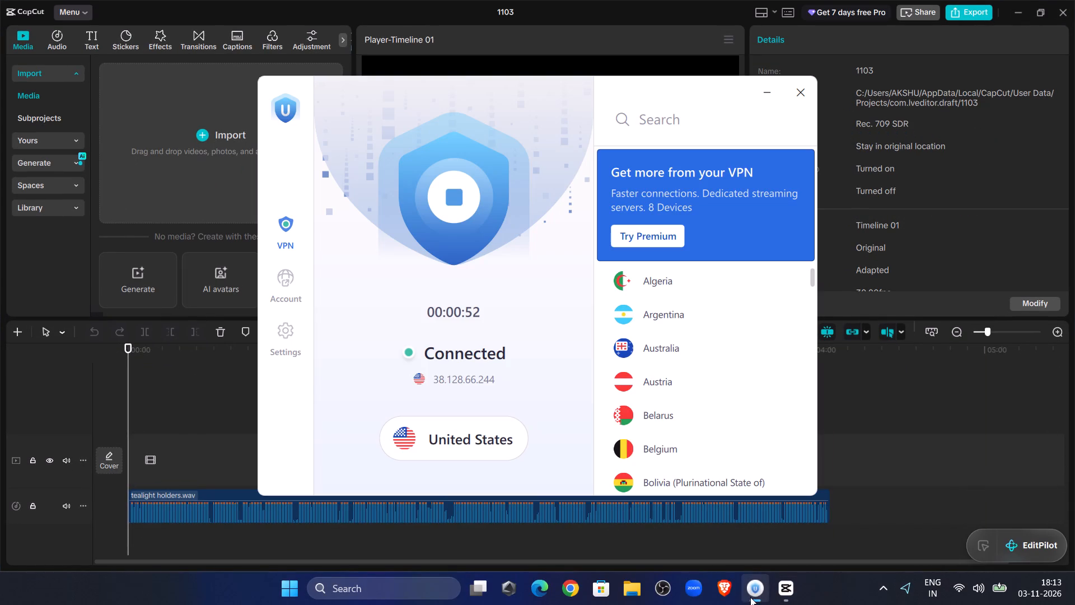
left_click(750, 597)
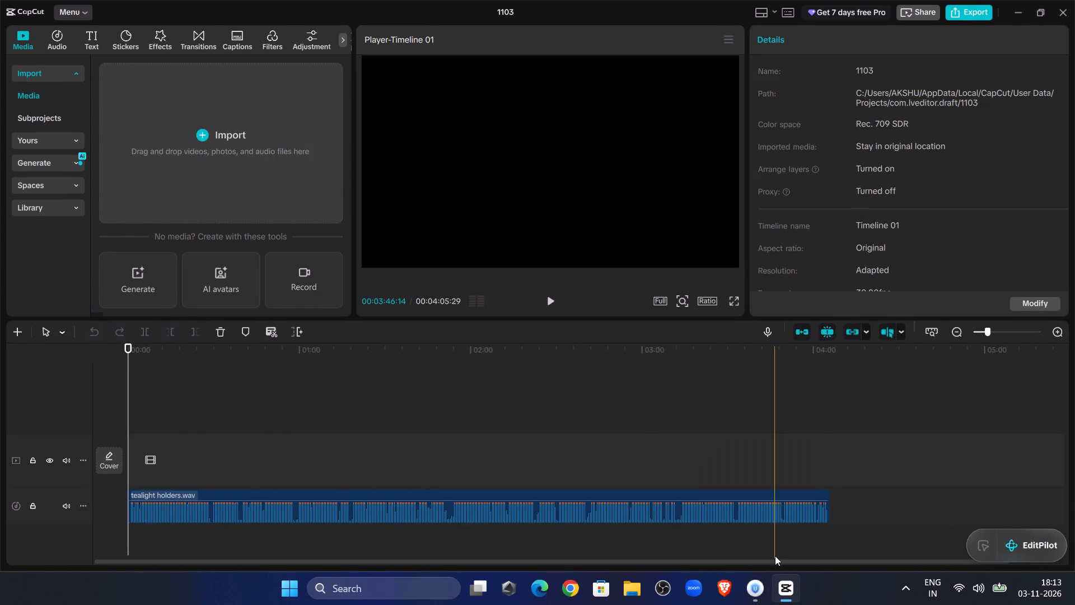
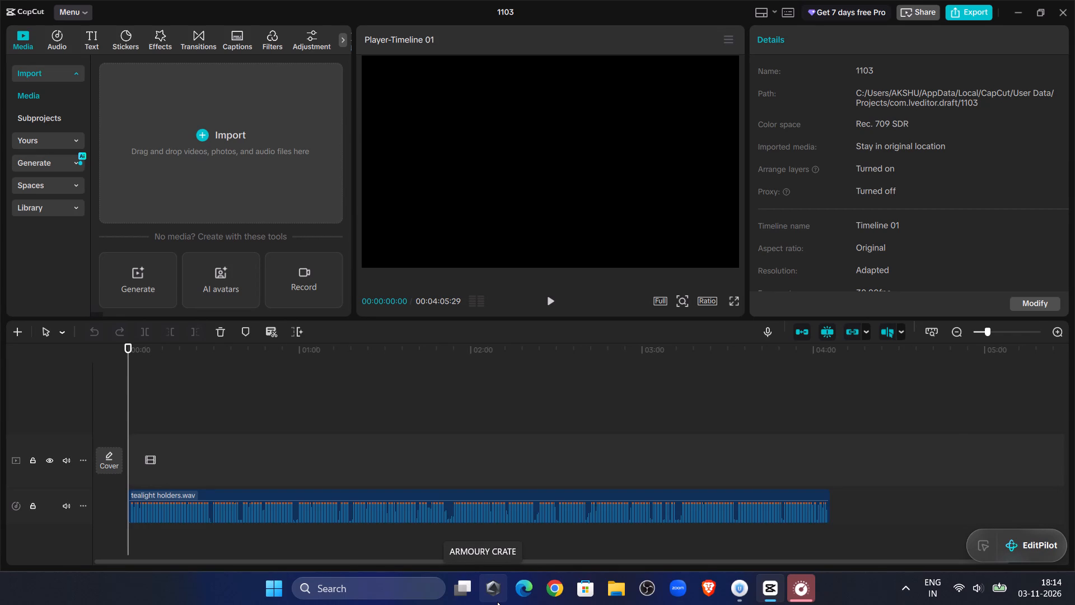
Play the tealight holders track from the beginning and close the Realtek Audio Console.
left_click(1002, 334)
left_click(553, 301)
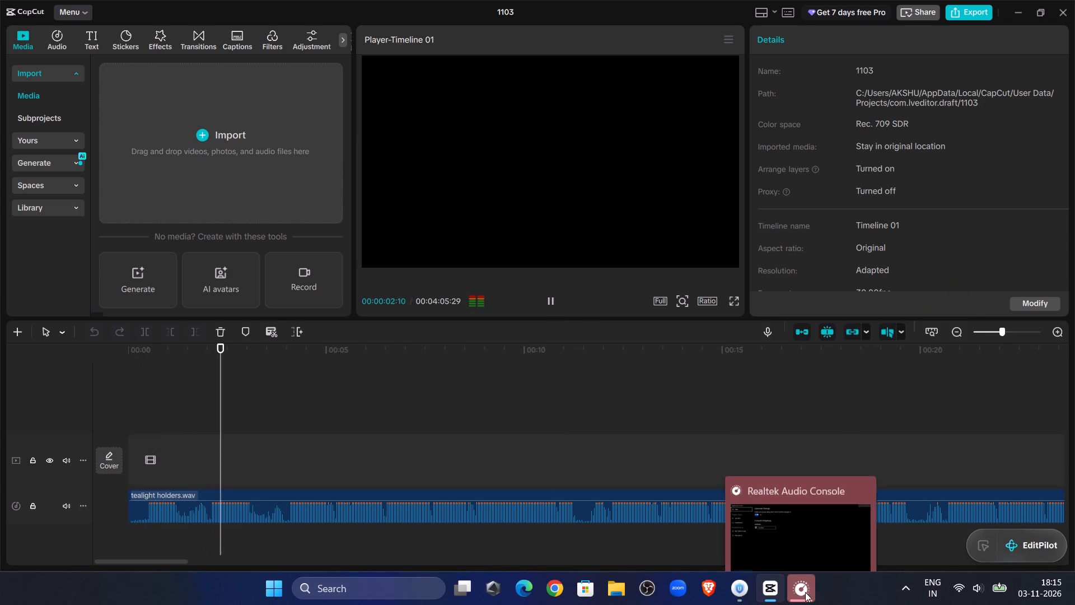
left_click(864, 472)
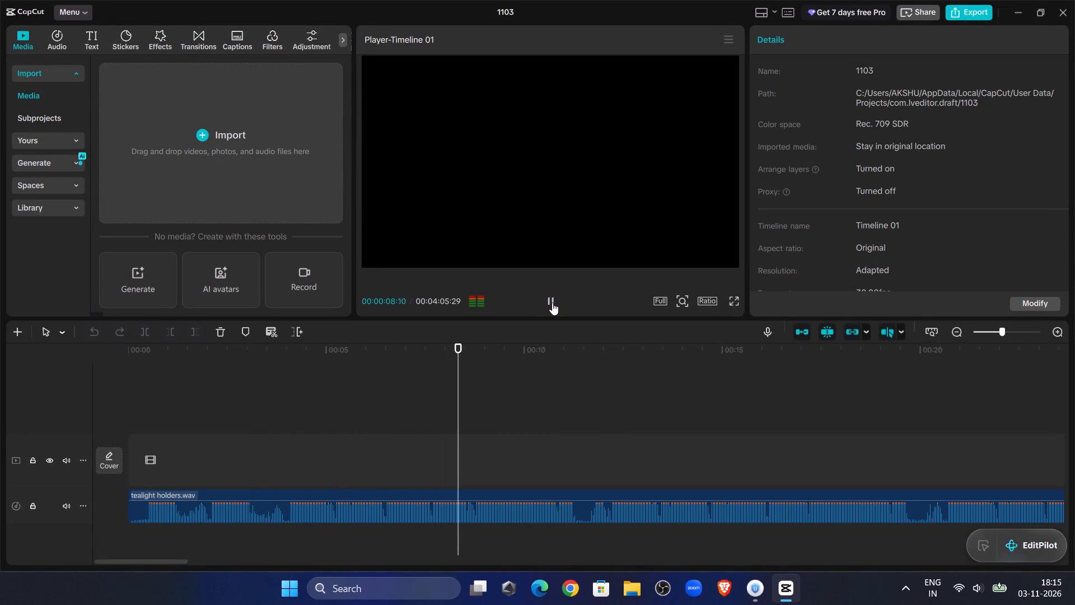
Remove the audio before 00:00:04:01 and move the remaining clip to the start of the timeline.
double_click(291, 400)
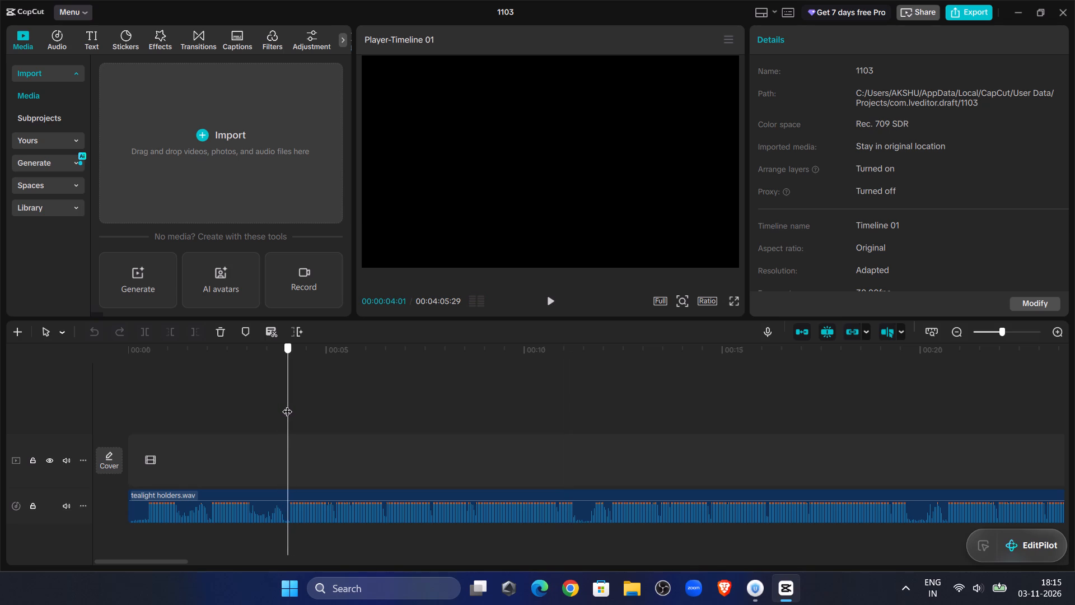
left_click(301, 511)
left_click(169, 333)
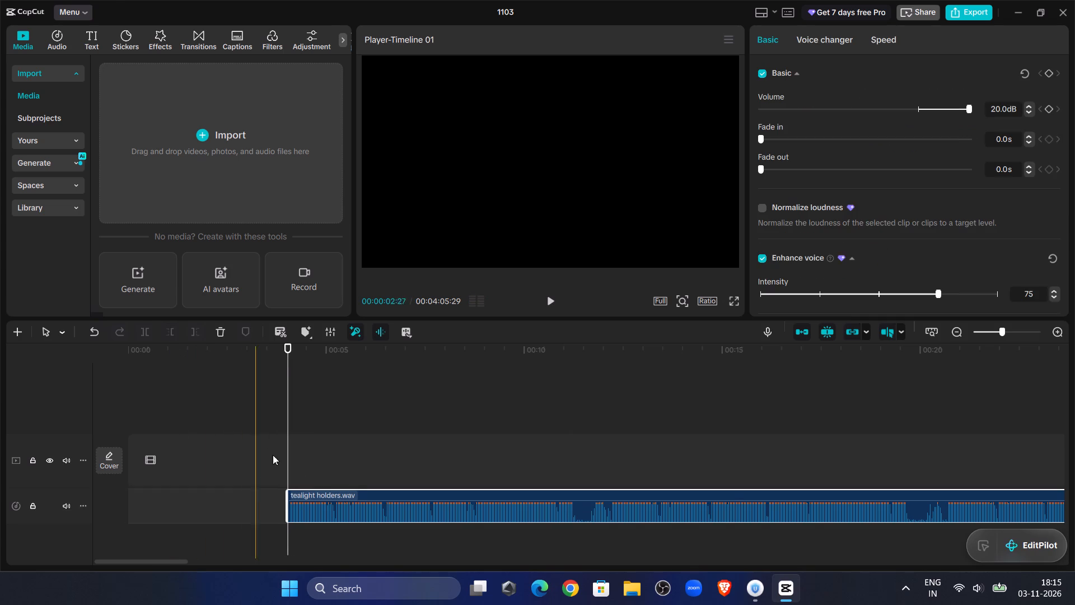
left_click_drag(311, 491, 148, 495)
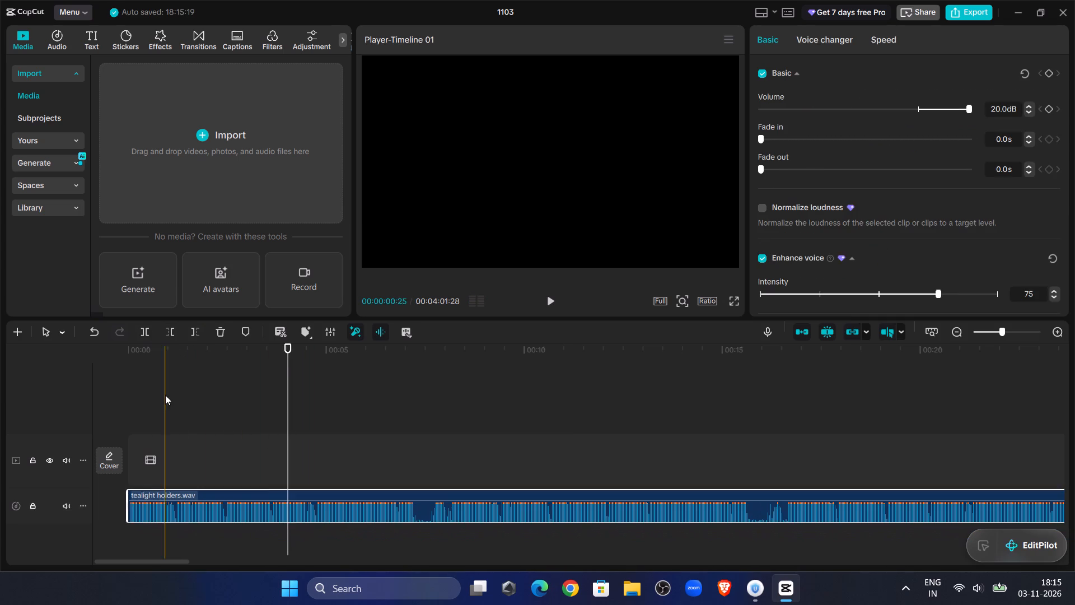
Listen to the shortened tealight holders audio, sampling the passages after the quiet gaps near 8 and 16 seconds.
left_click(165, 395)
left_click_drag(165, 395, 0, 406)
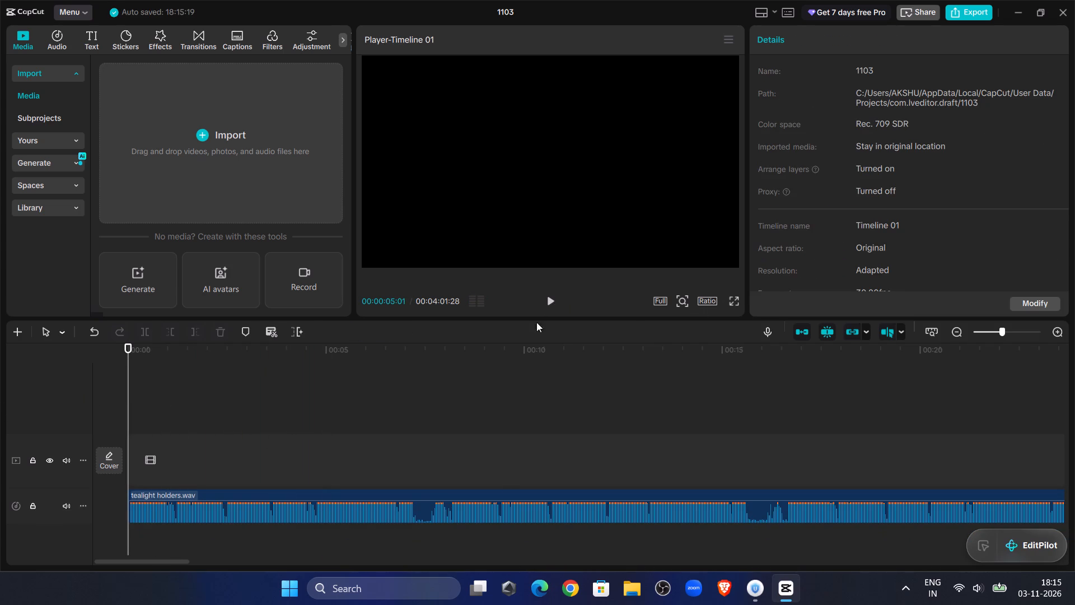
left_click(387, 422)
left_click(546, 302)
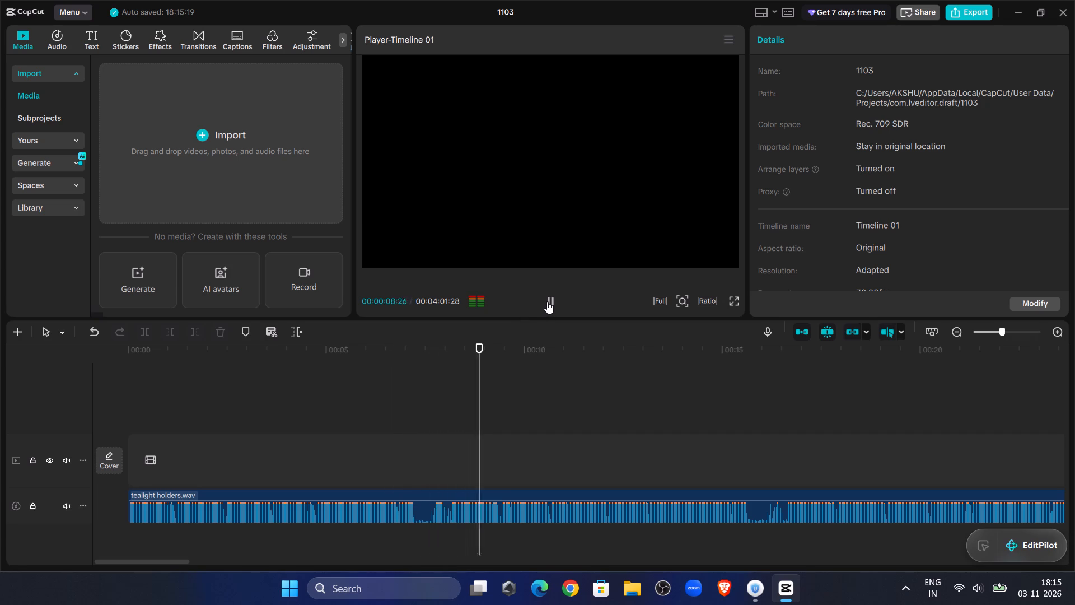
left_click(547, 301)
left_click(448, 412)
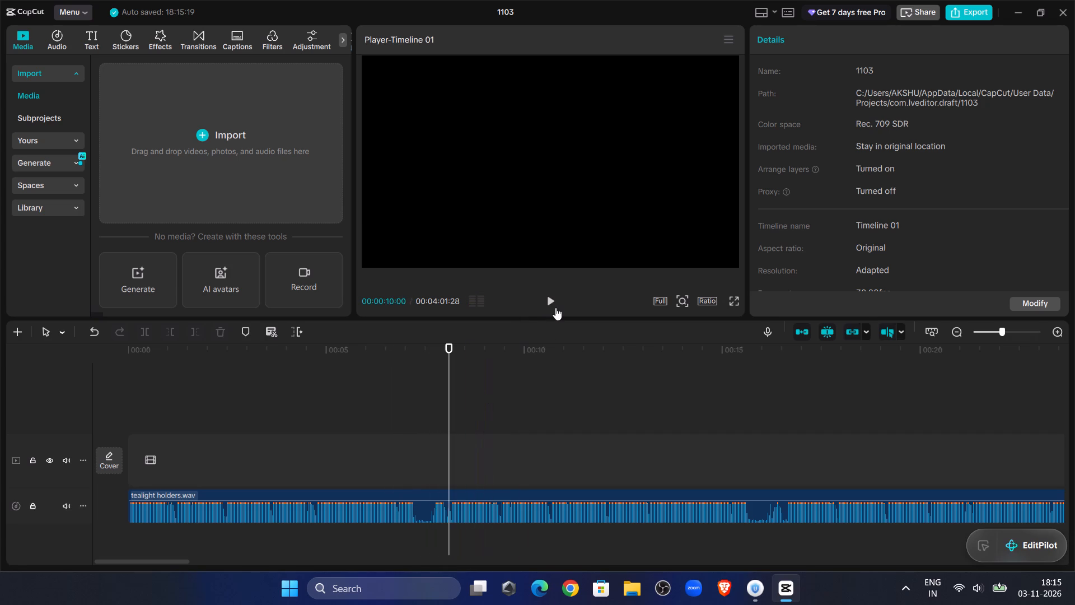
left_click(554, 305)
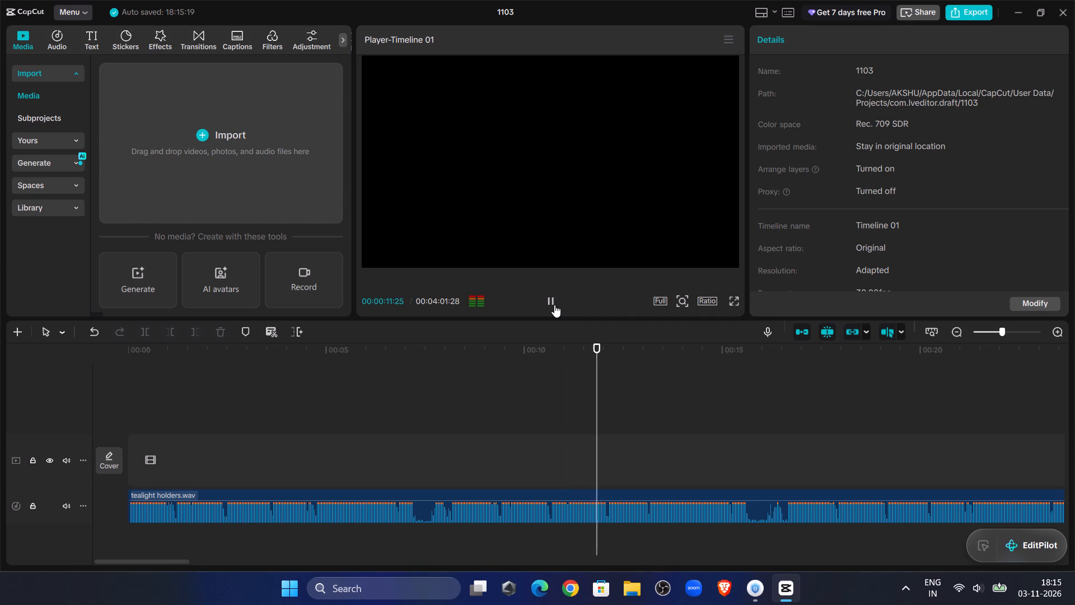
left_click(779, 426)
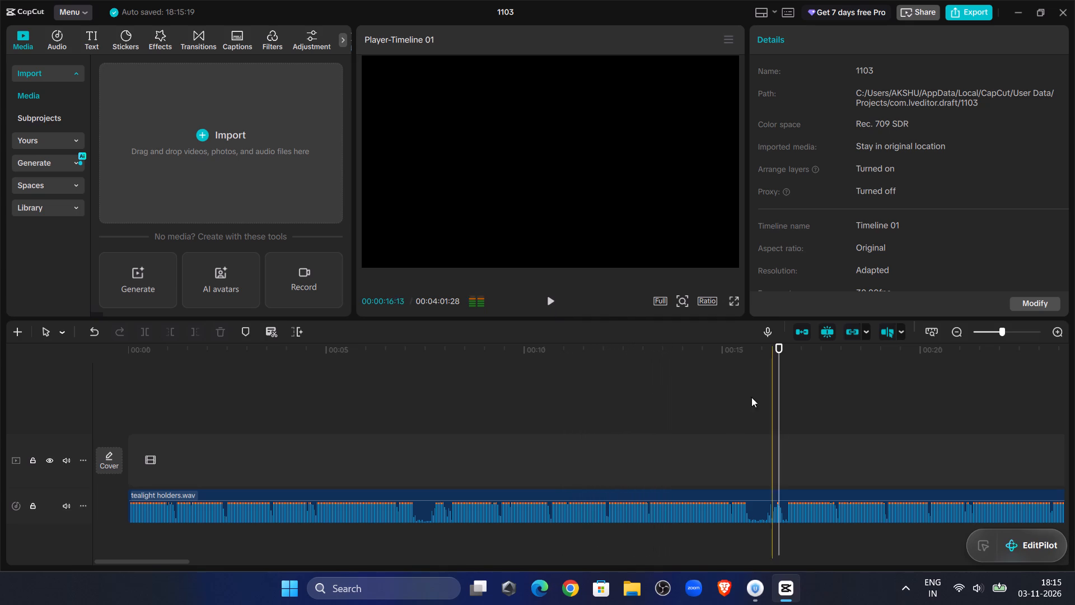
left_click(553, 300)
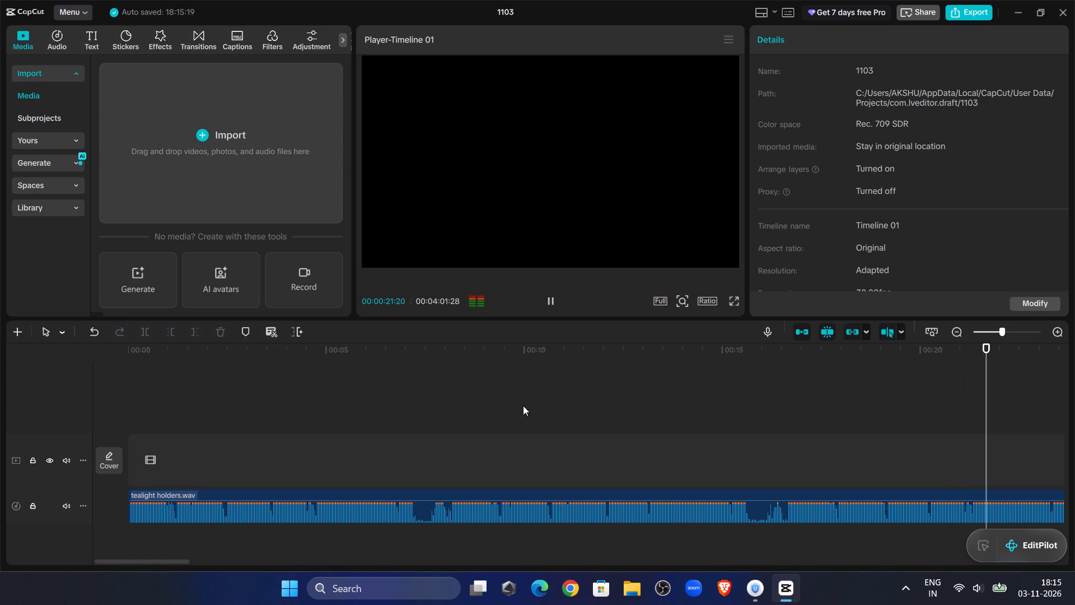
Replay the audio from the beginning and again from about 16 seconds to compare the repeated takes.
left_click(289, 406)
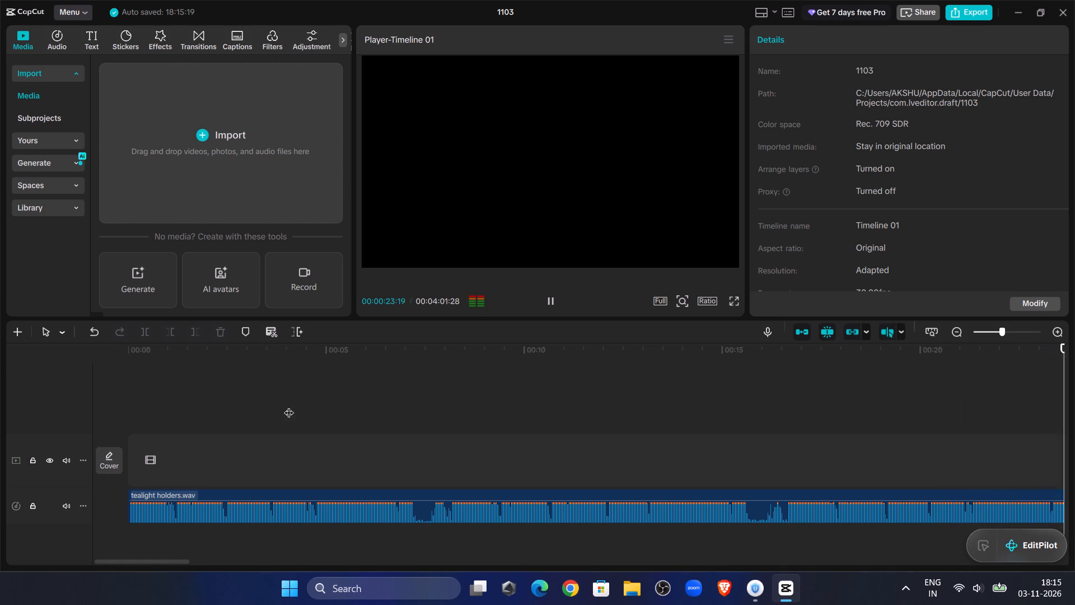
left_click_drag(289, 406, 0, 441)
left_click(190, 434)
left_click_drag(190, 434, 0, 434)
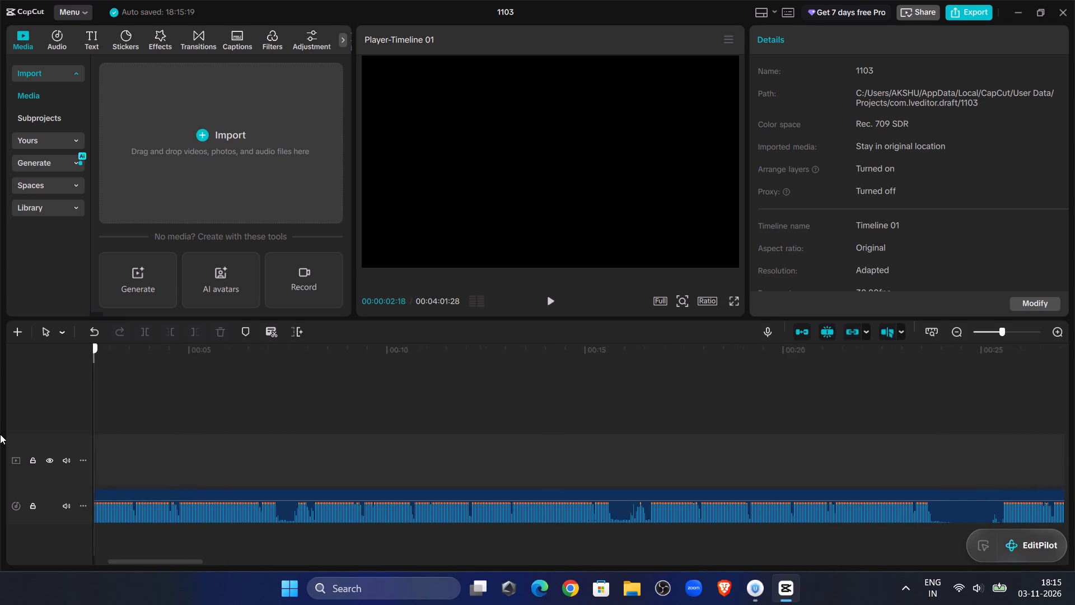
left_click_drag(0, 434, 0, 444)
left_click(545, 297)
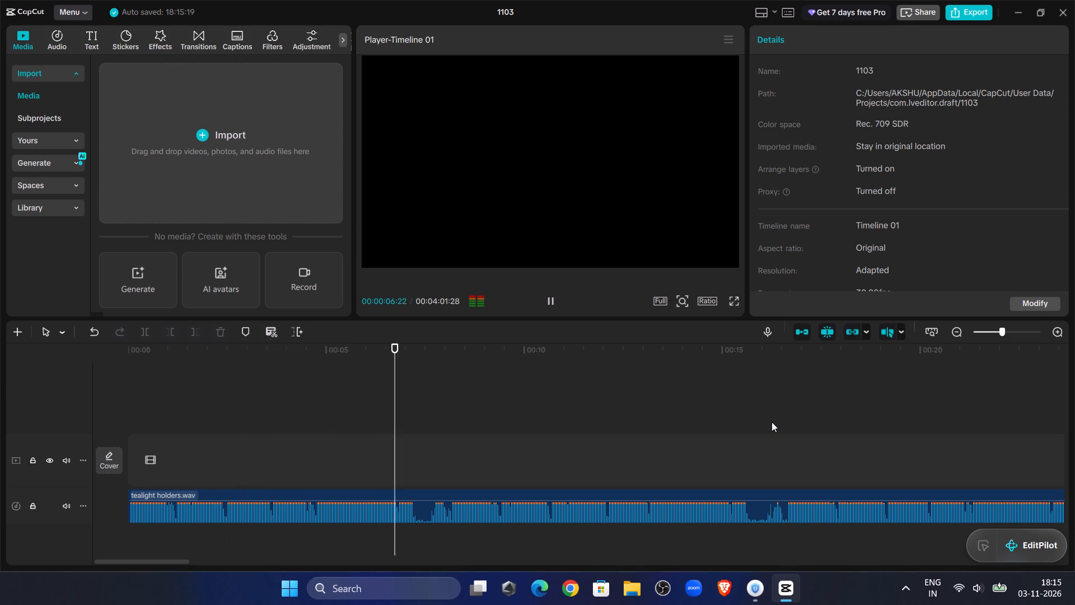
left_click(786, 429)
left_click(562, 301)
left_click(557, 298)
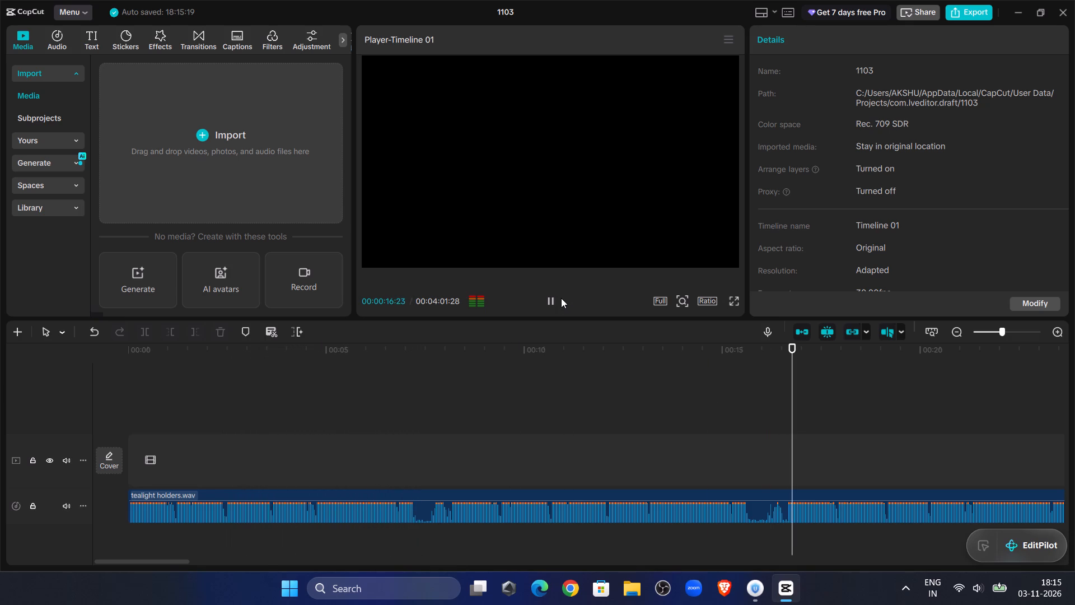
Remove the audio before 00:00:16:19 and move the remaining clip to the start of the timeline.
double_click(786, 449)
left_click(789, 512)
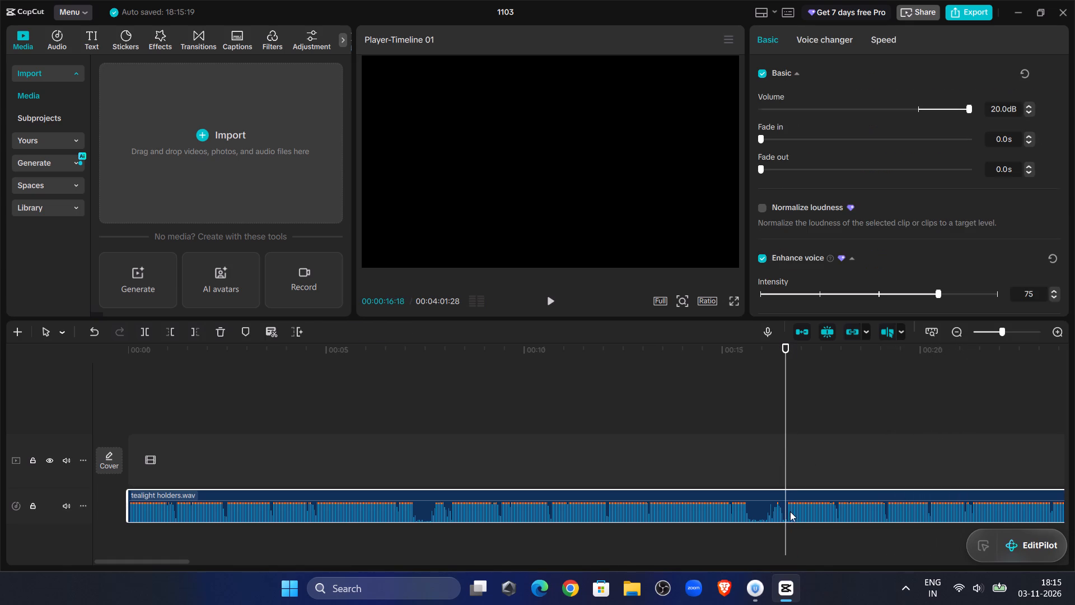
left_click(786, 468)
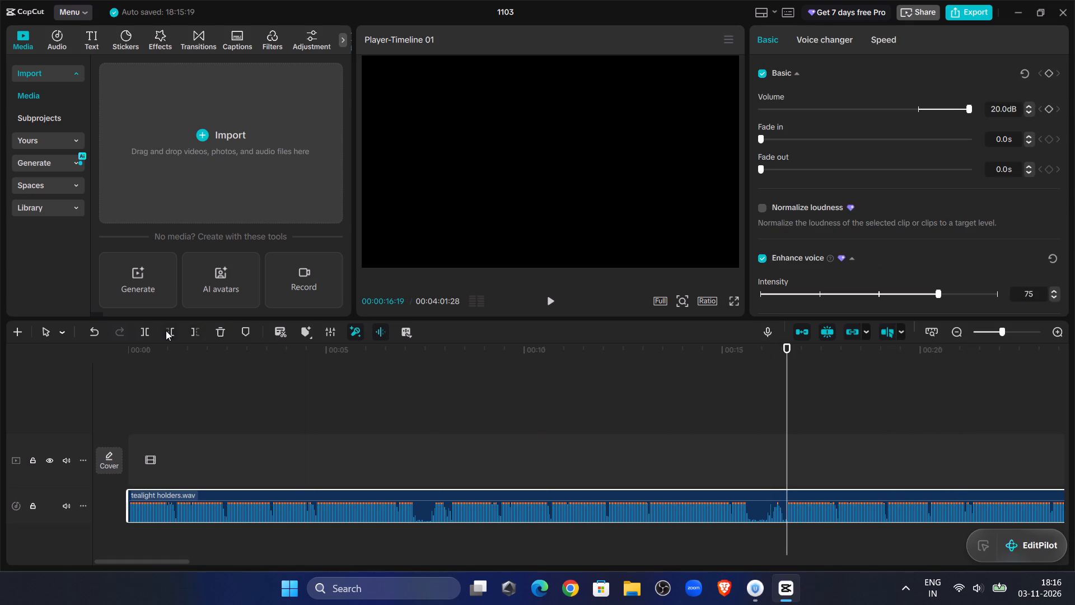
left_click(166, 331)
left_click_drag(808, 491, 147, 500)
Play the trimmed audio from its start, cut out the section between 00:00:01:01 and 00:00:01:07, and close the gap.
left_click(146, 408)
left_click_drag(137, 407, 0, 412)
left_click_drag(148, 392, 29, 393)
left_click(545, 308)
left_click(1010, 333)
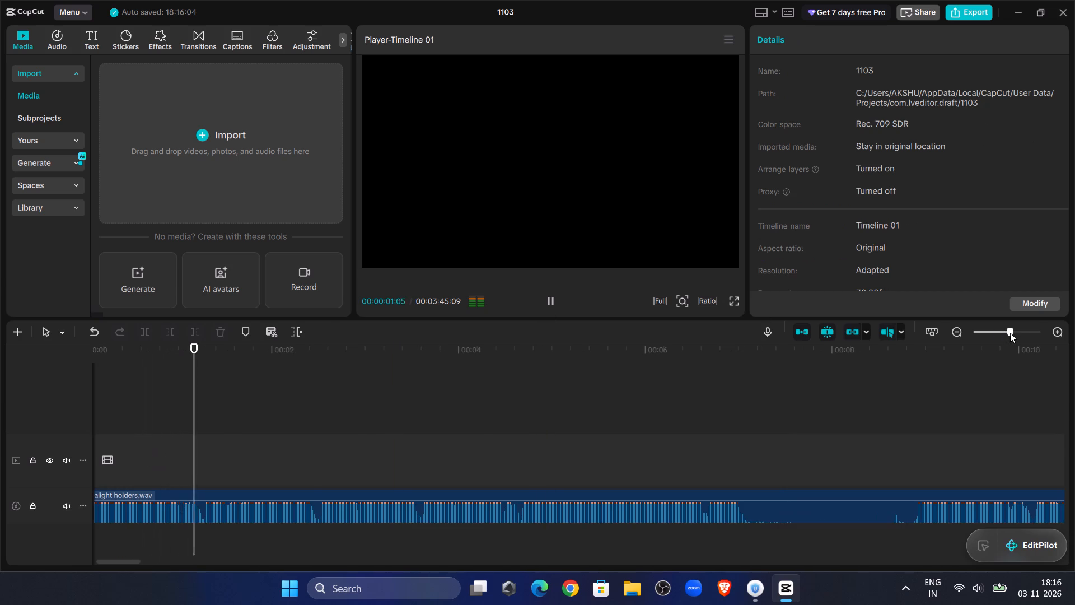
left_click(119, 406)
left_click_drag(119, 406, 0, 404)
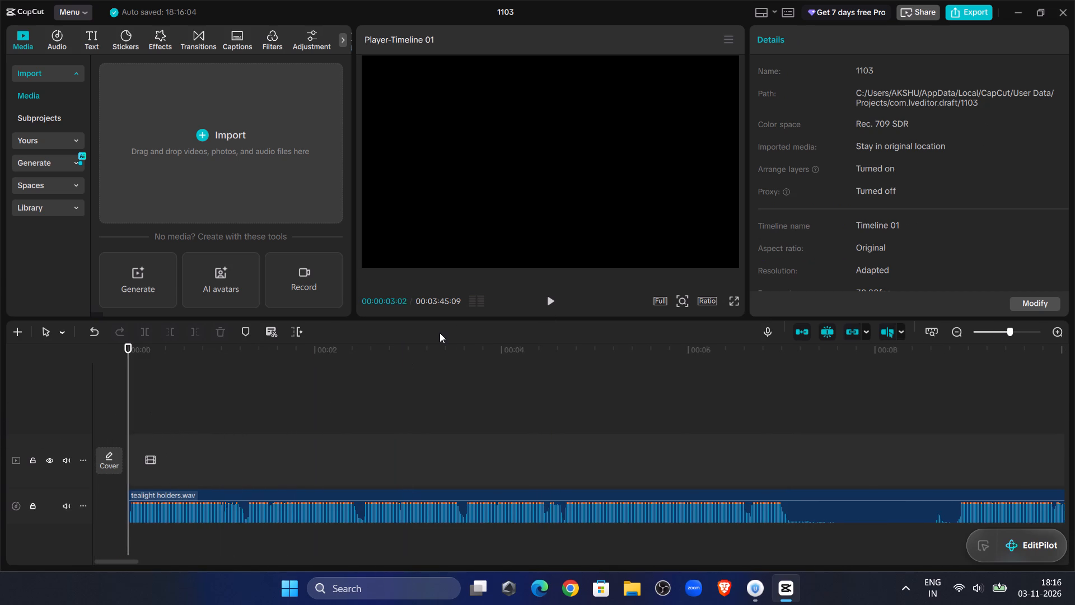
left_click(557, 301)
left_click(557, 301)
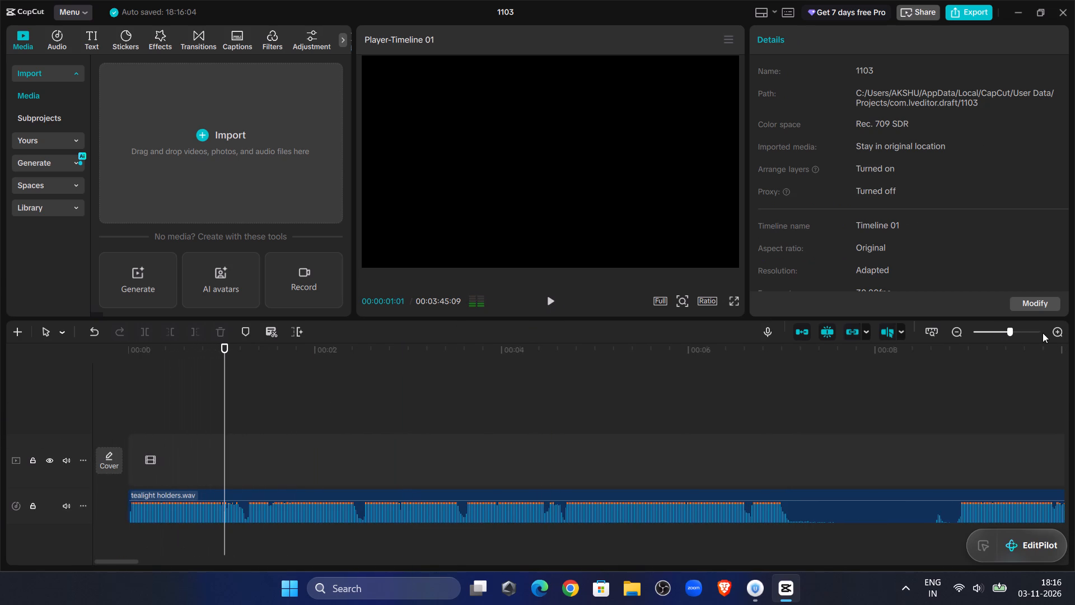
left_click(1026, 332)
left_click(256, 509)
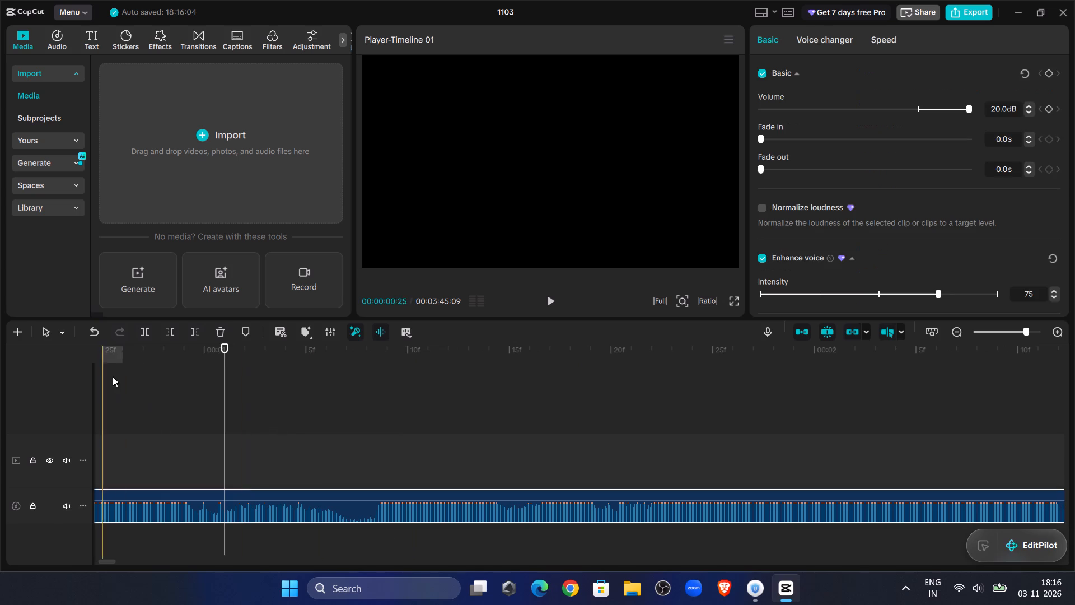
left_click(144, 333)
double_click(544, 309)
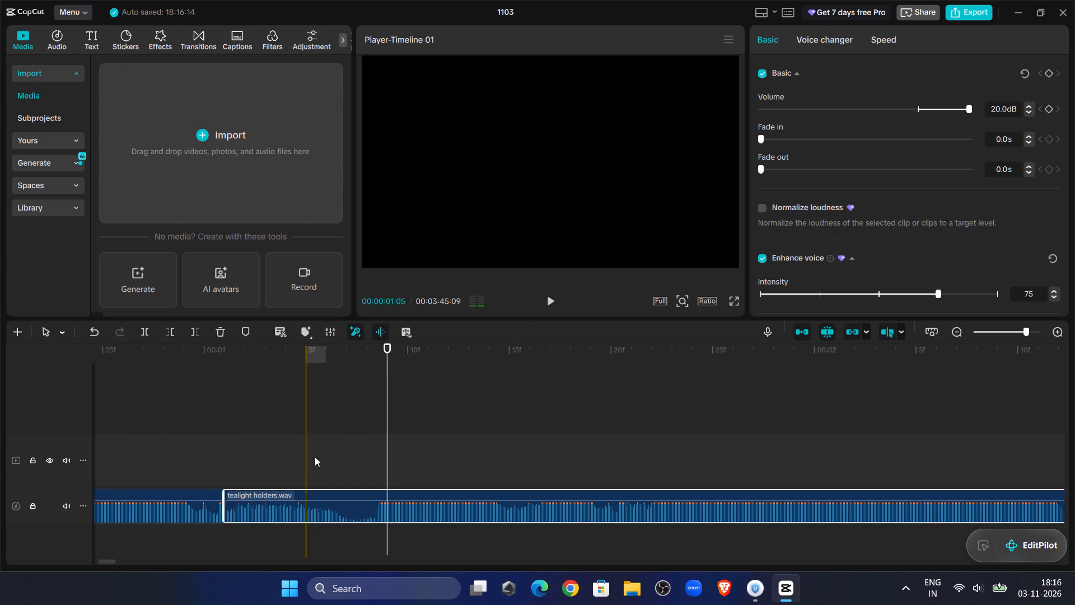
left_click(355, 431)
left_click(339, 514)
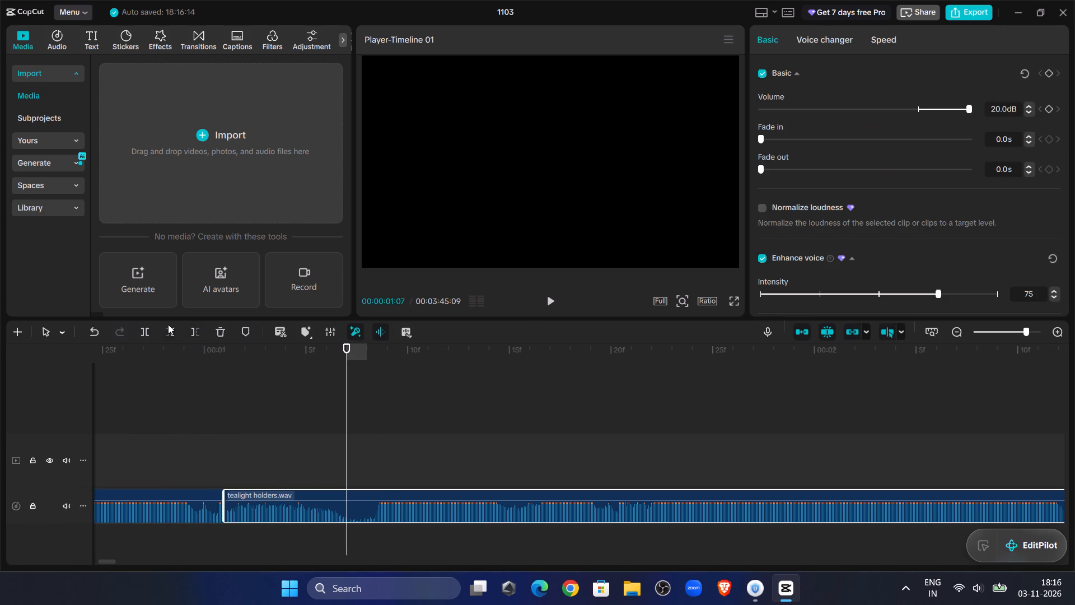
left_click(168, 324)
left_click_drag(363, 491, 240, 495)
Play onward, cut out the section between 00:00:04:09 and 00:00:04:14, and close the gap.
left_click(143, 403)
left_click(562, 310)
left_click(554, 308)
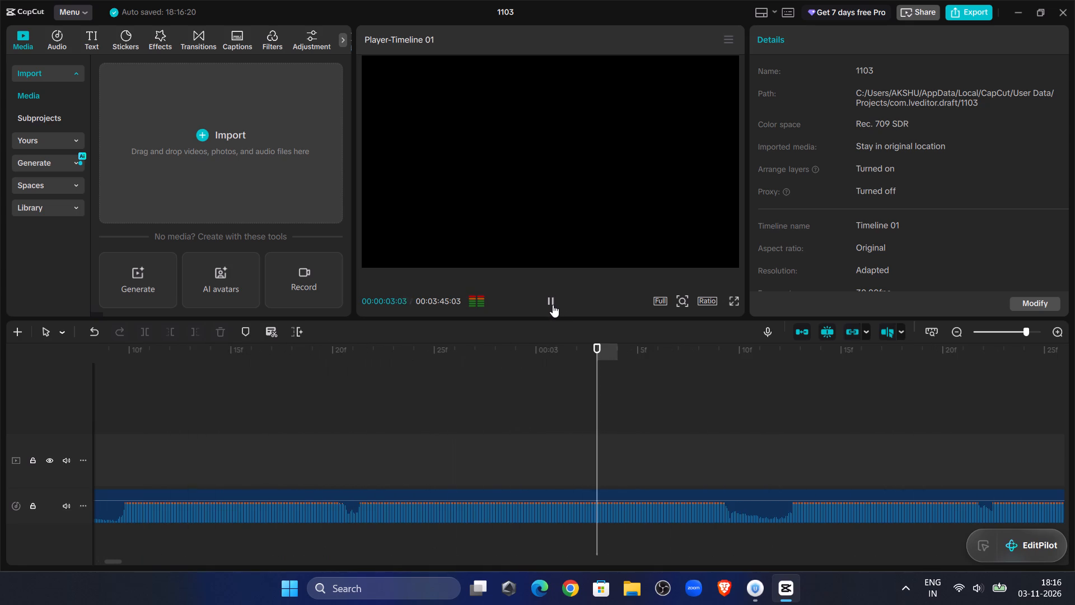
left_click(553, 305)
left_click(459, 496)
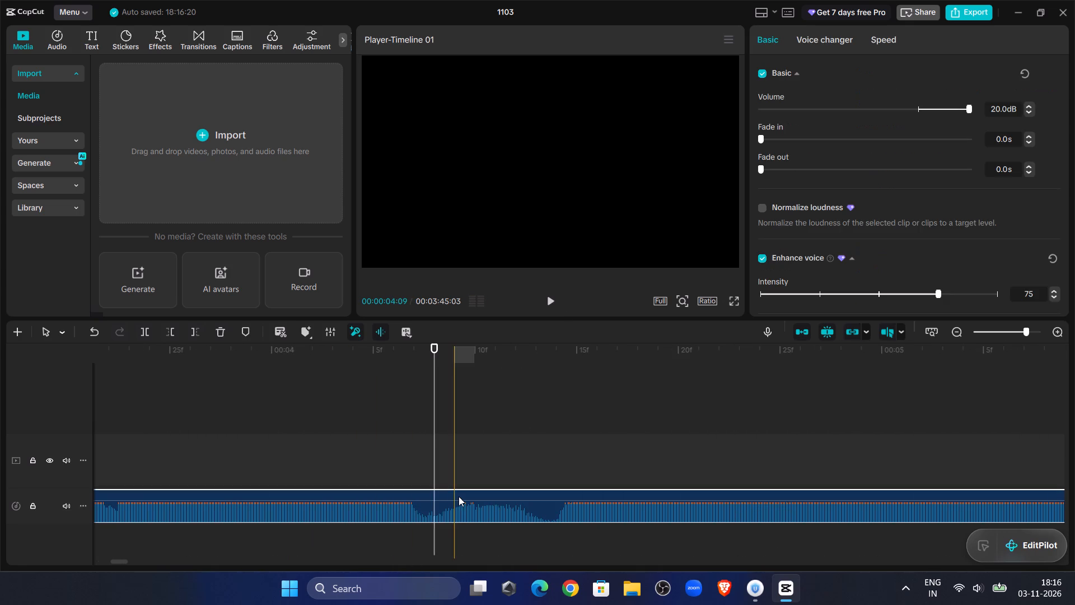
left_click(146, 331)
double_click(556, 299)
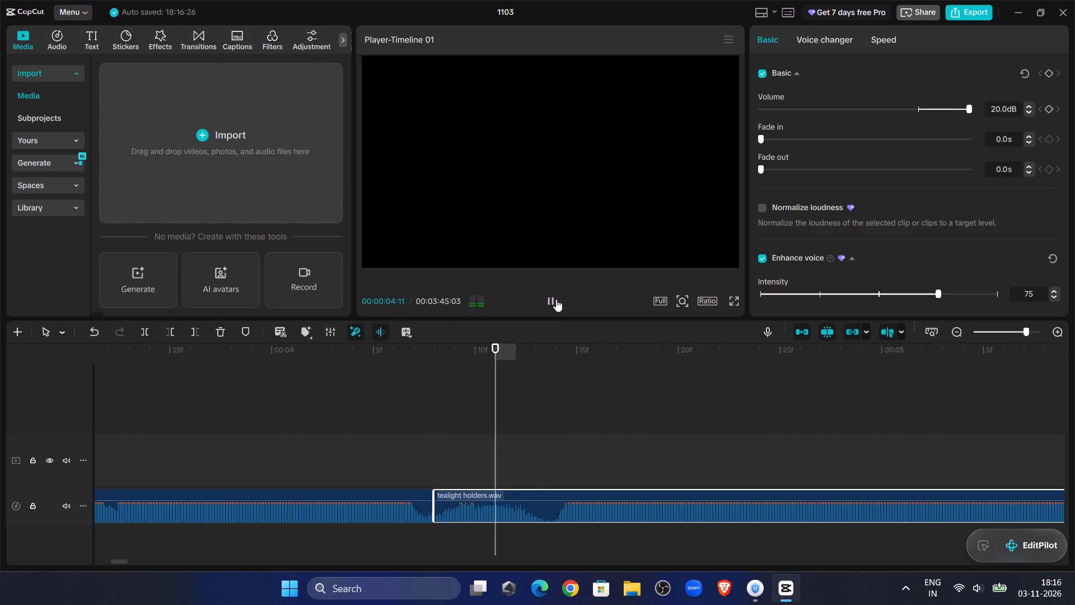
left_click(176, 335)
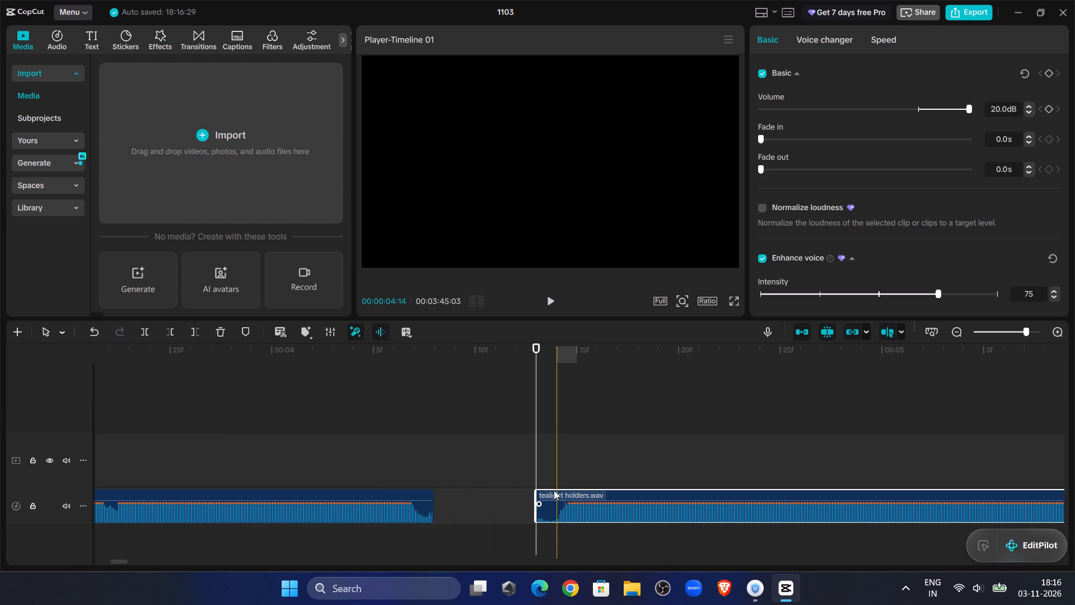
left_click_drag(550, 494, 449, 500)
Play on from about 00:00:04:03 and split the audio at 00:00:06:19, where the speech fades into silence.
left_click(333, 407)
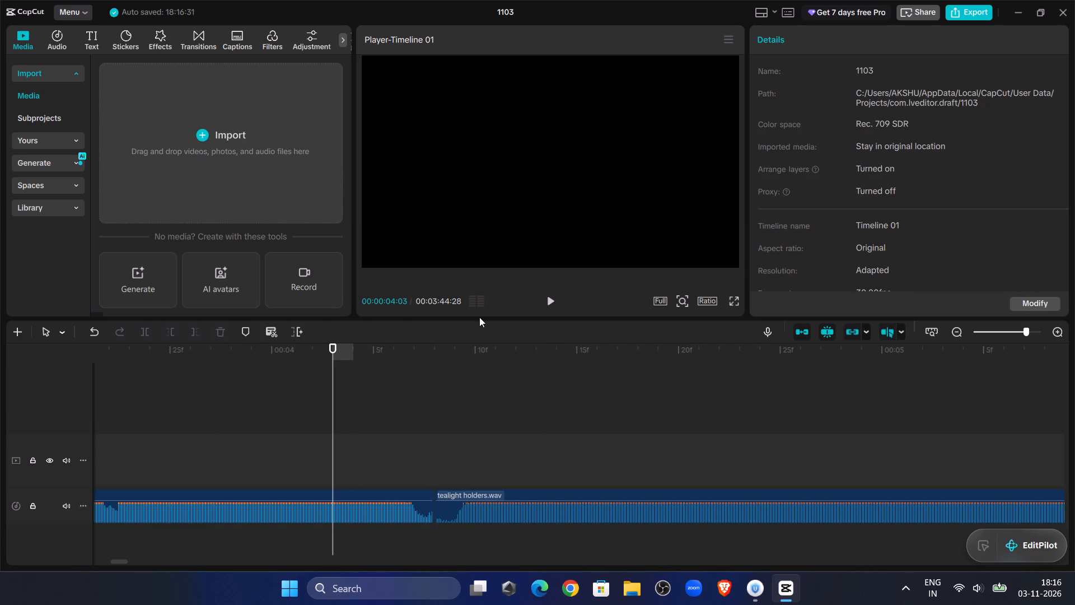
left_click(552, 299)
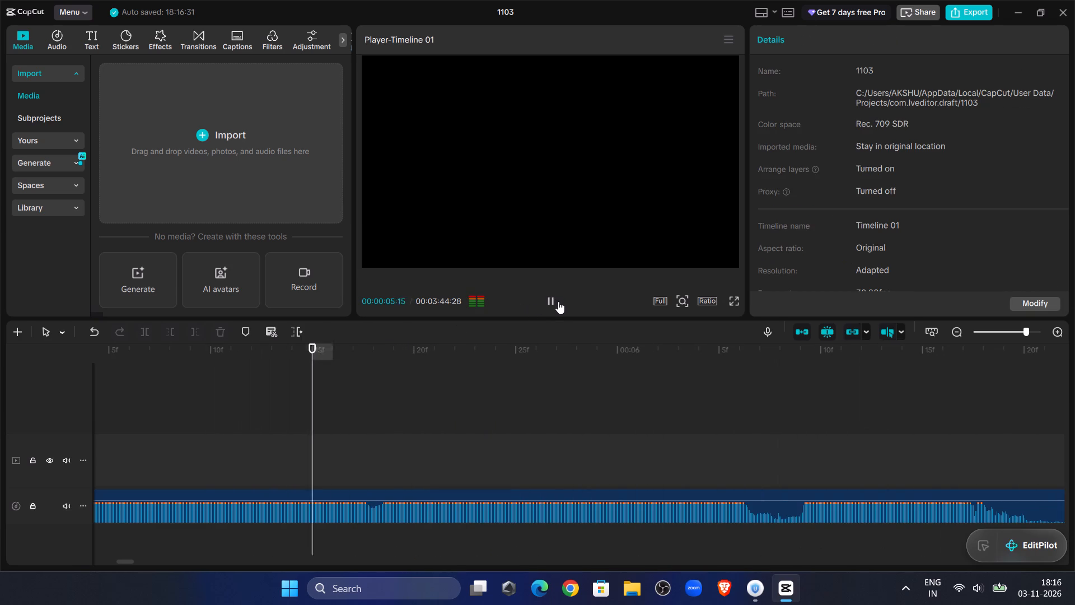
left_click(549, 302)
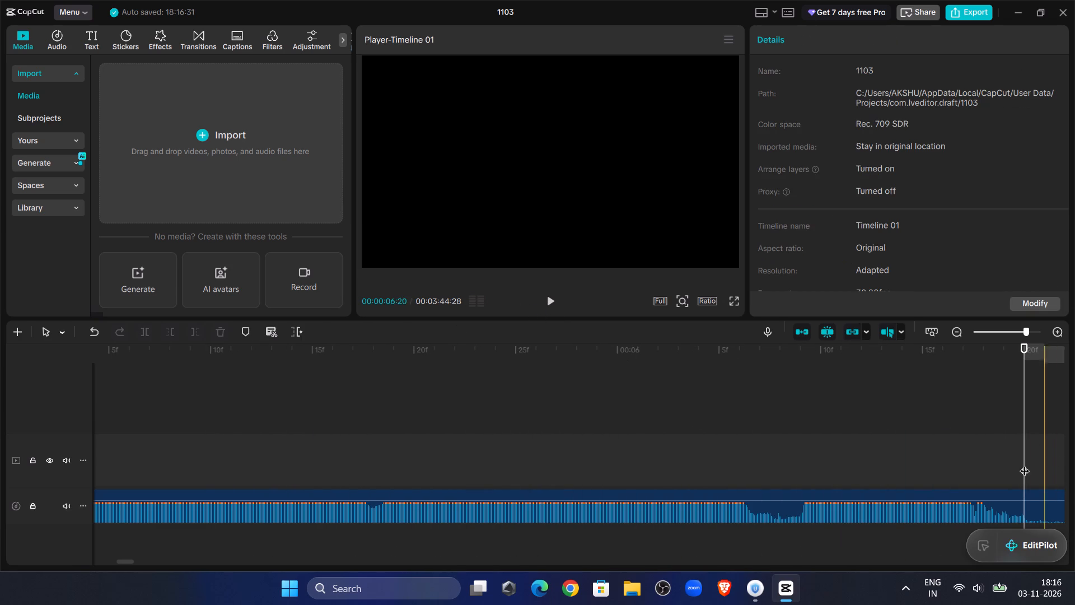
left_click_drag(1022, 429, 1013, 432)
left_click(1015, 497)
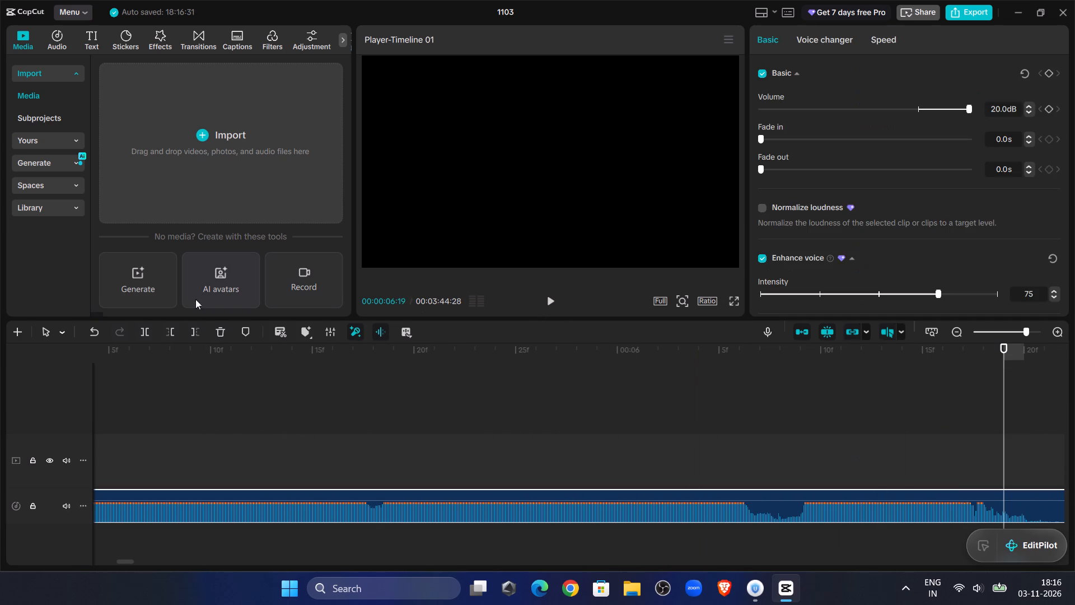
left_click(147, 328)
Play on from 00:00:06:19 and remove the unwanted audio between the split there and 00:00:21:10.
left_click(549, 299)
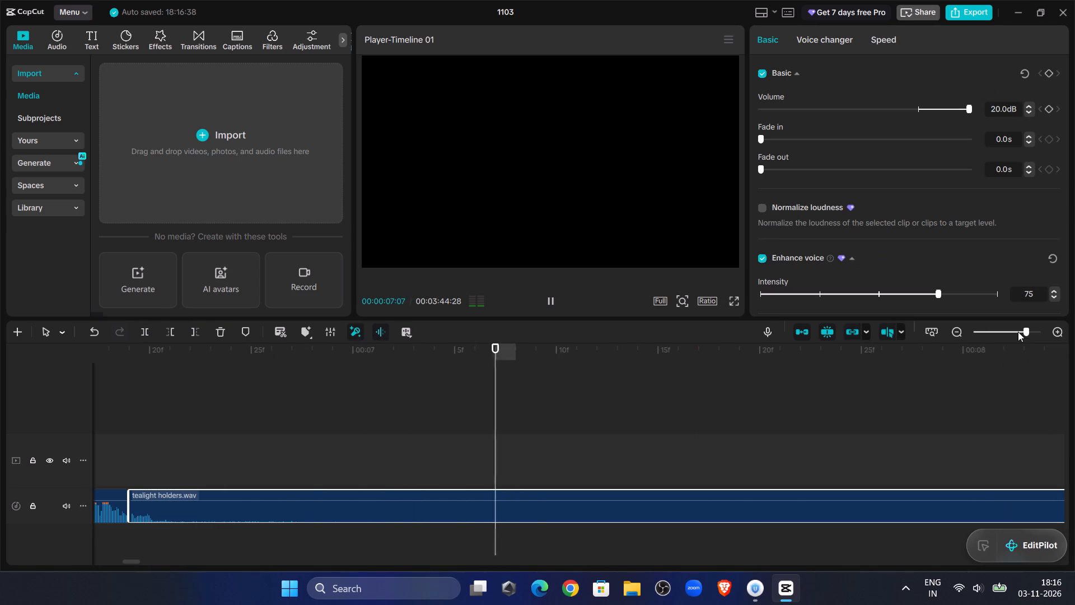
left_click(1018, 332)
left_click(1011, 332)
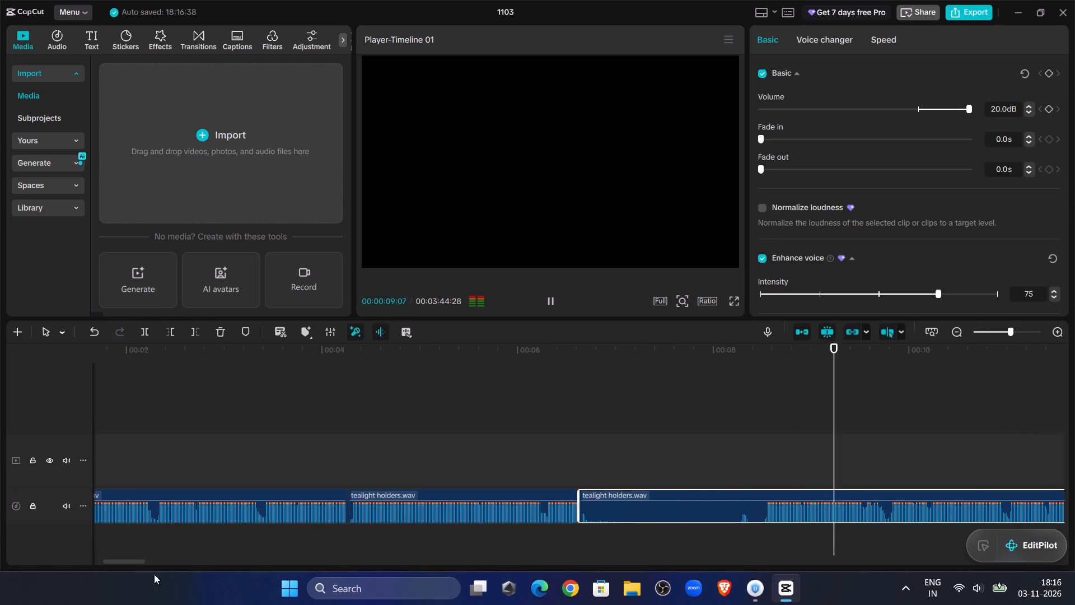
left_click_drag(135, 564, 157, 566)
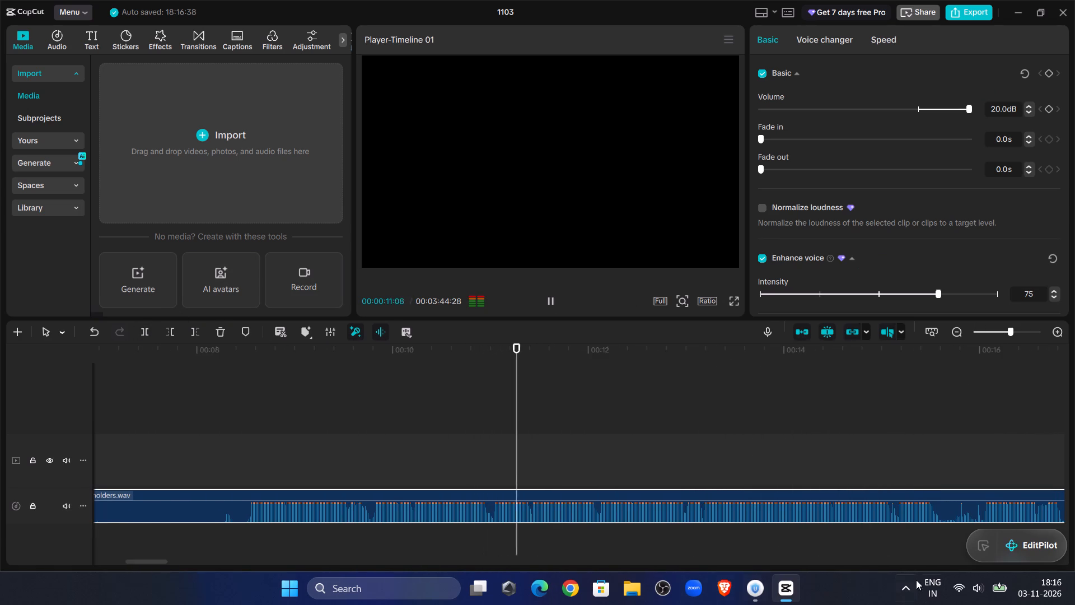
left_click(868, 392)
left_click(541, 299)
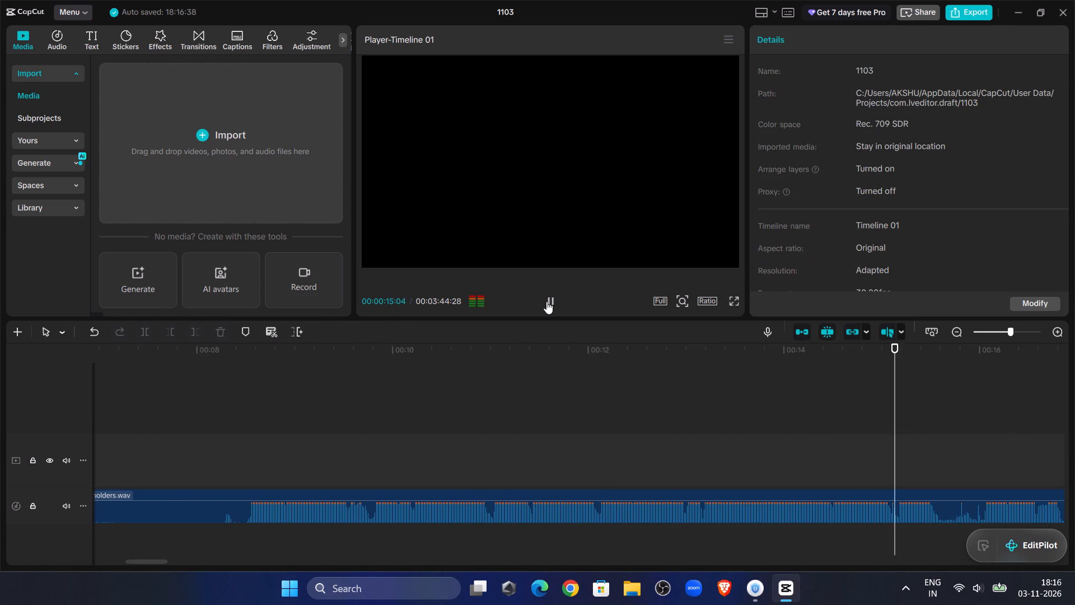
left_click_drag(152, 562, 197, 566)
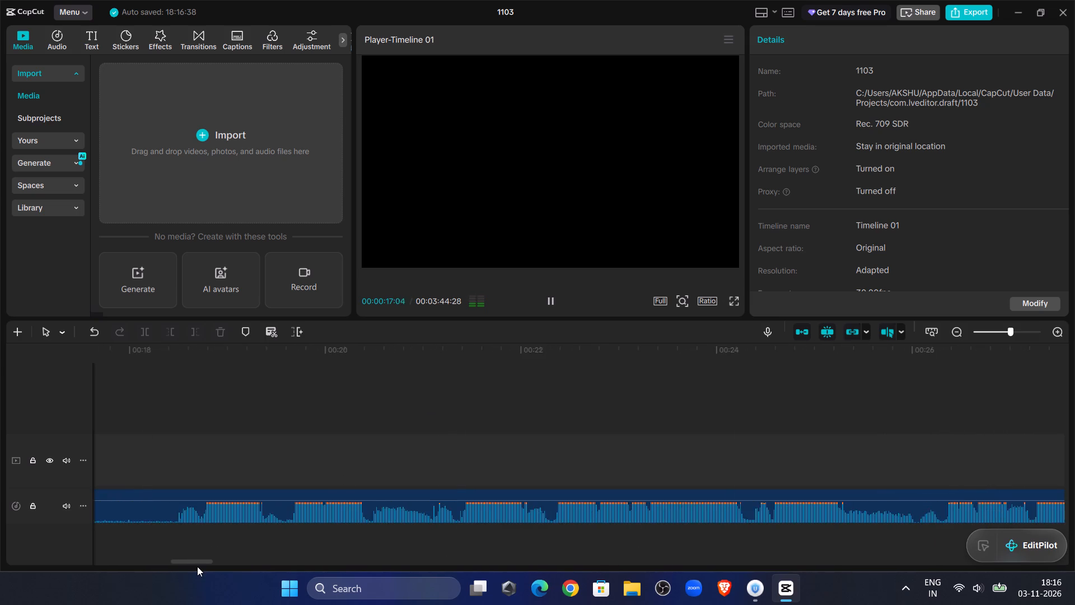
left_click_drag(197, 566, 187, 566)
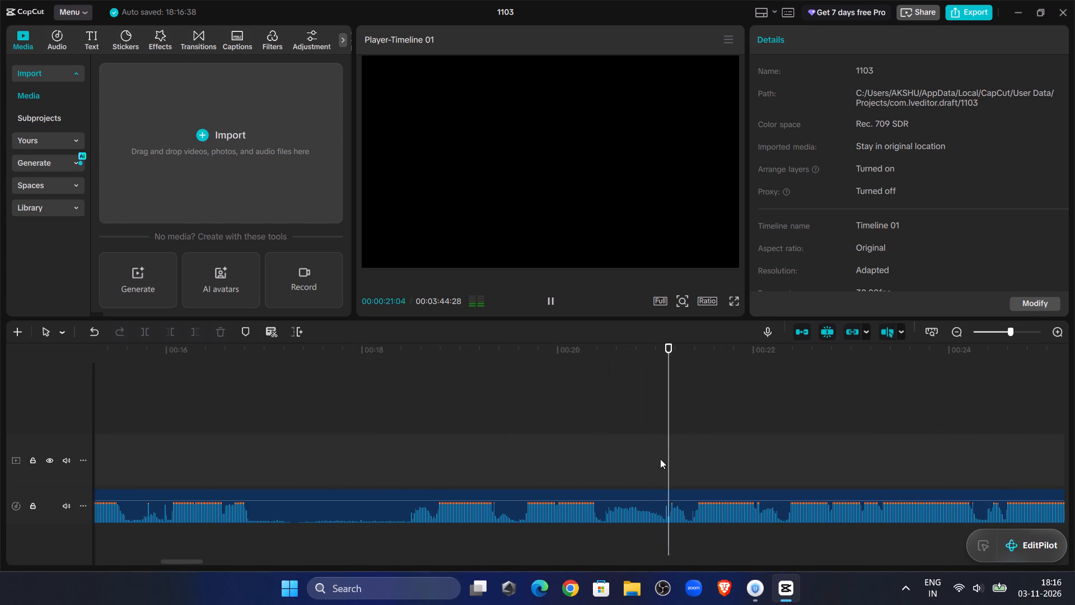
double_click(685, 431)
left_click(662, 499)
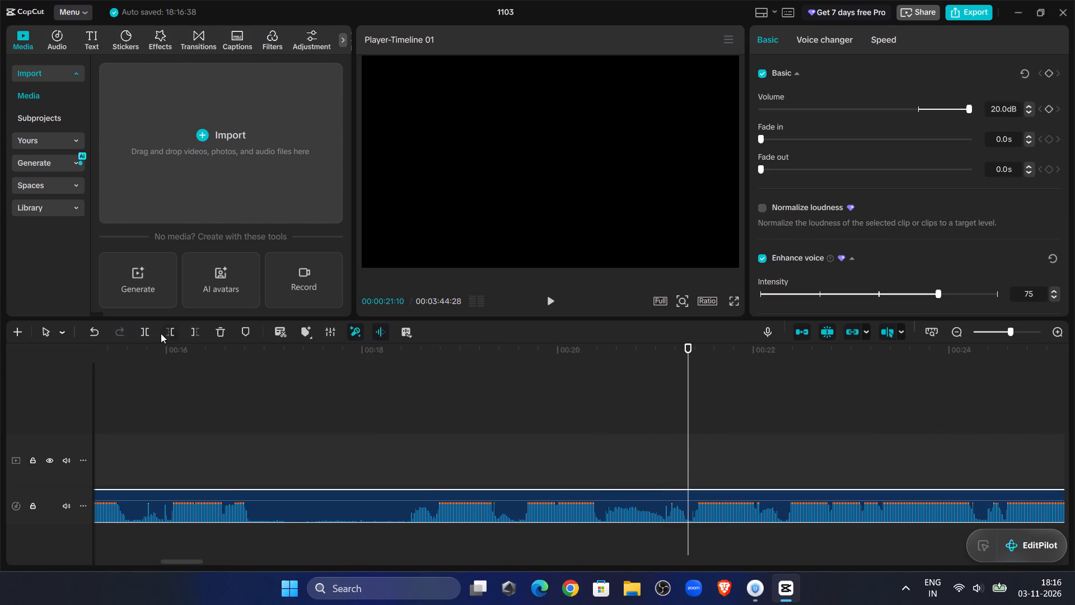
left_click(165, 332)
Play onward from 00:00:21:10 and trim the start of the remaining clip to about 00:00:26:10.
left_click(553, 296)
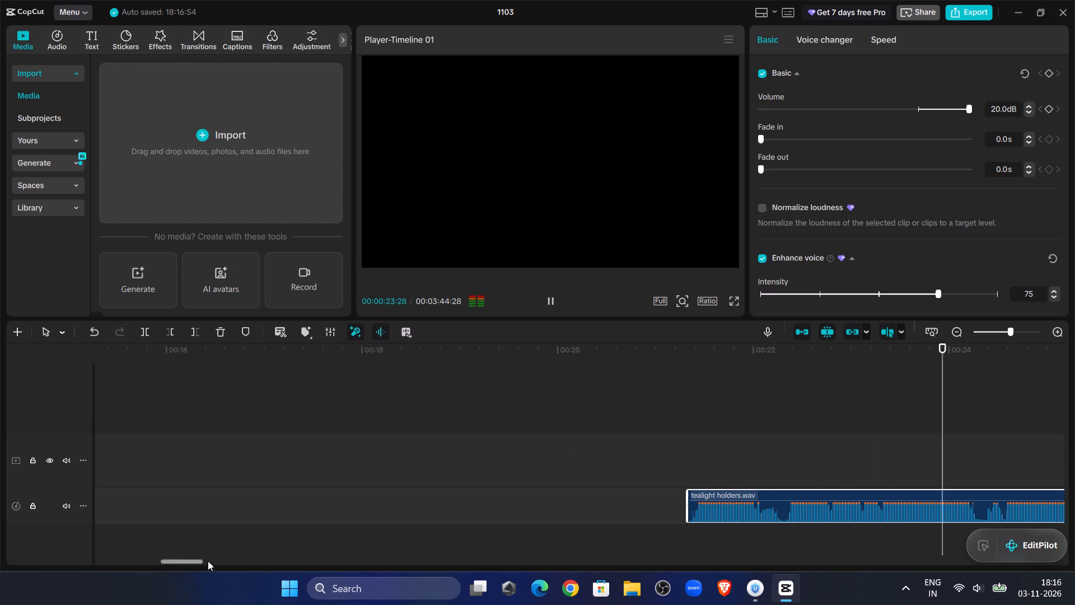
left_click_drag(200, 561, 227, 560)
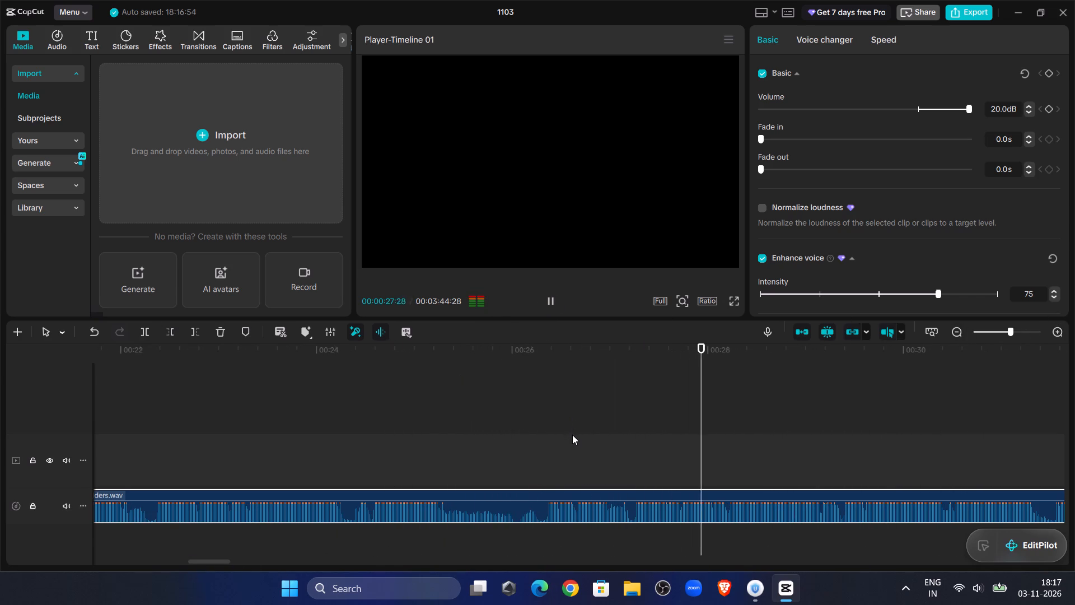
double_click(546, 448)
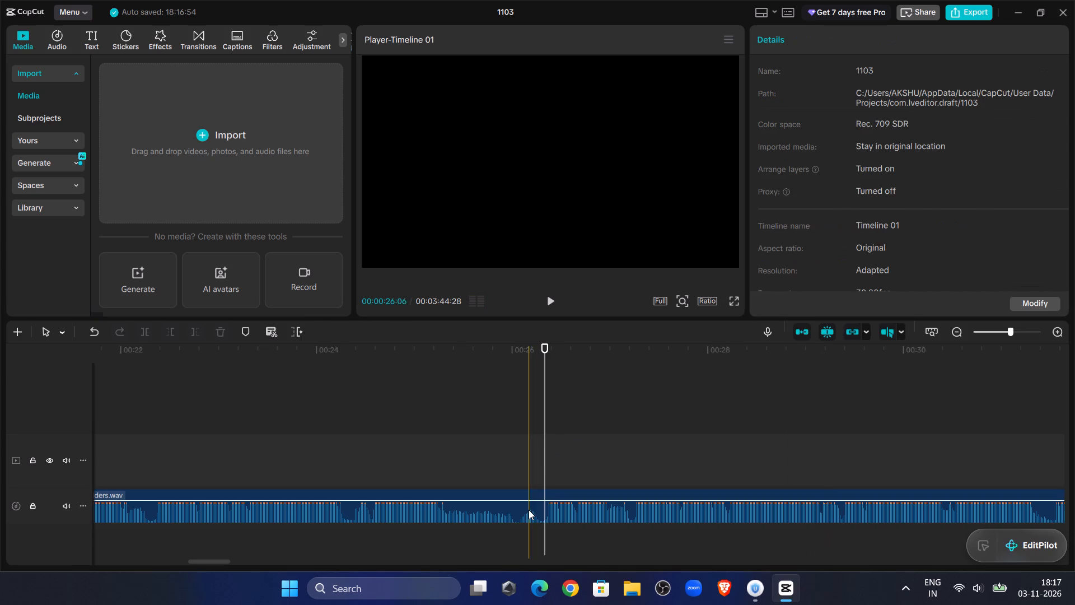
left_click(529, 510)
left_click(169, 328)
Listen to the remaining clip from about 00:00:26:10, skip the silence before 00:00:38:00, and continue to about 00:00:45:16.
left_click(550, 305)
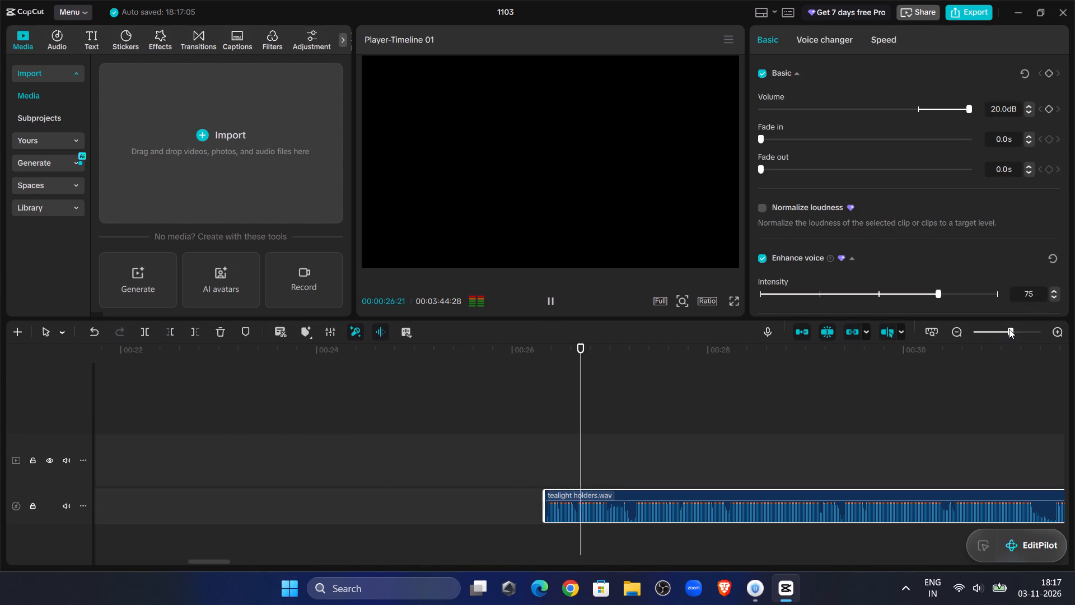
left_click(1005, 329)
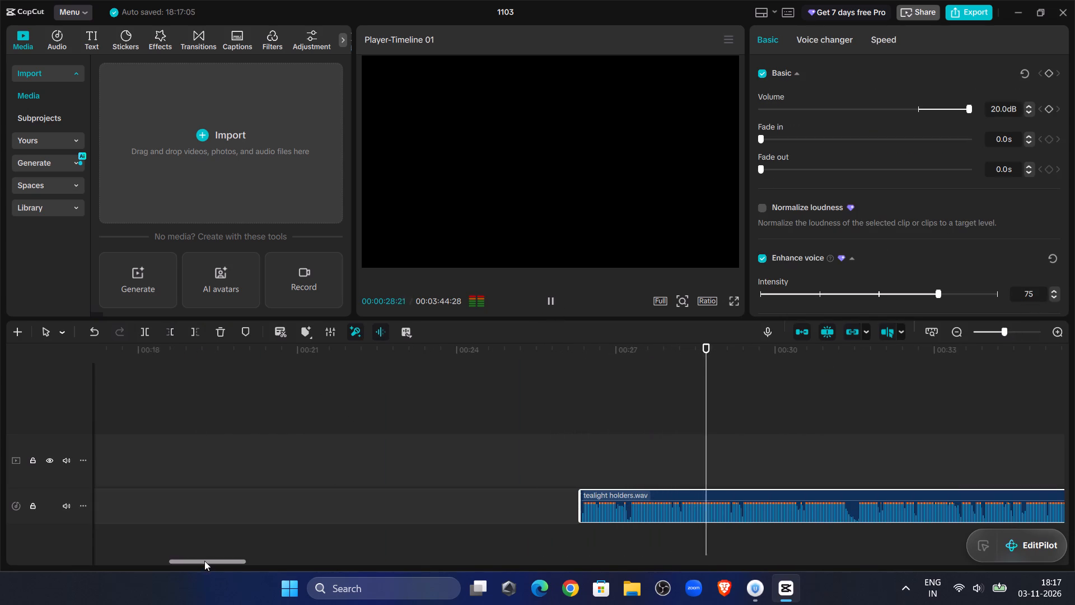
left_click_drag(204, 560, 248, 565)
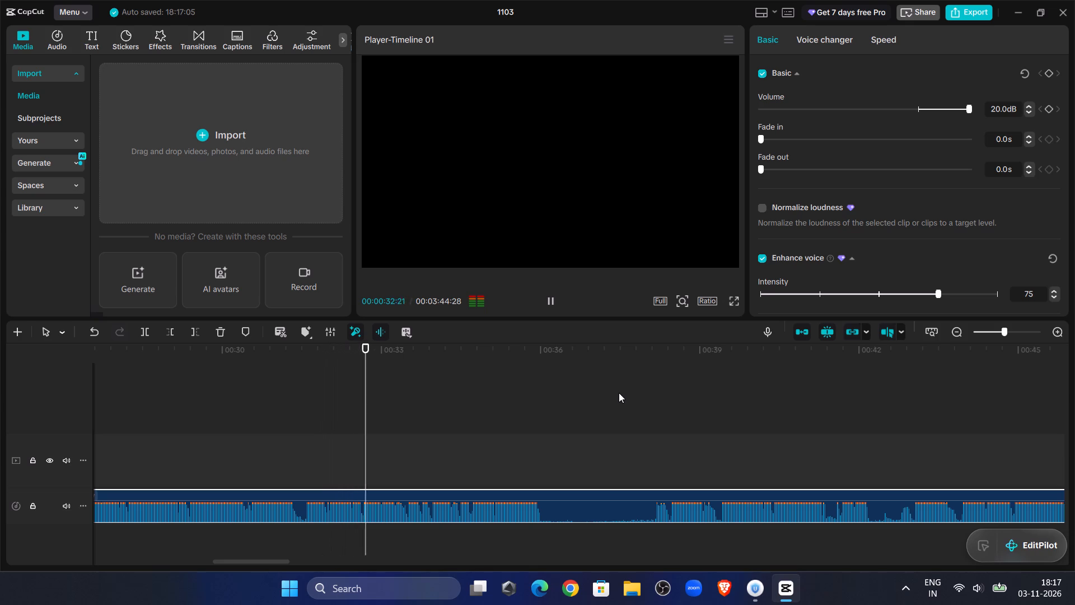
left_click(646, 427)
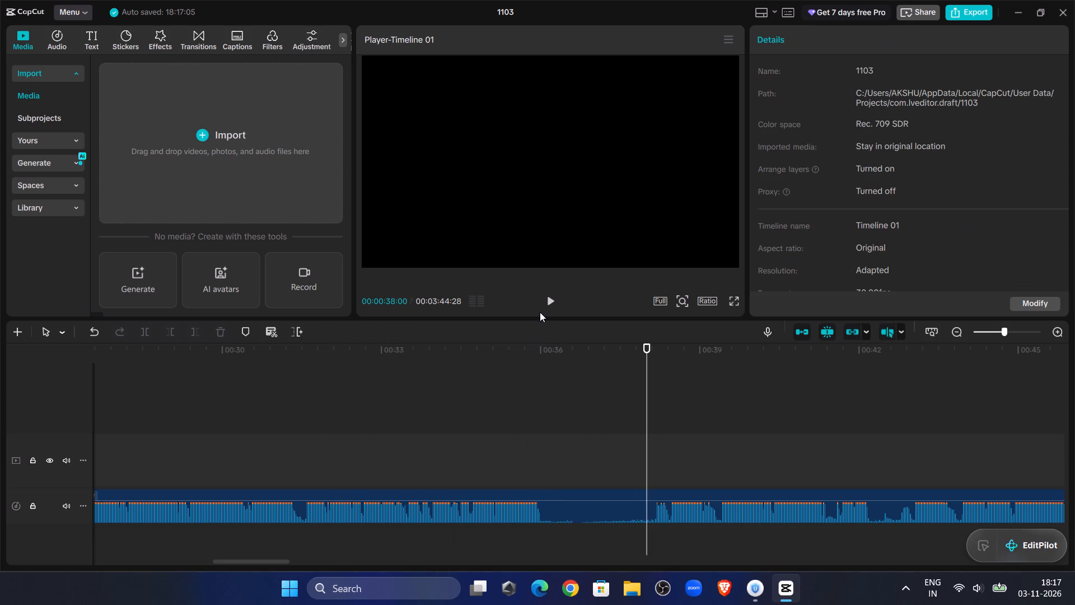
left_click(540, 312)
left_click(551, 305)
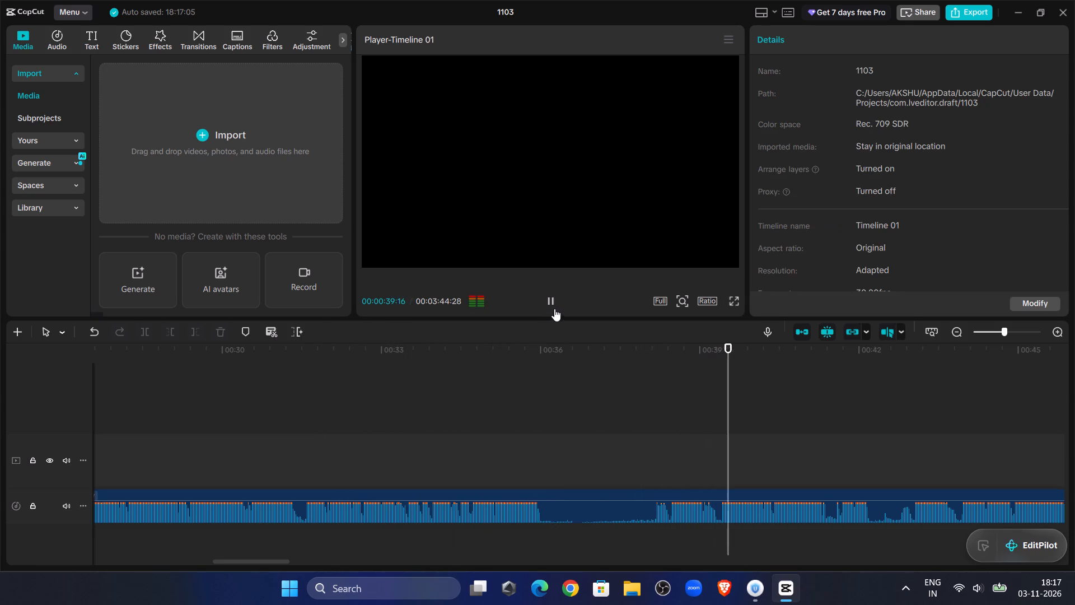
left_click_drag(279, 564, 297, 565)
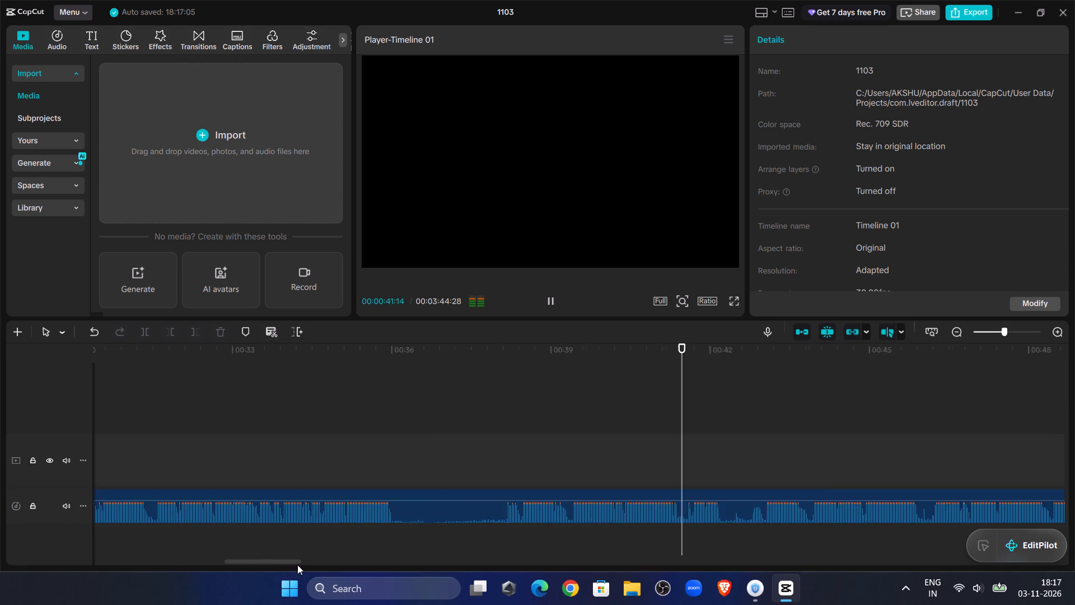
left_click_drag(297, 565, 308, 565)
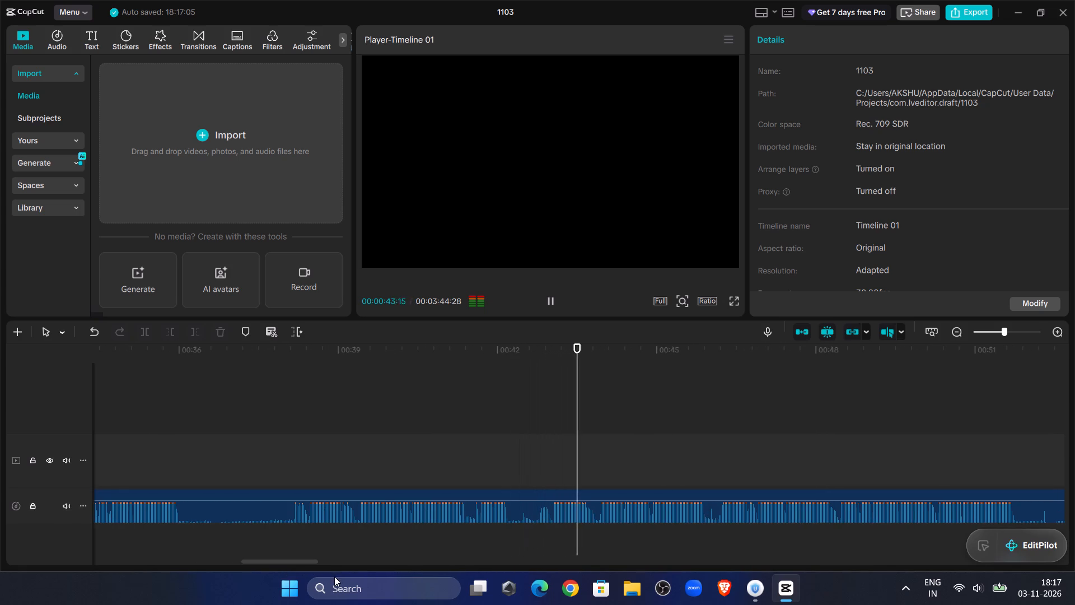
Replay the opening of the remaining clip and move the clip back against the one ending at 00:00:06:19.
left_click(354, 436)
left_click_drag(354, 436, 828, 517)
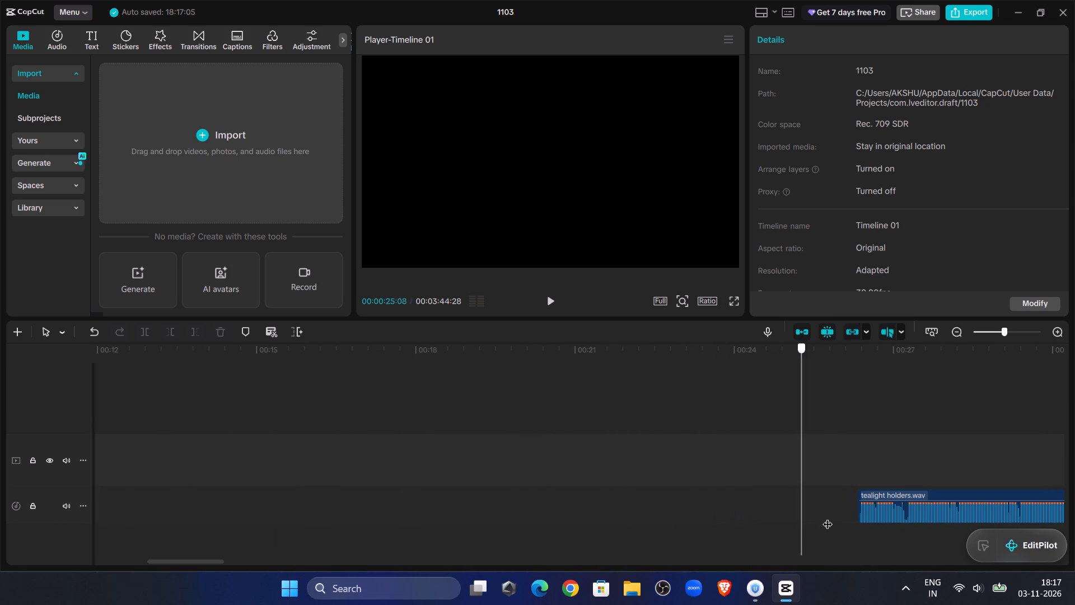
left_click_drag(828, 517, 852, 512)
left_click(557, 291)
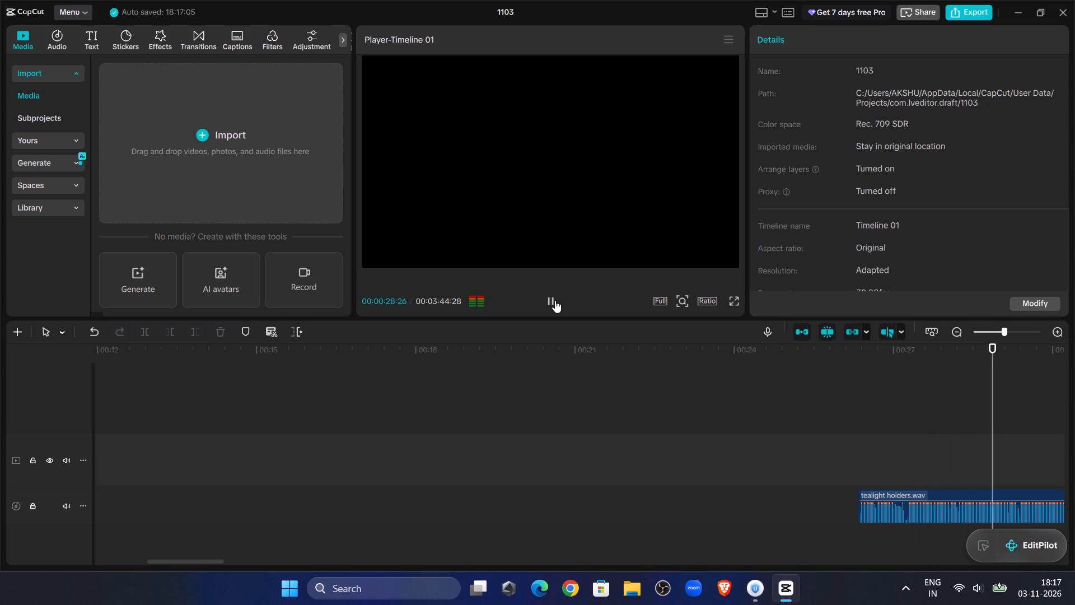
left_click(555, 300)
left_click(904, 494)
left_click_drag(904, 494, 0, 577)
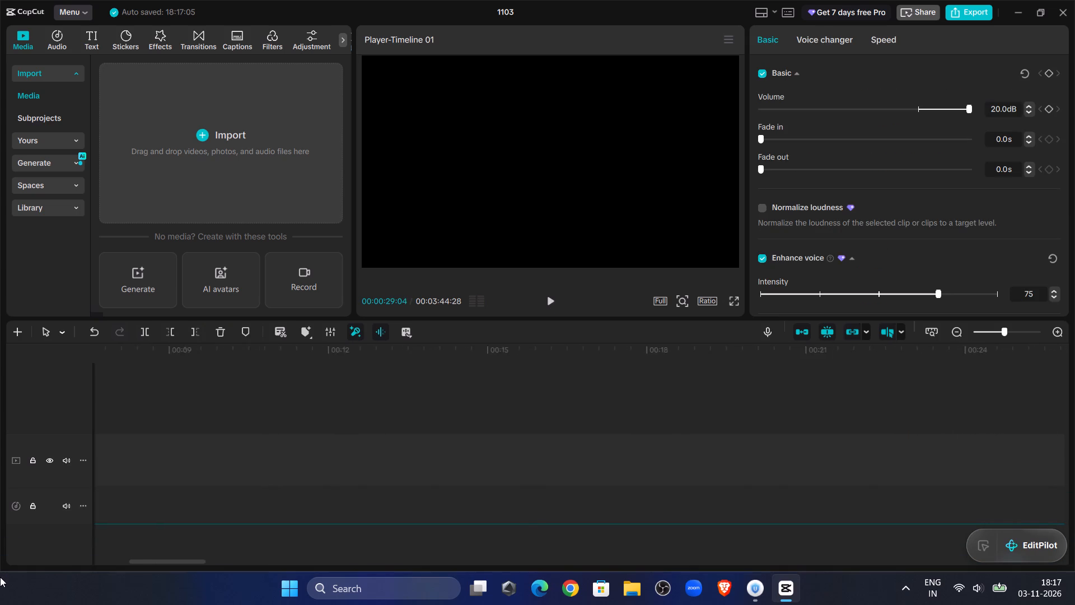
left_click_drag(0, 577, 436, 506)
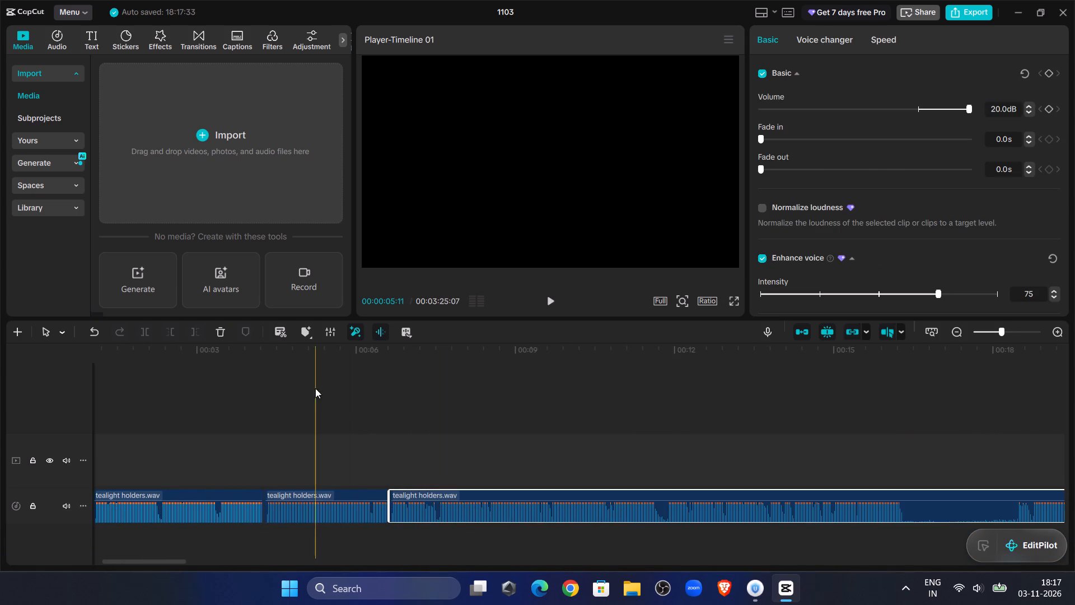
Play across the join from 00:00:05:11, cut out the section between 00:00:07:09 and 00:00:07:14, and close the gap.
left_click(315, 388)
left_click(557, 296)
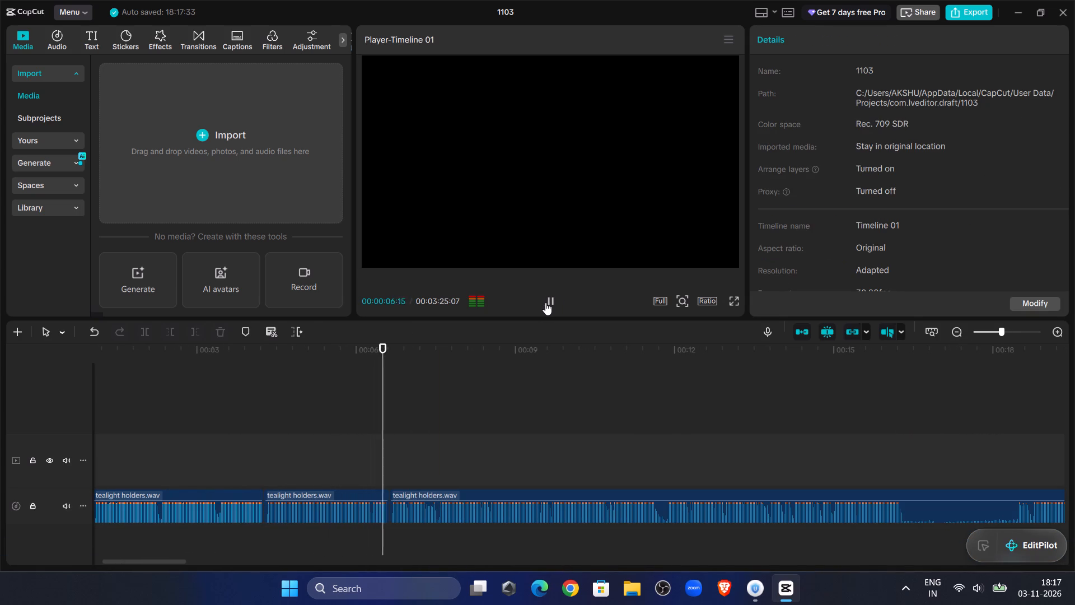
left_click(545, 302)
left_click(1013, 330)
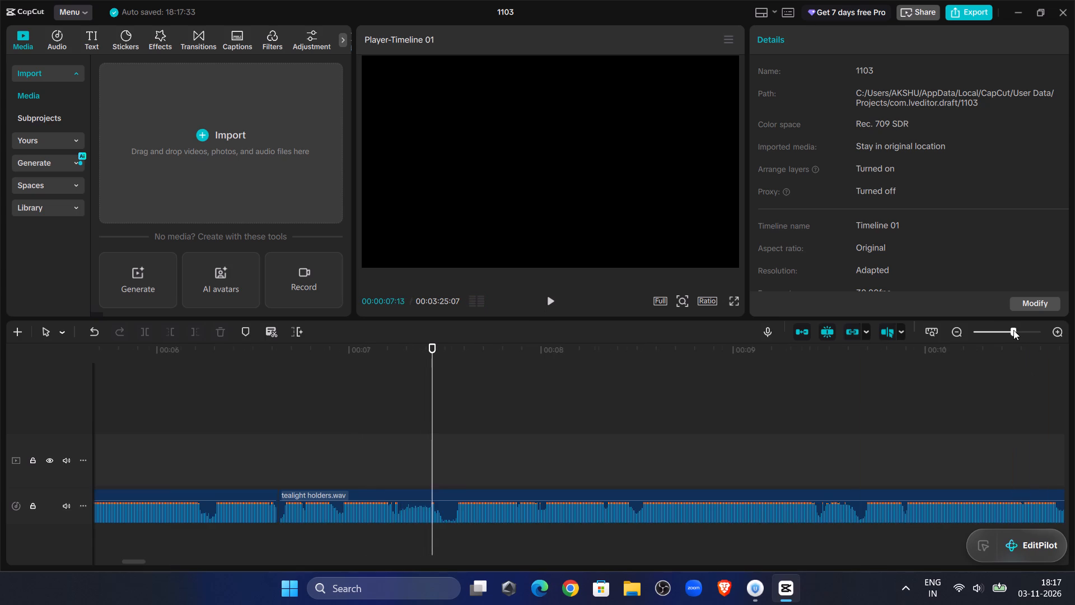
left_click(404, 431)
left_click(407, 511)
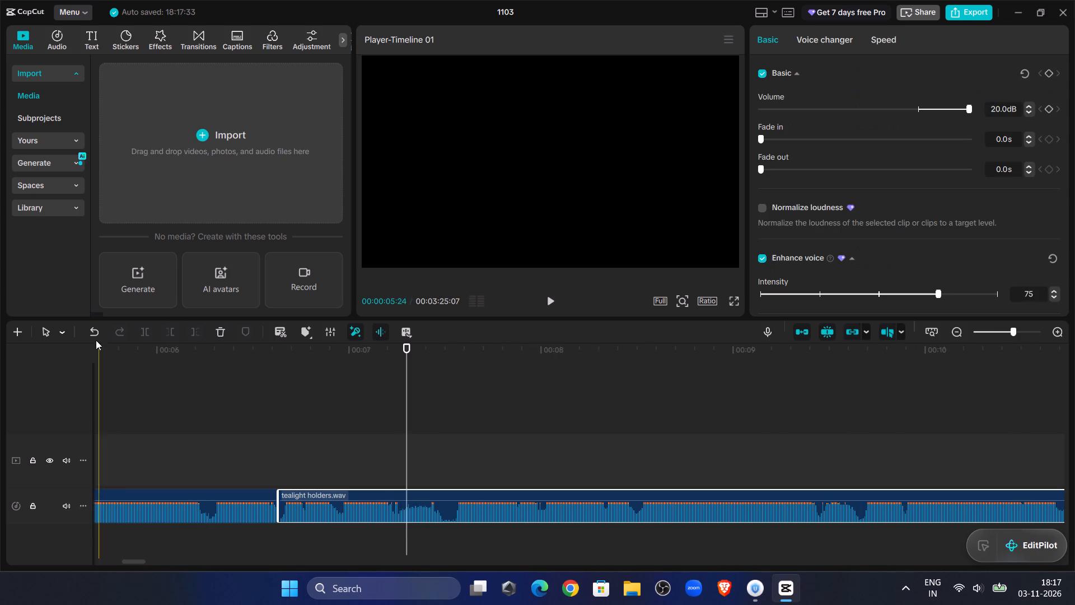
left_click(143, 336)
double_click(550, 295)
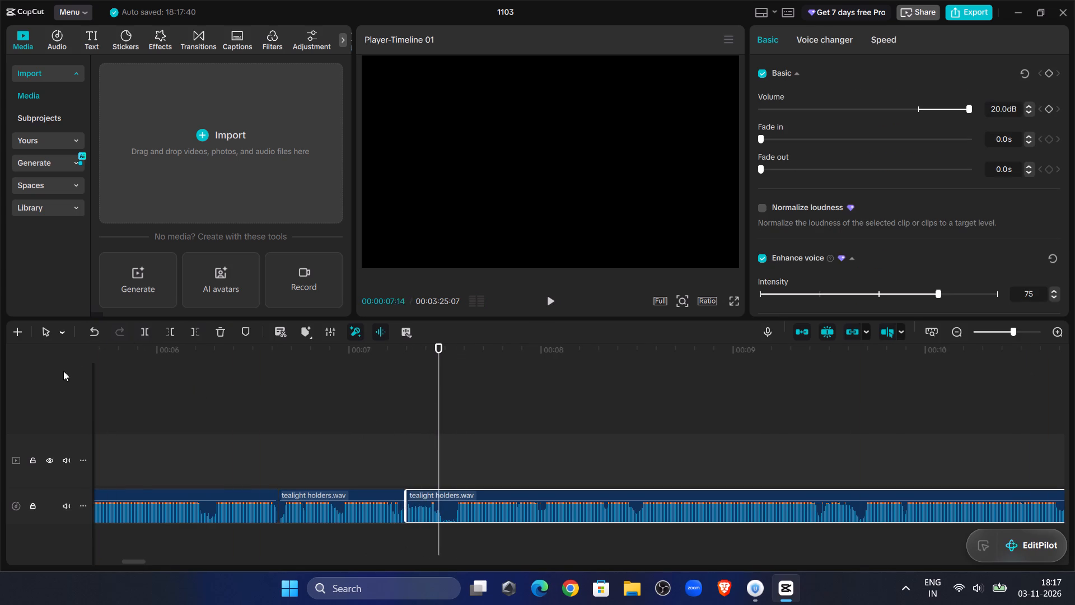
left_click(169, 332)
left_click_drag(452, 497, 422, 501)
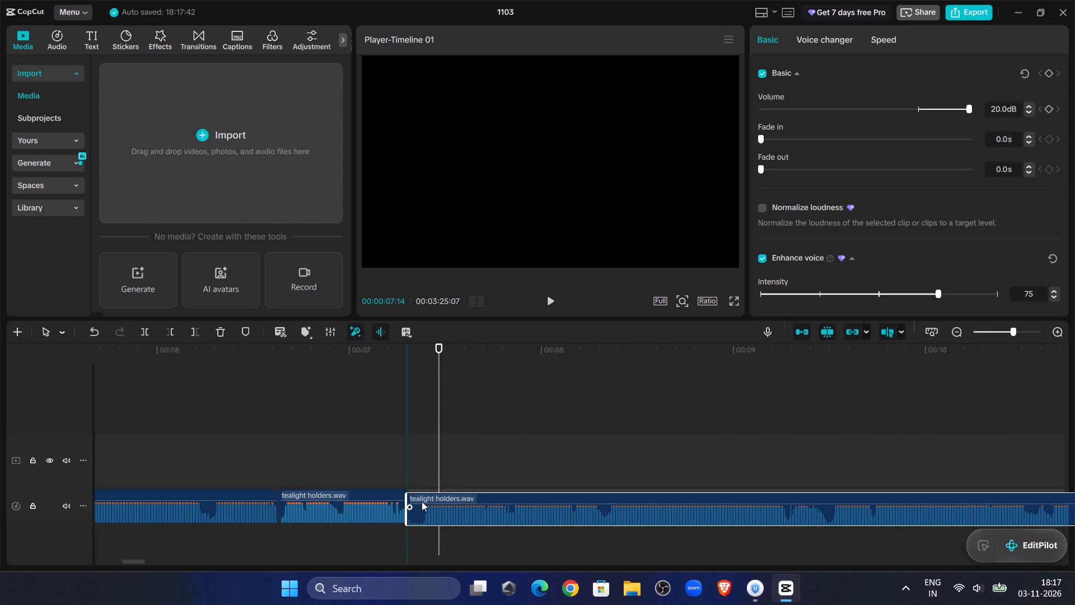
left_click_drag(422, 501, 421, 502)
Play onward, cut out the section between 00:00:09:09 and 00:00:09:14, and close the gap.
left_click(361, 367)
left_click(568, 296)
left_click(555, 301)
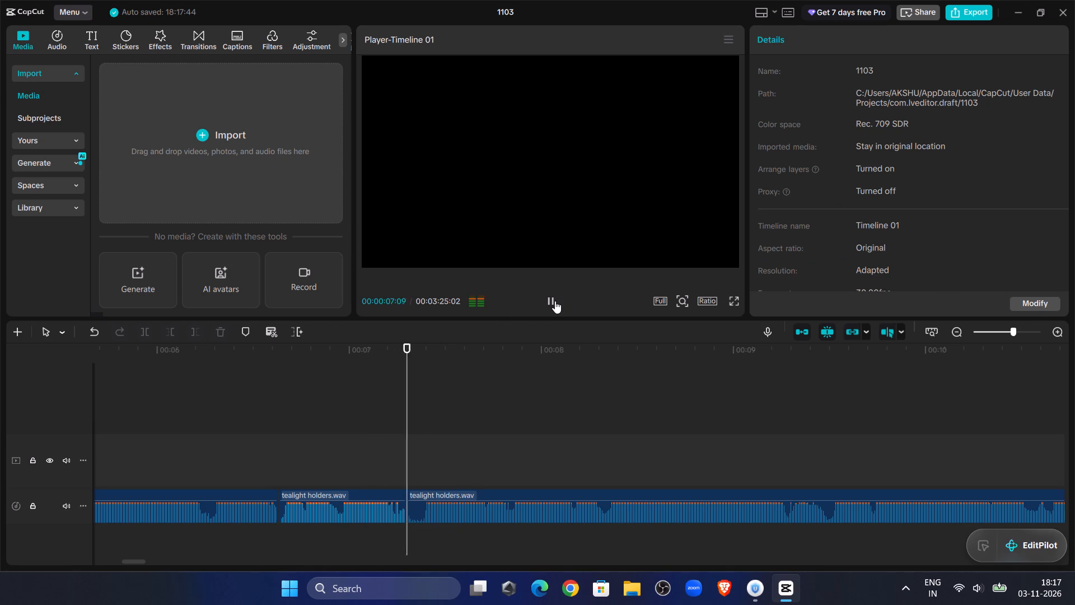
left_click(555, 301)
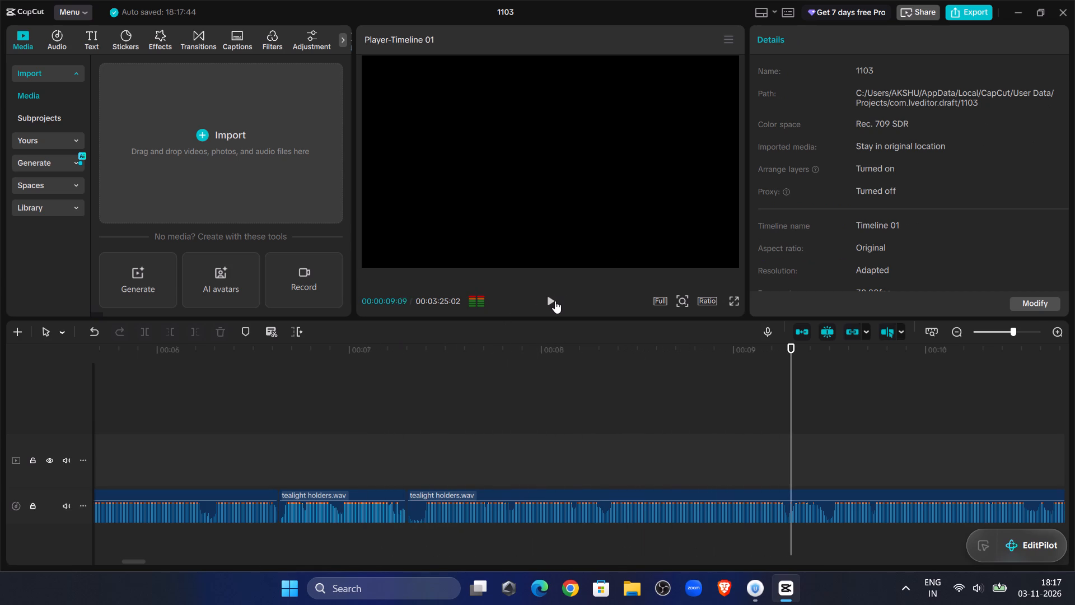
left_click(600, 494)
left_click(157, 337)
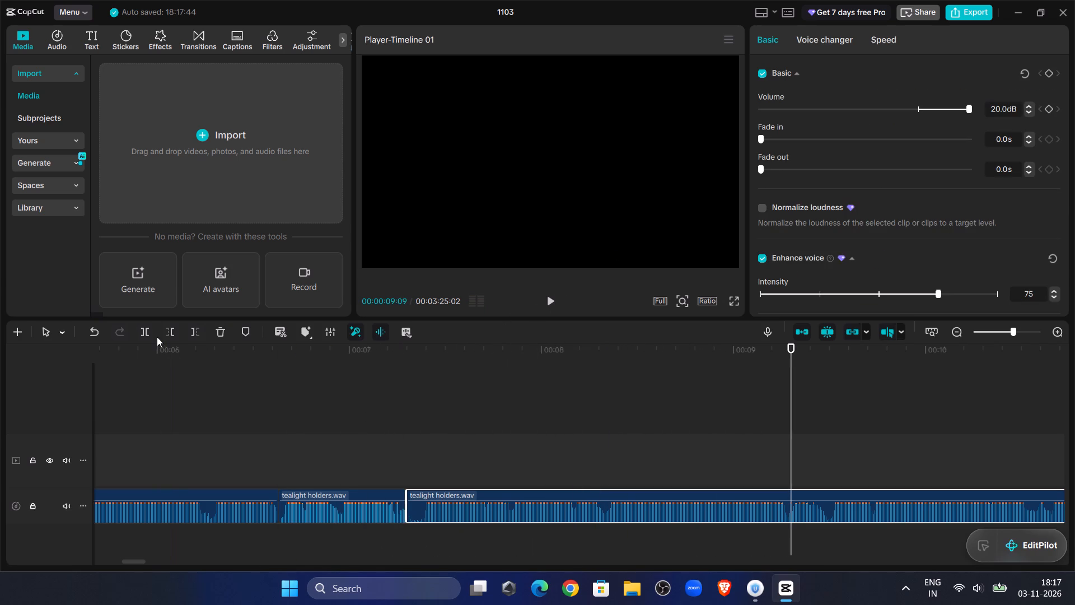
left_click(146, 332)
double_click(555, 300)
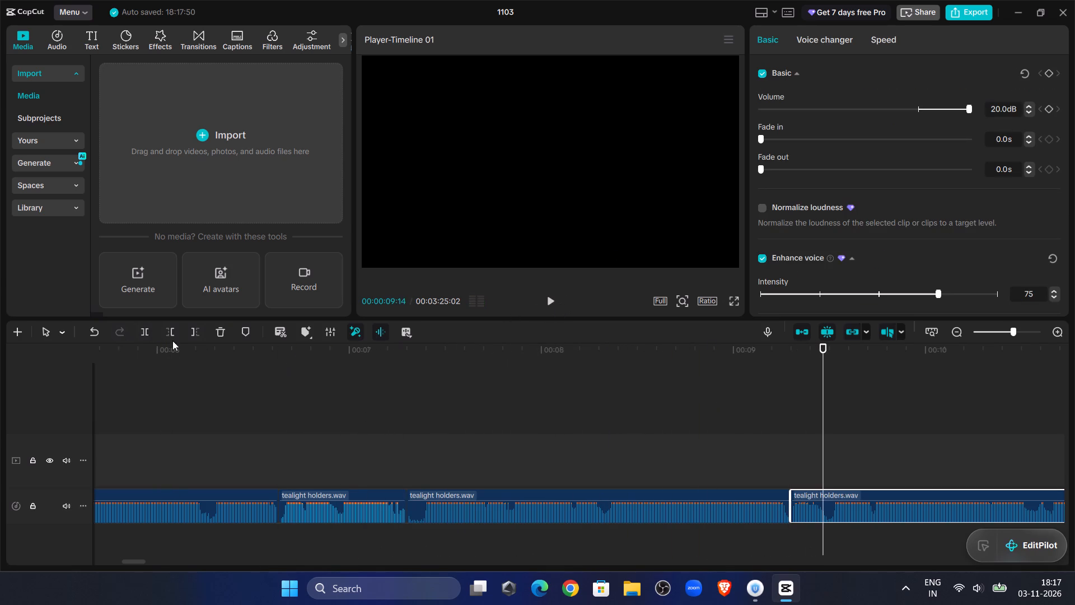
left_click(174, 334)
left_click_drag(852, 493, 821, 497)
Play on past the closed gap, cut out the pause between 00:00:11:11 and 00:00:11:16, and close the gap.
left_click(787, 388)
left_click(756, 383)
left_click(553, 299)
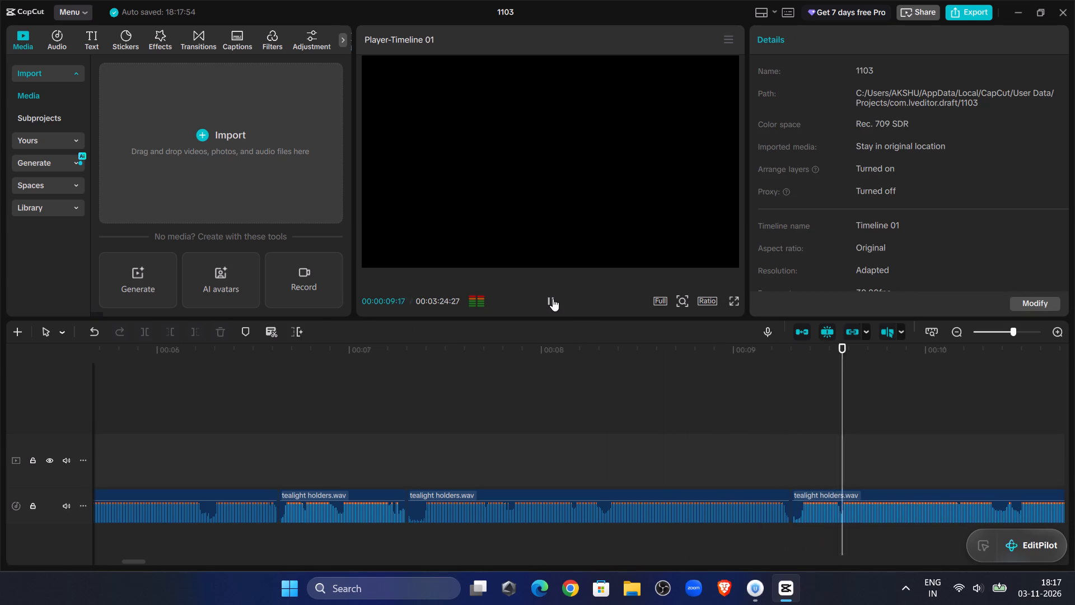
left_click(553, 299)
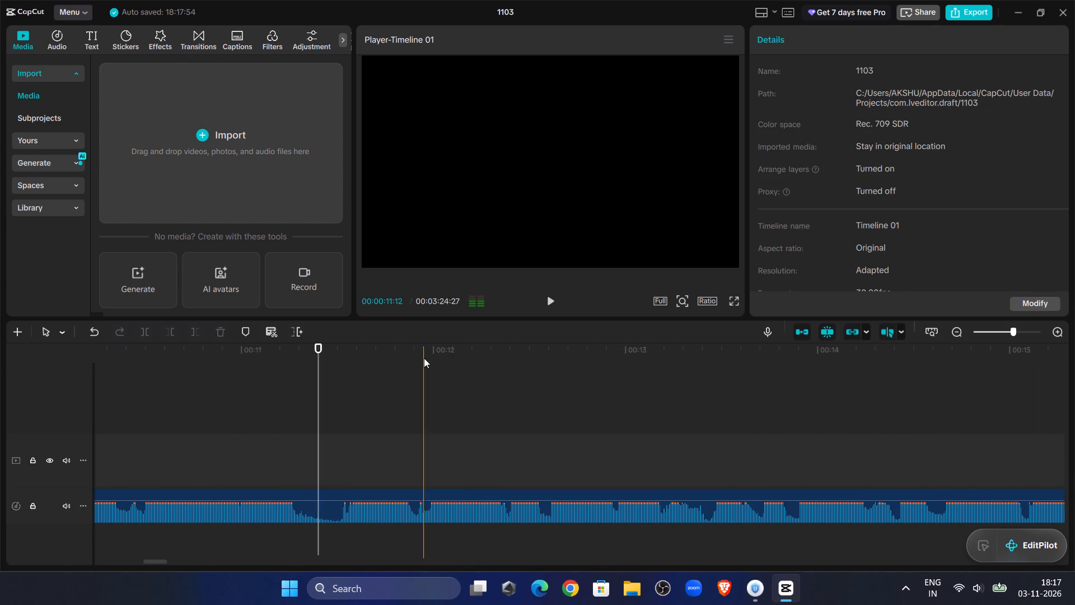
left_click(309, 467)
left_click(309, 499)
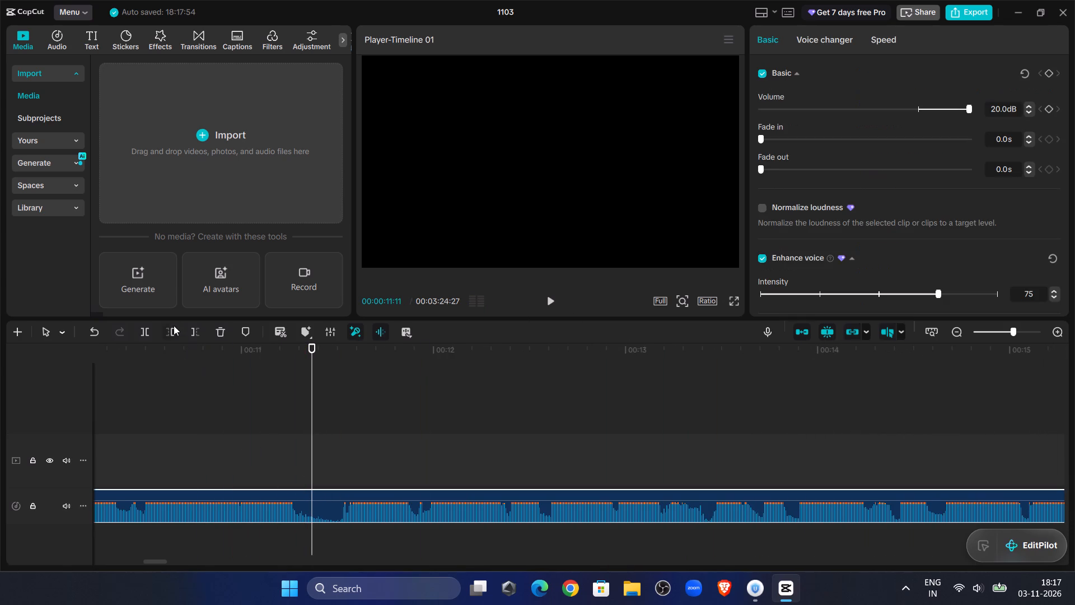
left_click(138, 334)
double_click(544, 300)
left_click(343, 430)
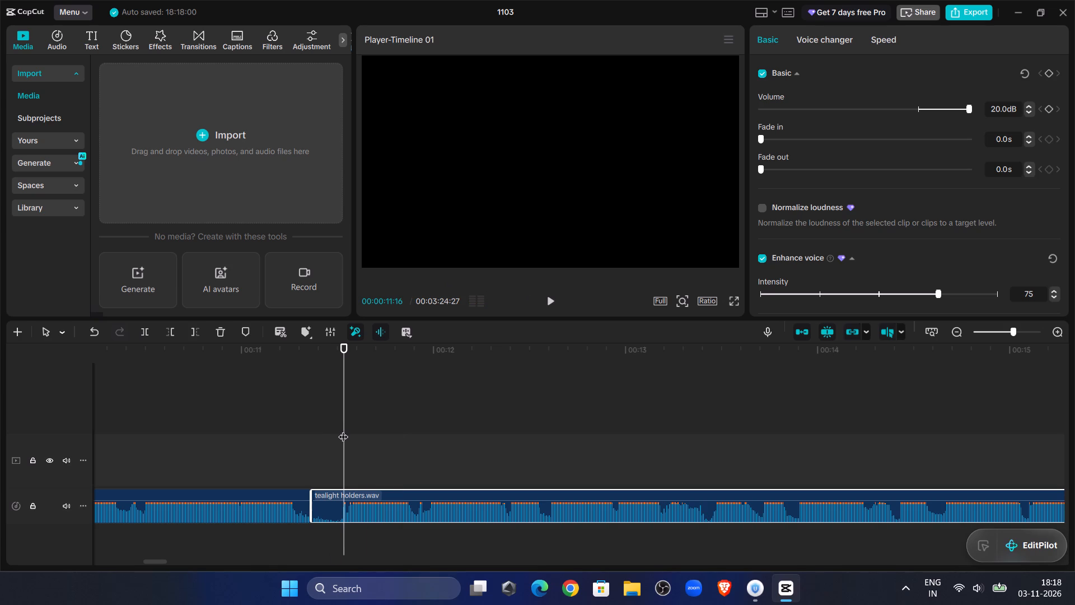
left_click(170, 332)
left_click_drag(372, 493, 337, 496)
Play across the closed gap and onward, cut out the section between 00:00:13:02 and 00:00:13:07, and close the gap.
left_click(255, 381)
left_click(544, 309)
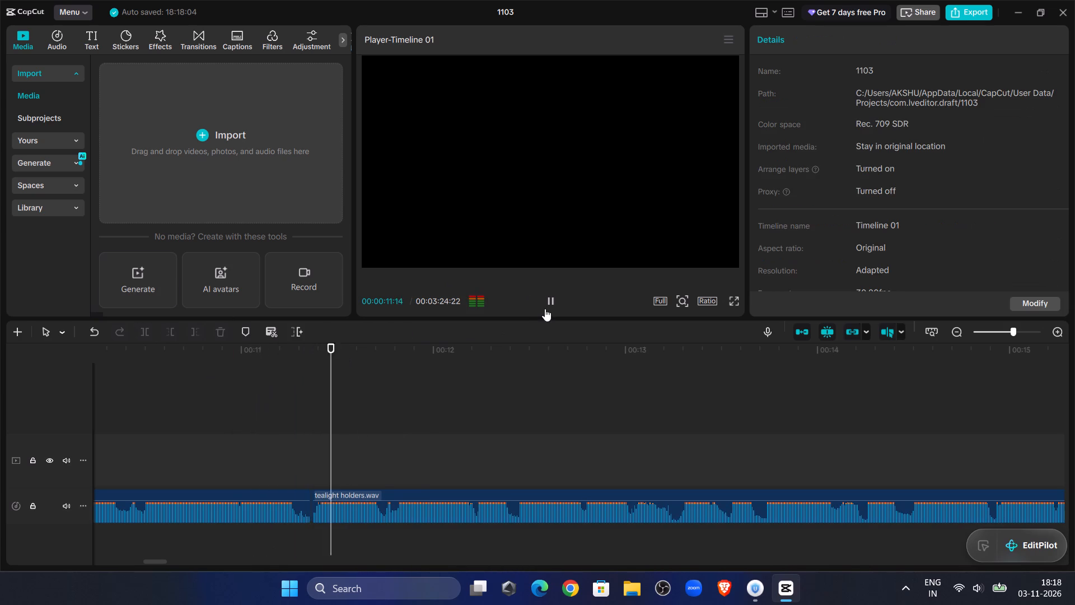
left_click(549, 309)
double_click(549, 309)
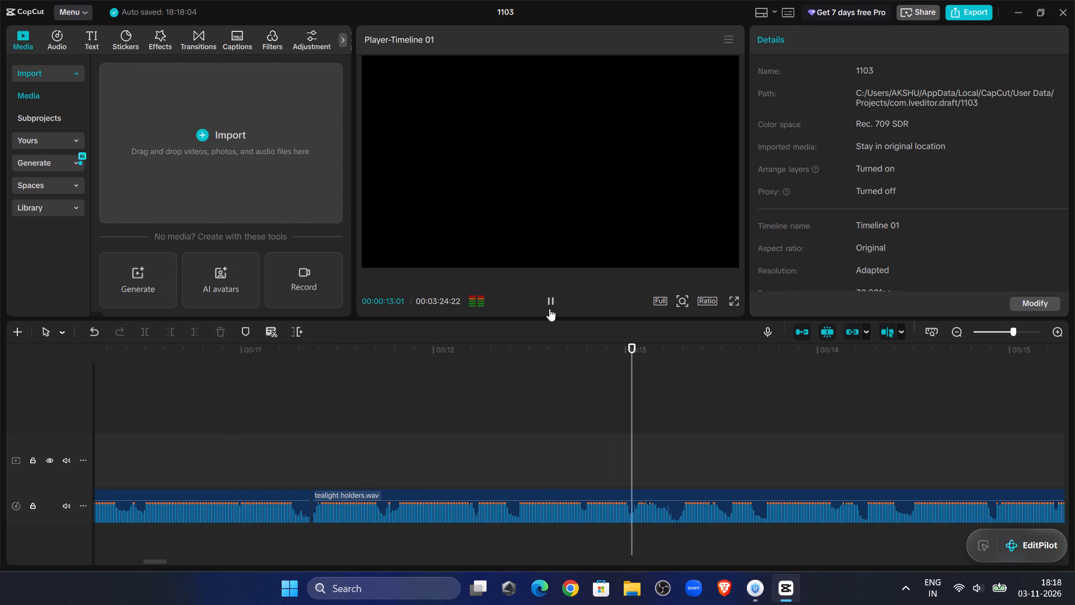
left_click(637, 406)
left_click(619, 514)
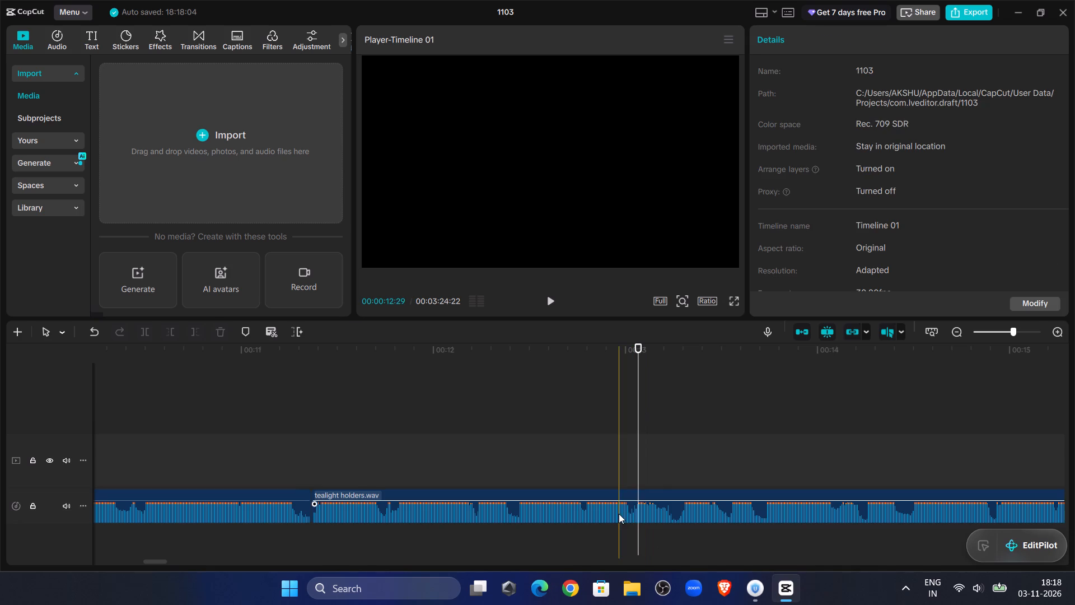
left_click(147, 328)
double_click(550, 295)
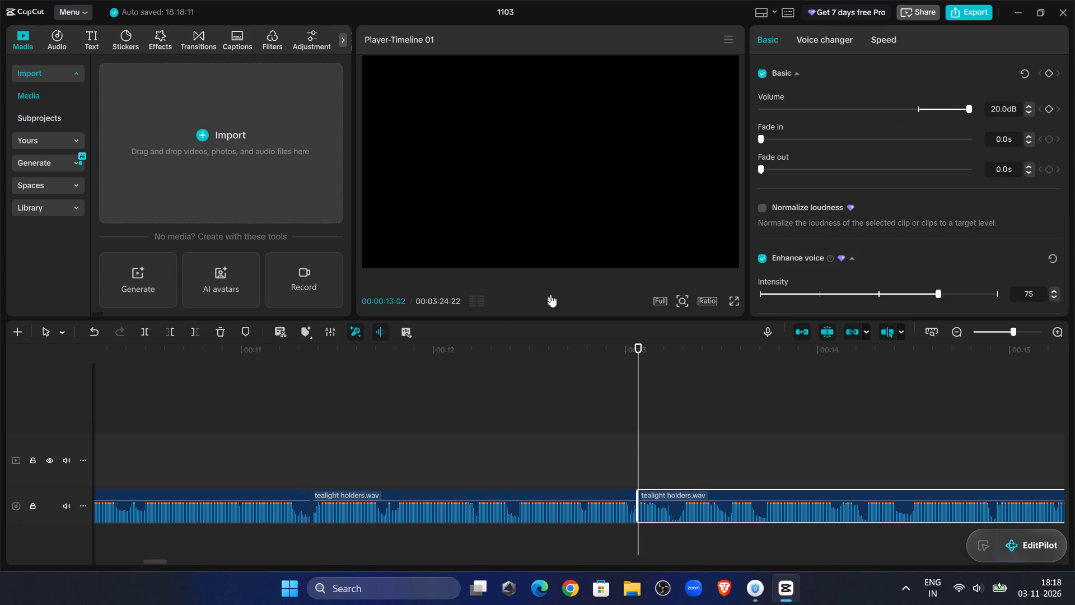
left_click(172, 329)
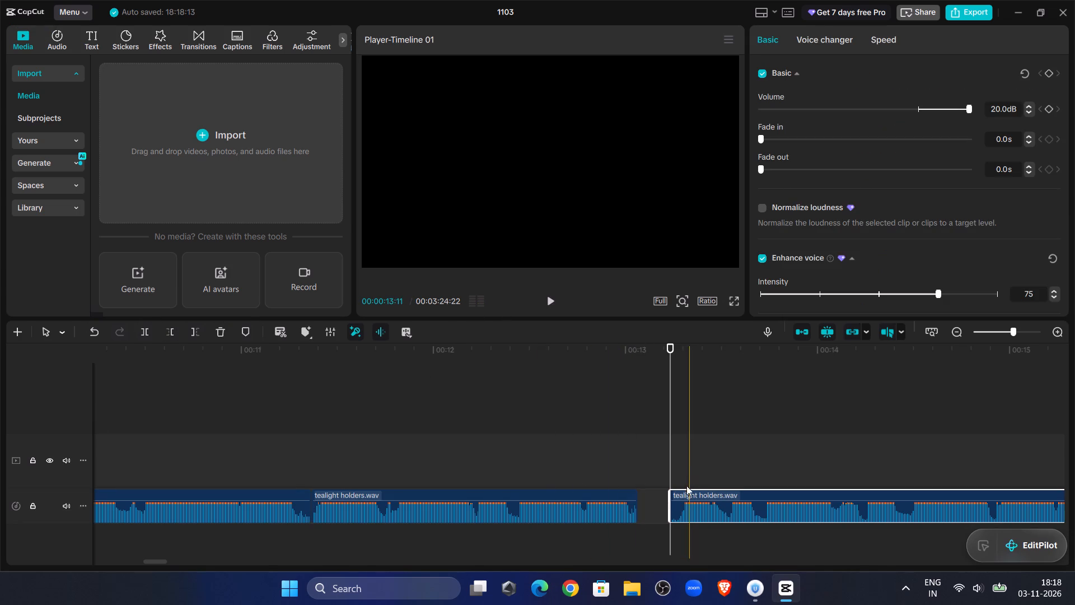
left_click_drag(682, 499, 652, 500)
Replay the voice-over across the join at 00:00:13:02 and on to about 00:00:14:04.
left_click(563, 407)
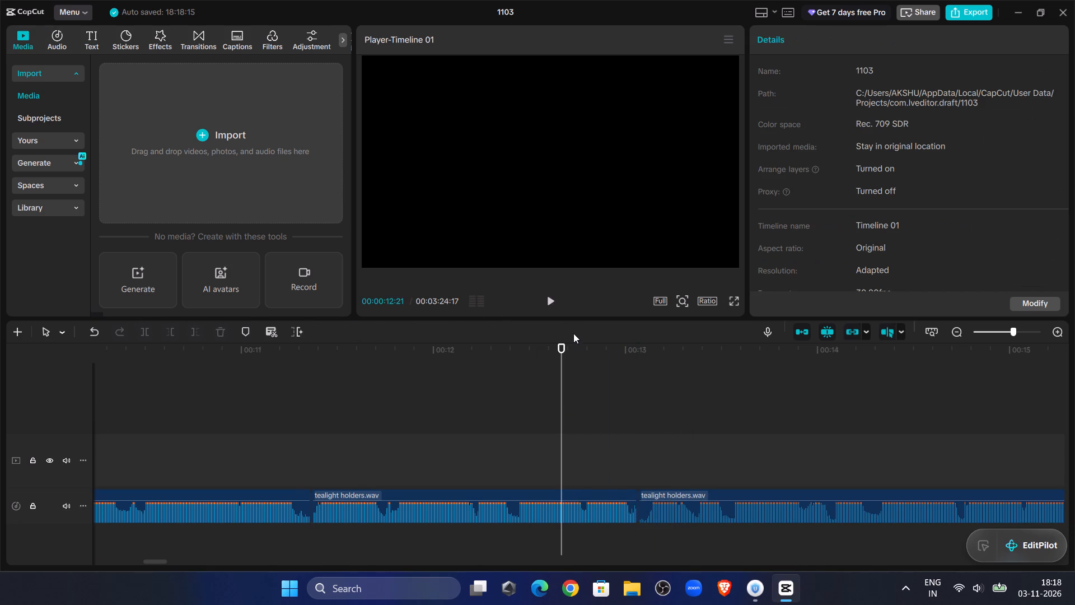
left_click(548, 296)
left_click(675, 524)
left_click(672, 514)
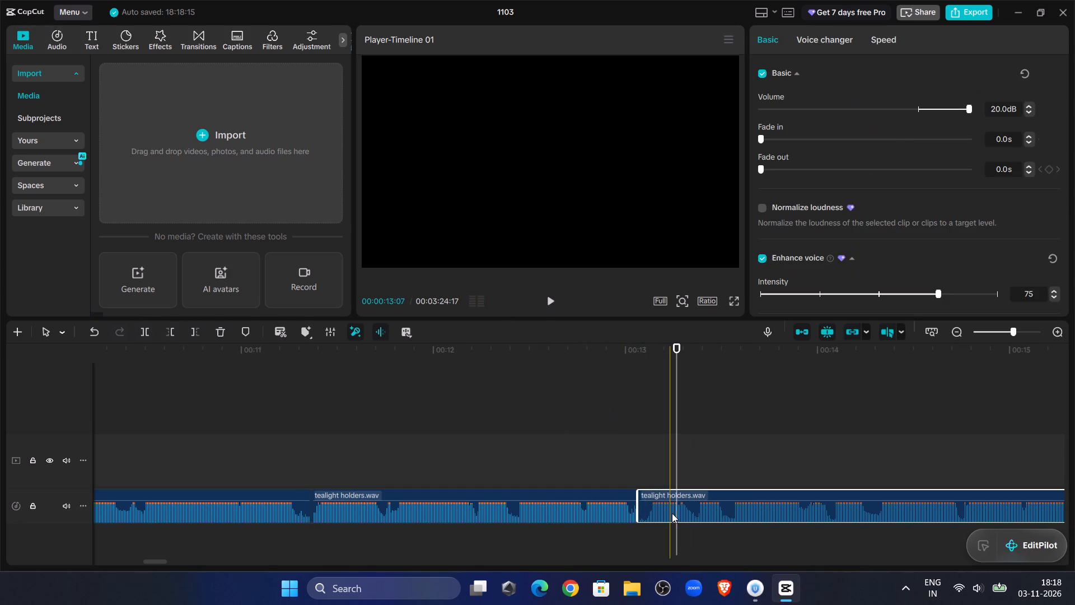
left_click(605, 489)
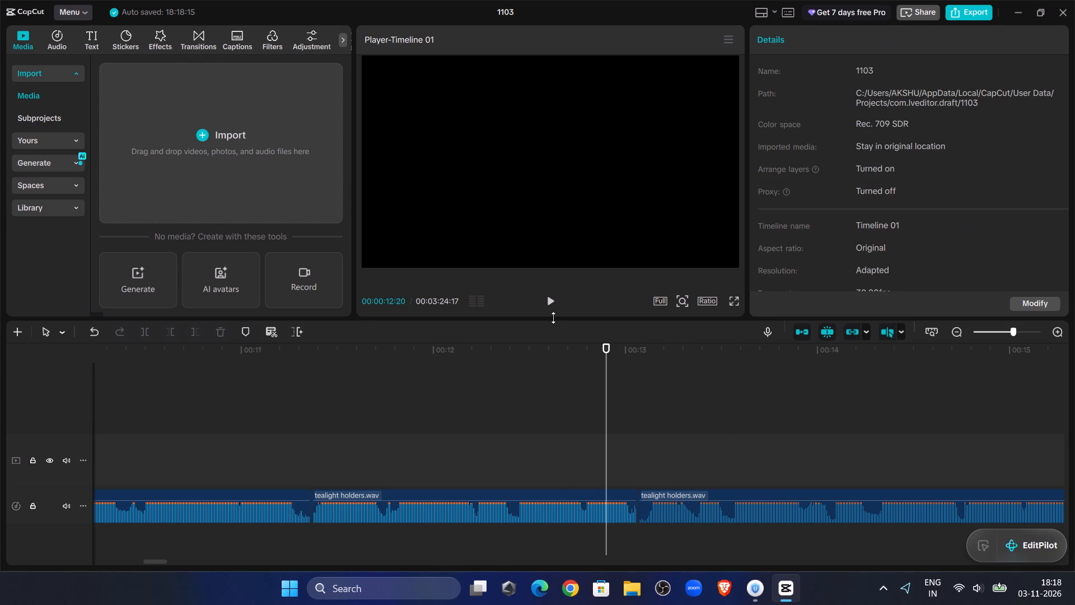
left_click(553, 315)
left_click(549, 302)
left_click(549, 302)
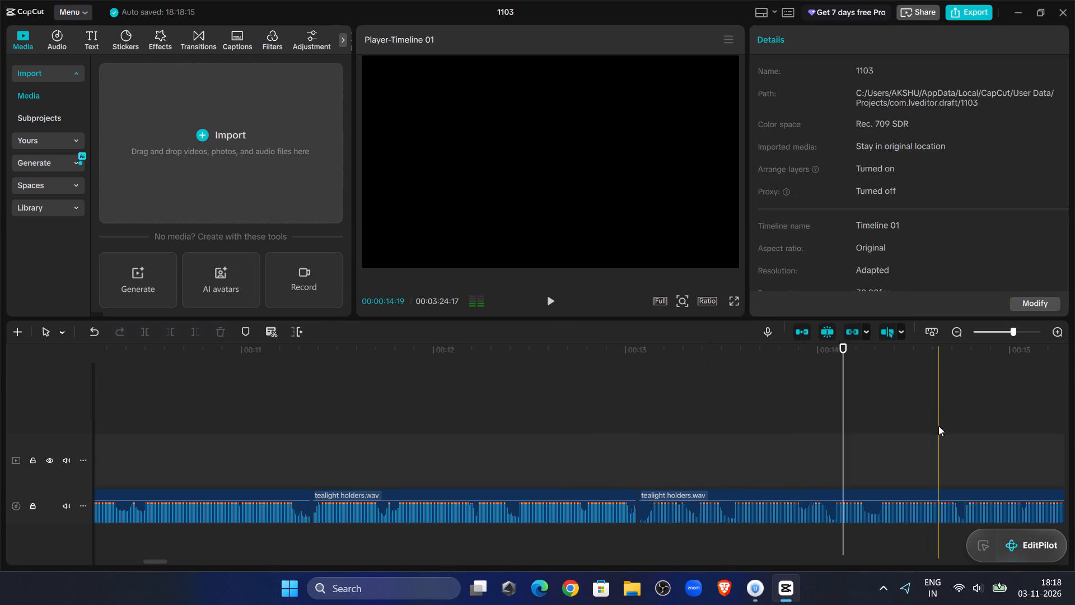
Replay the part before 00:00:14:00, cut out the section between 00:00:13:29 and 00:00:14:02, and close the gap.
left_click(805, 434)
left_click(723, 393)
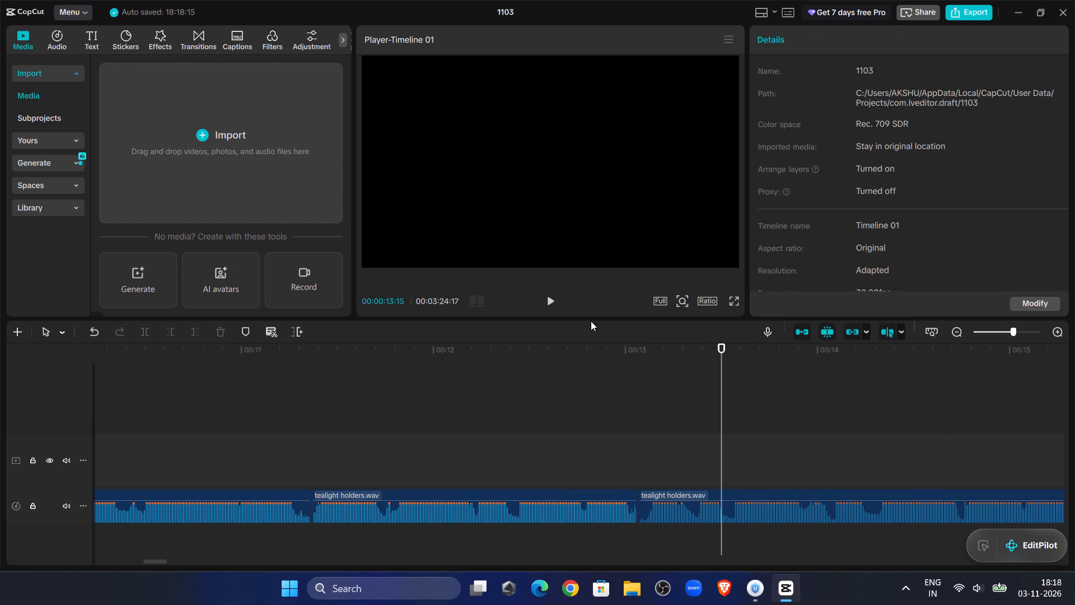
left_click(570, 308)
left_click(562, 304)
left_click(557, 301)
left_click(557, 301)
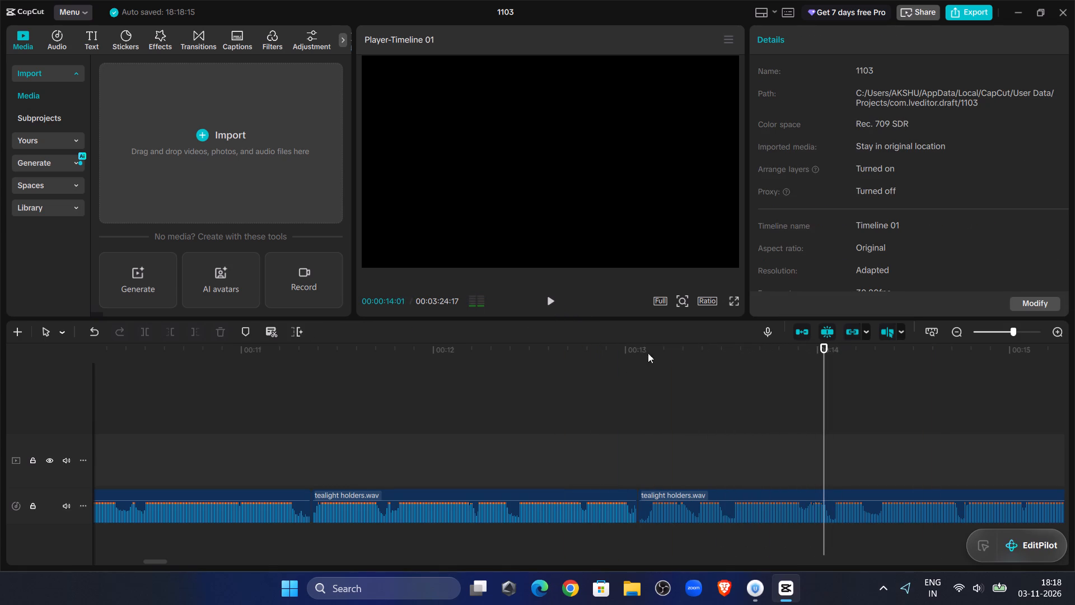
left_click(808, 436)
left_click(812, 497)
left_click(141, 331)
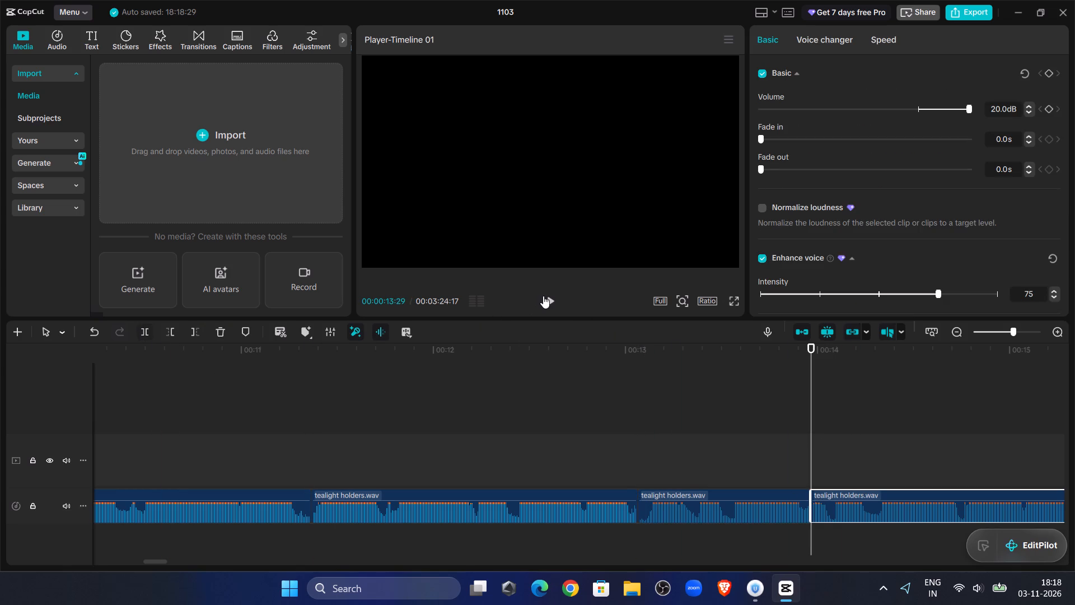
double_click(545, 298)
left_click(836, 412)
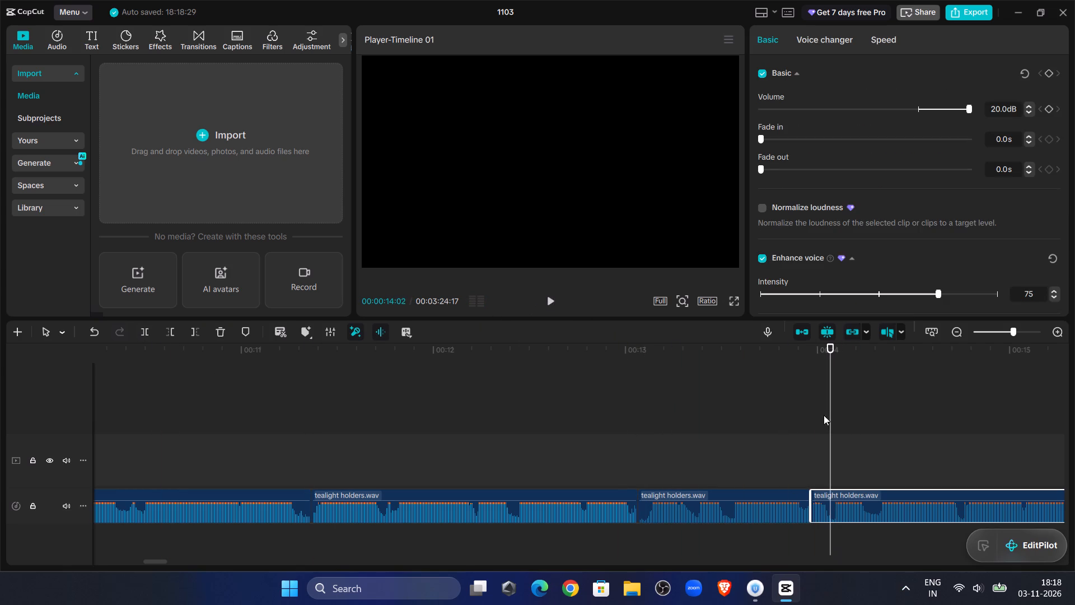
left_click(163, 328)
left_click_drag(847, 492, 825, 494)
Play across the last two joins and split the clip at the start of the long pause, at about 00:00:15:16.
left_click(758, 404)
left_click(557, 304)
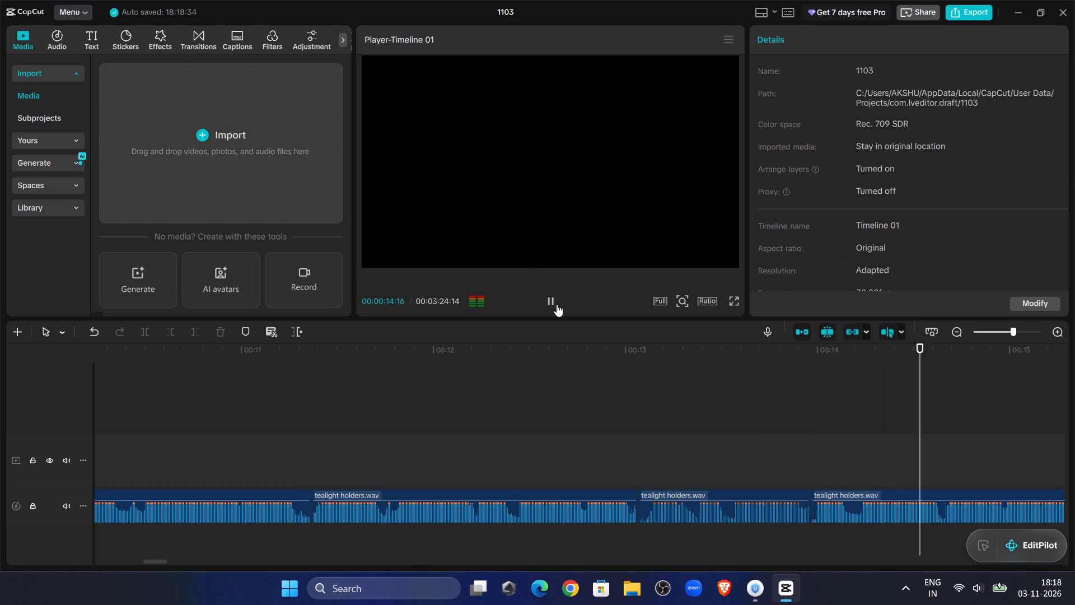
left_click(582, 386)
left_click(558, 309)
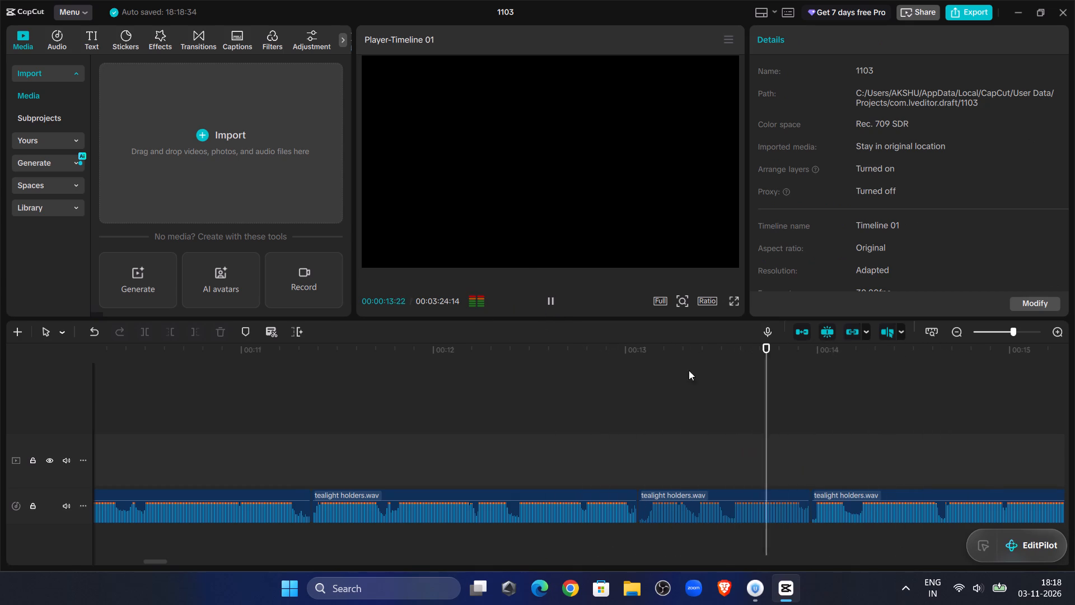
left_click(554, 297)
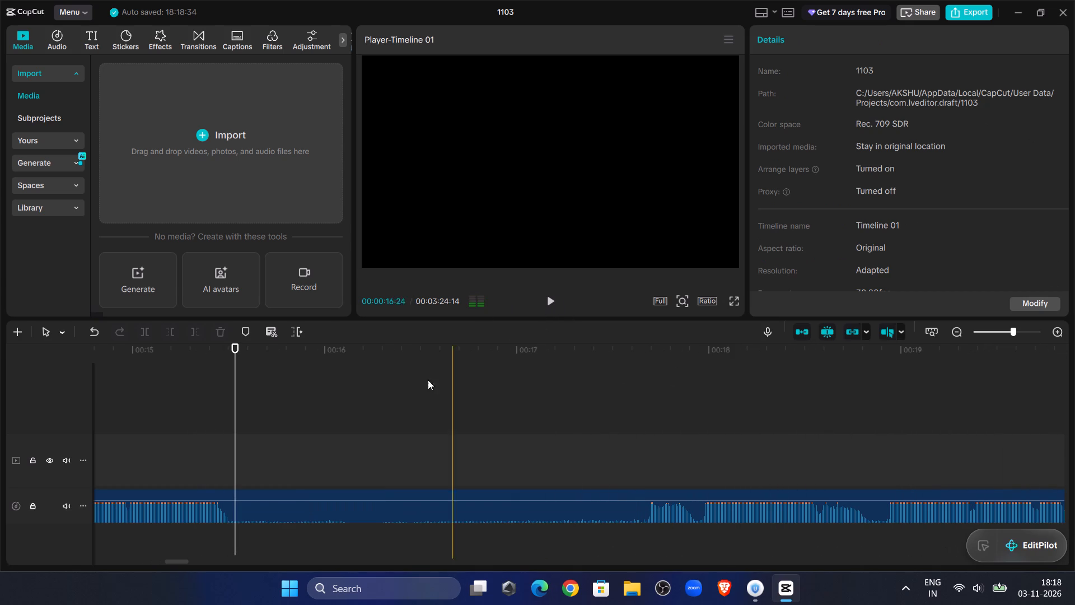
left_click(243, 496)
left_click(150, 327)
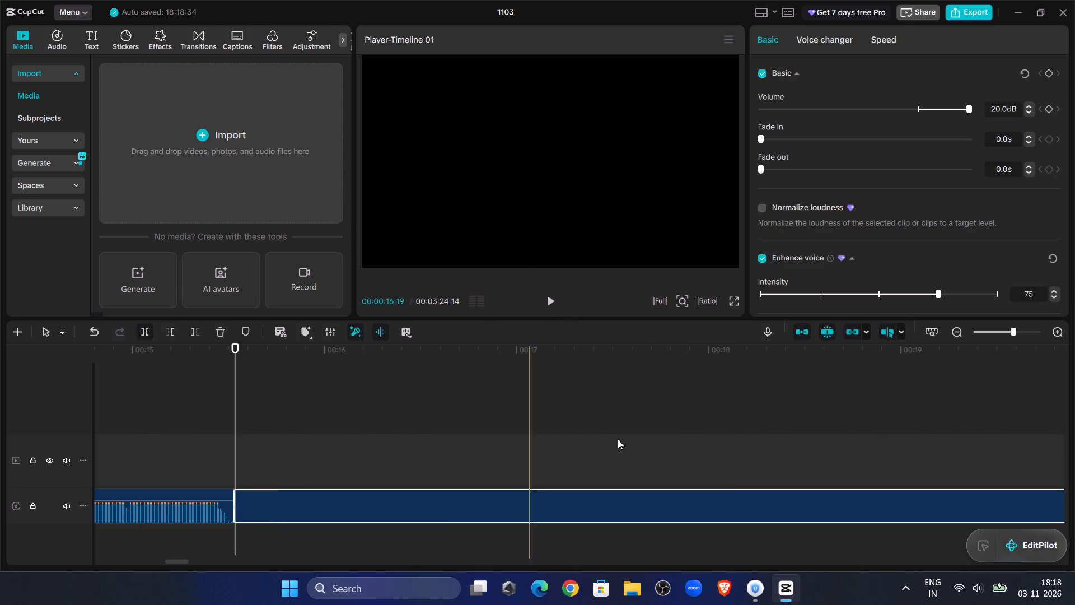
Sample the remaining recording at intervals from about 00:00:18 to past 00:01:04 to find where the next usable take starts.
left_click(741, 415)
left_click(549, 290)
left_click(554, 306)
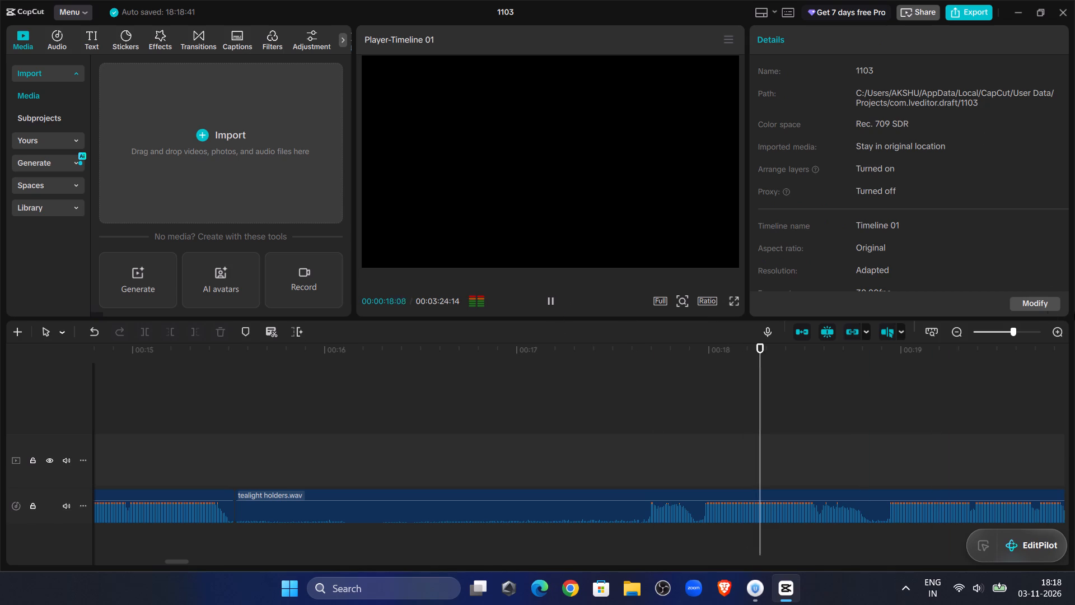
left_click(992, 334)
left_click(424, 467)
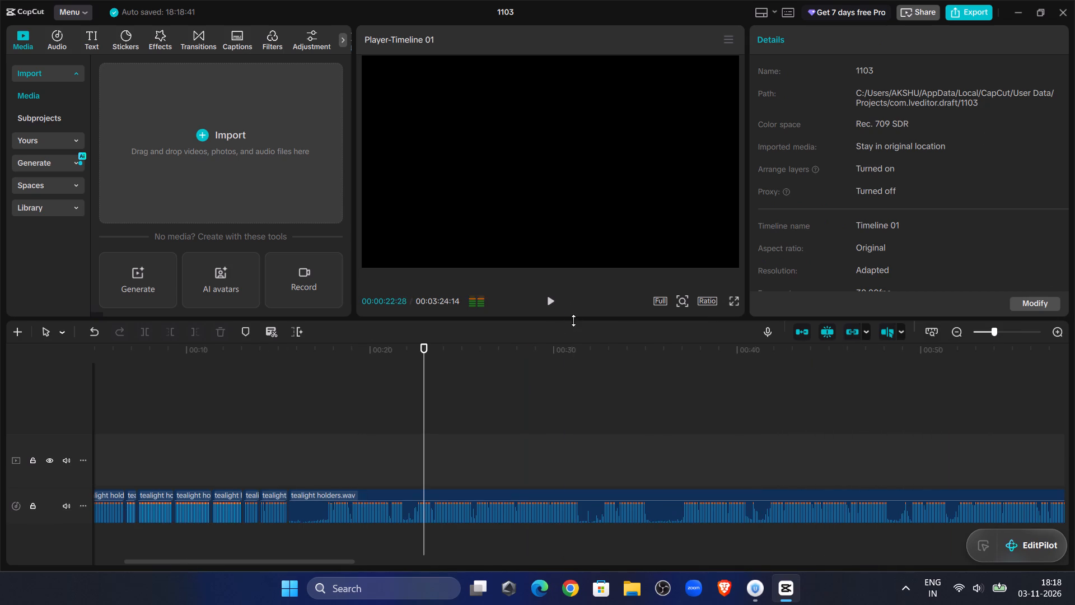
left_click(559, 308)
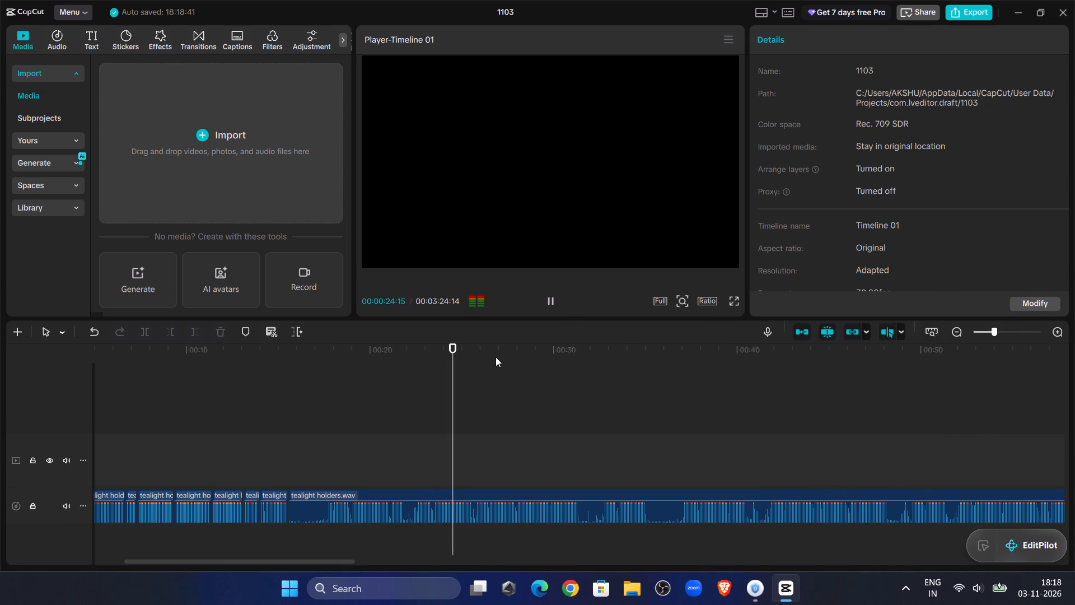
left_click(540, 444)
left_click(547, 290)
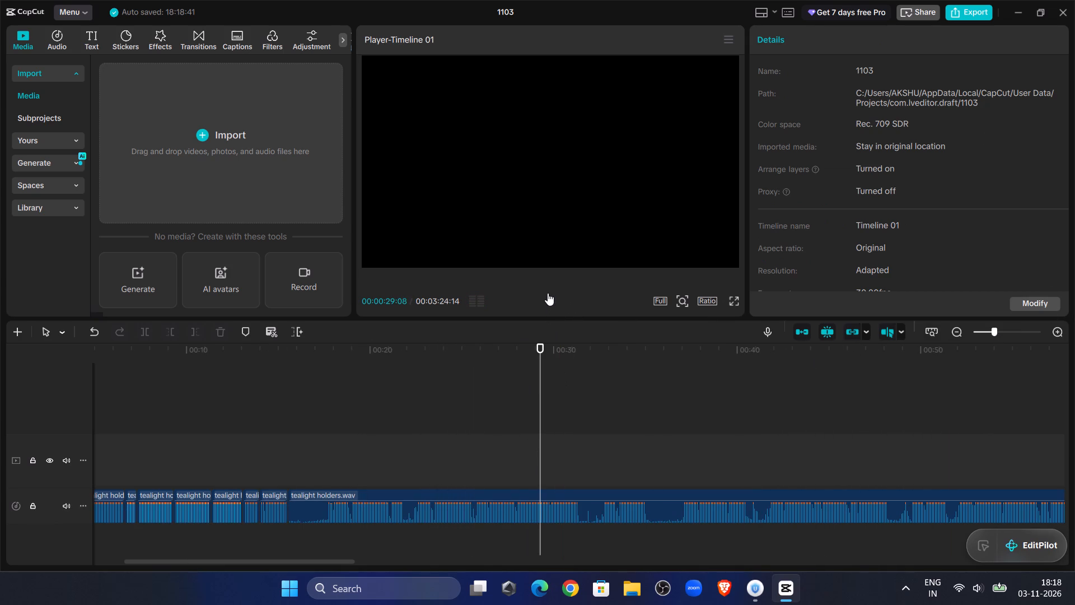
left_click(549, 299)
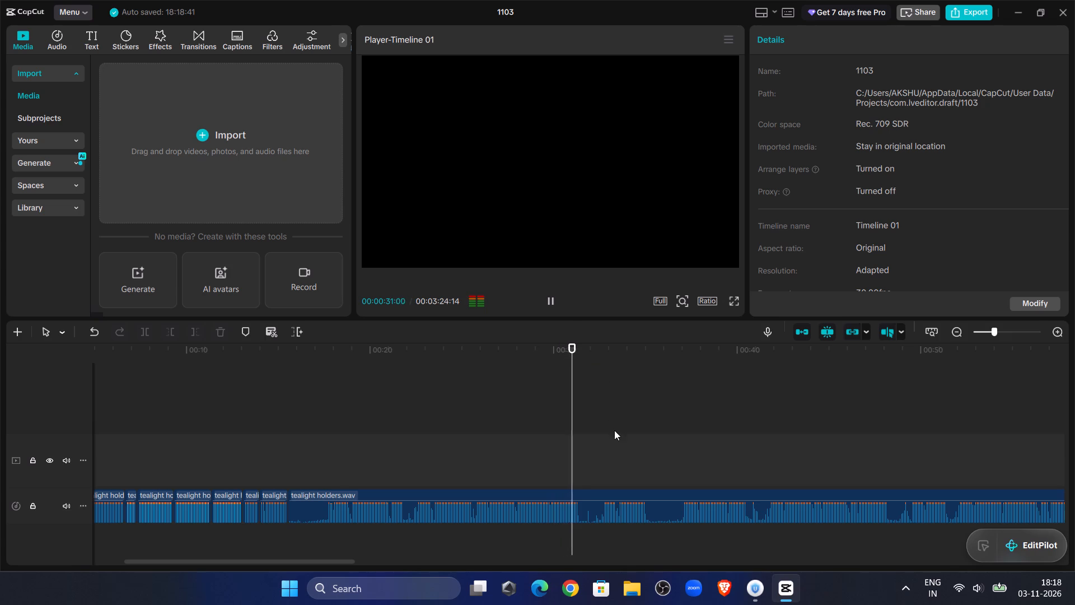
left_click(602, 417)
left_click(554, 309)
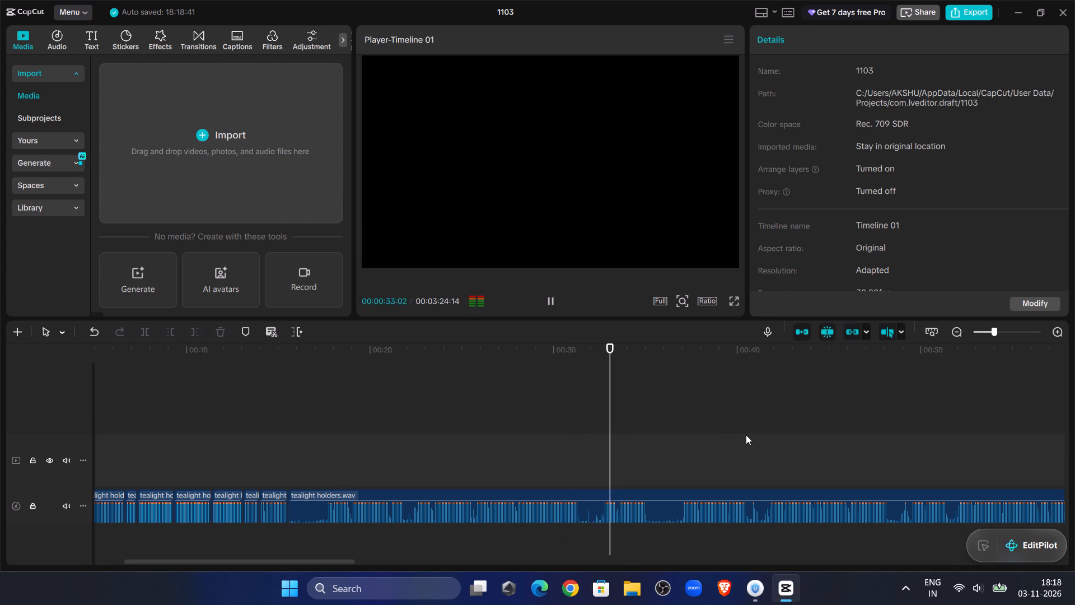
left_click(703, 426)
left_click(549, 305)
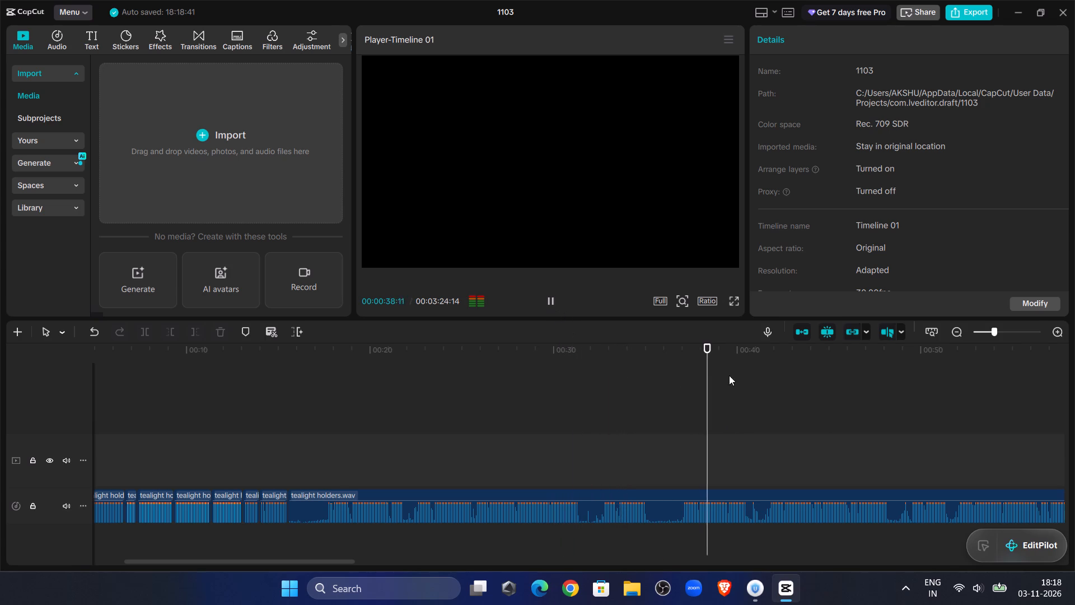
left_click(816, 435)
left_click(560, 304)
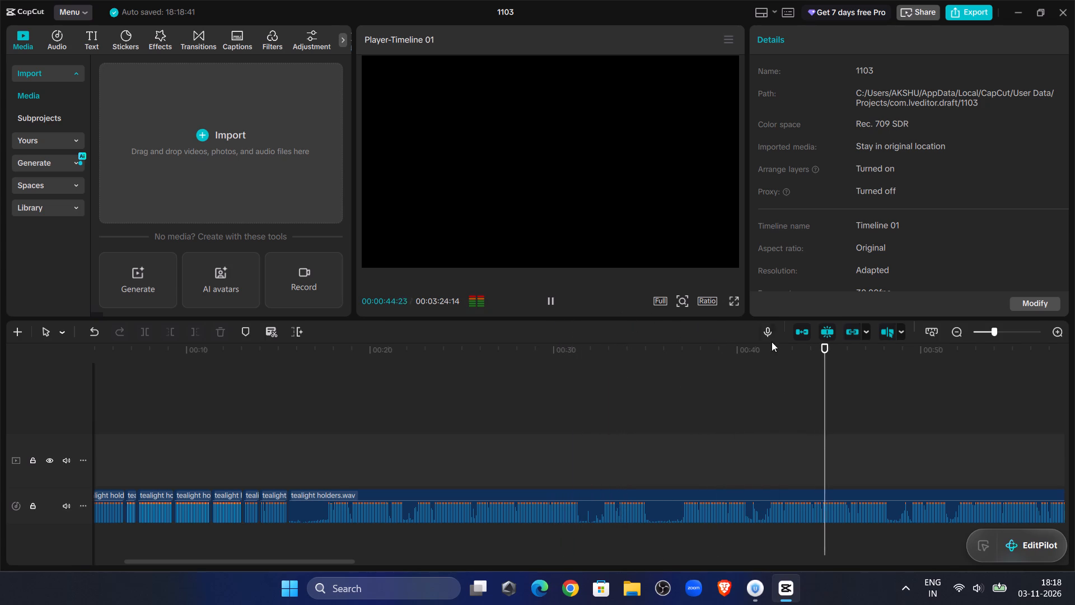
left_click_drag(307, 562, 369, 558)
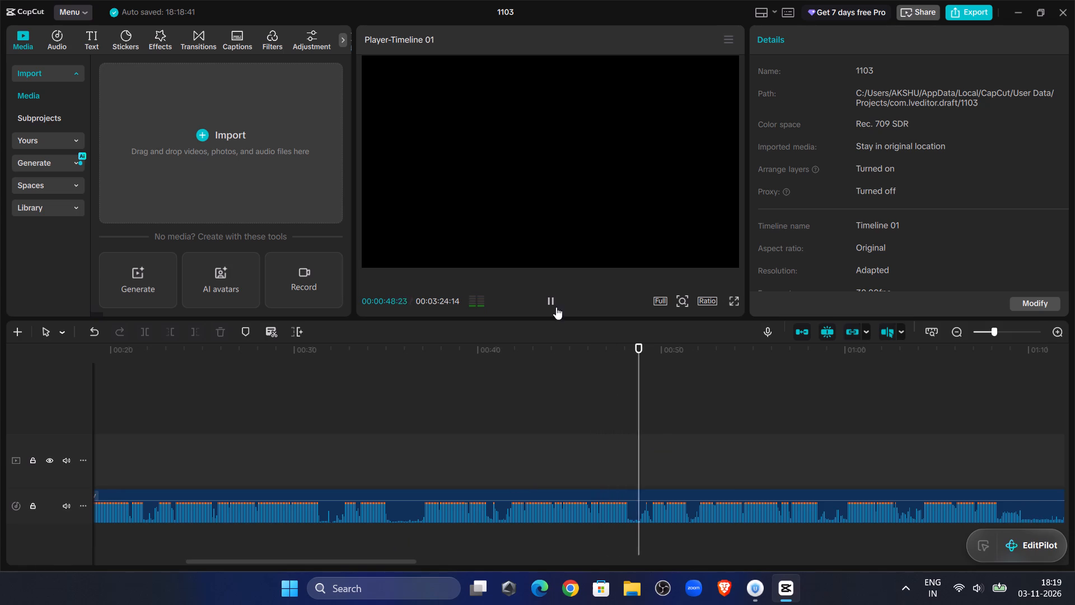
left_click(726, 431)
left_click_drag(726, 431, 739, 437)
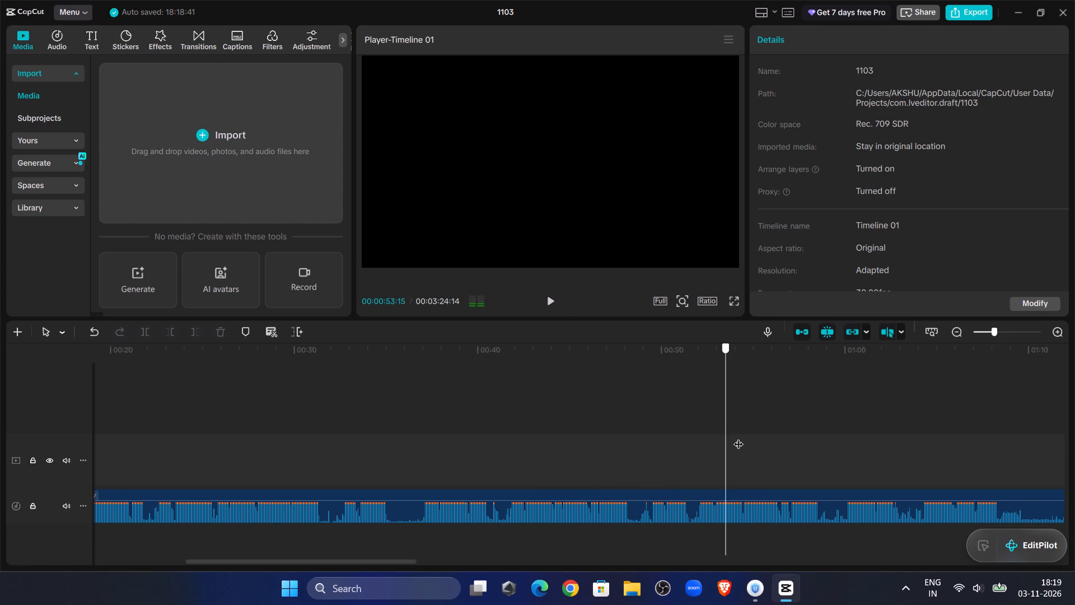
left_click_drag(739, 437, 927, 453)
left_click(544, 303)
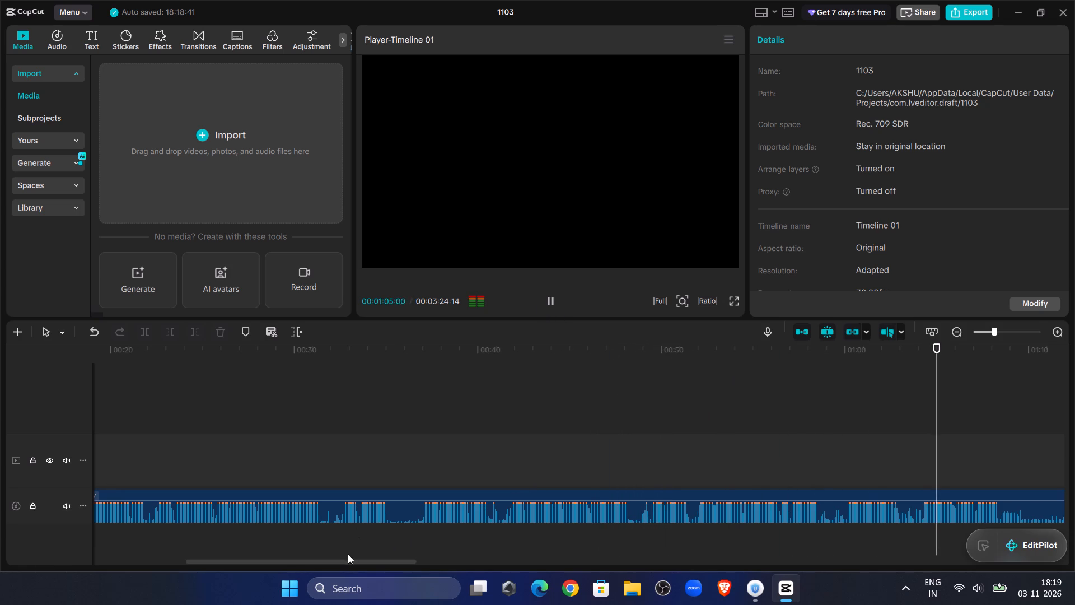
Trim off the tealight holders clip before about 00:01:12:23 and move the remainder against the clip ending at about 00:00:15:16.
left_click(353, 565)
left_click_drag(354, 562, 356, 562)
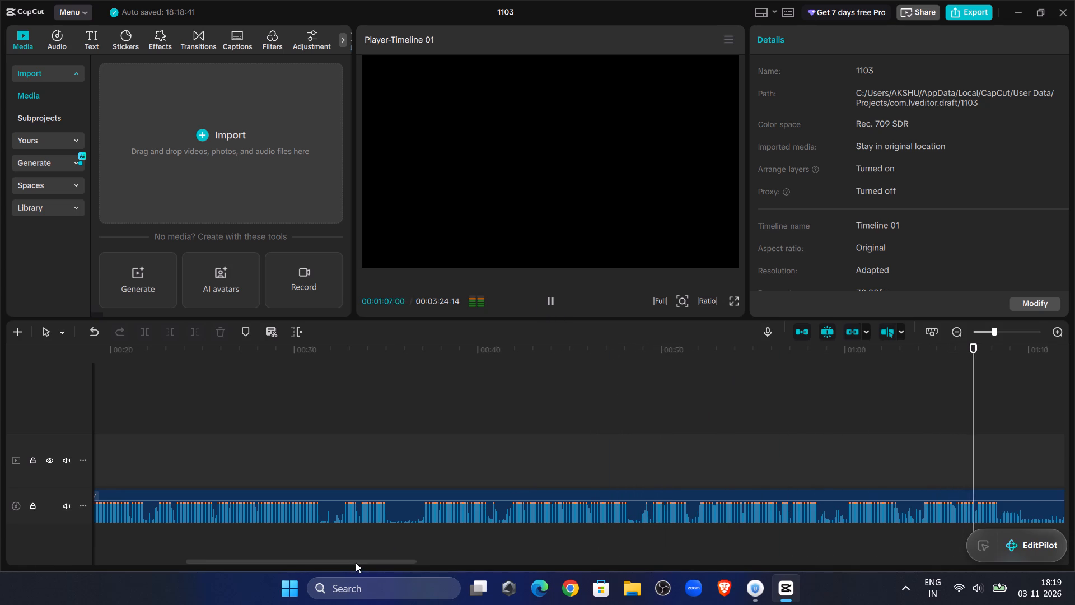
left_click_drag(356, 562, 453, 571)
left_click(649, 425)
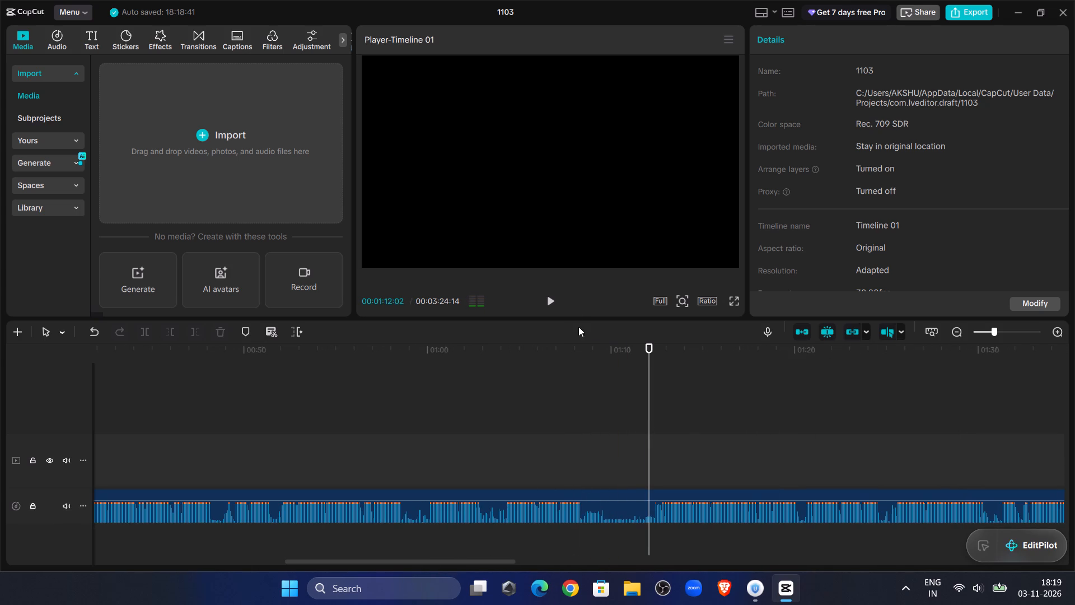
left_click(553, 301)
left_click(642, 391)
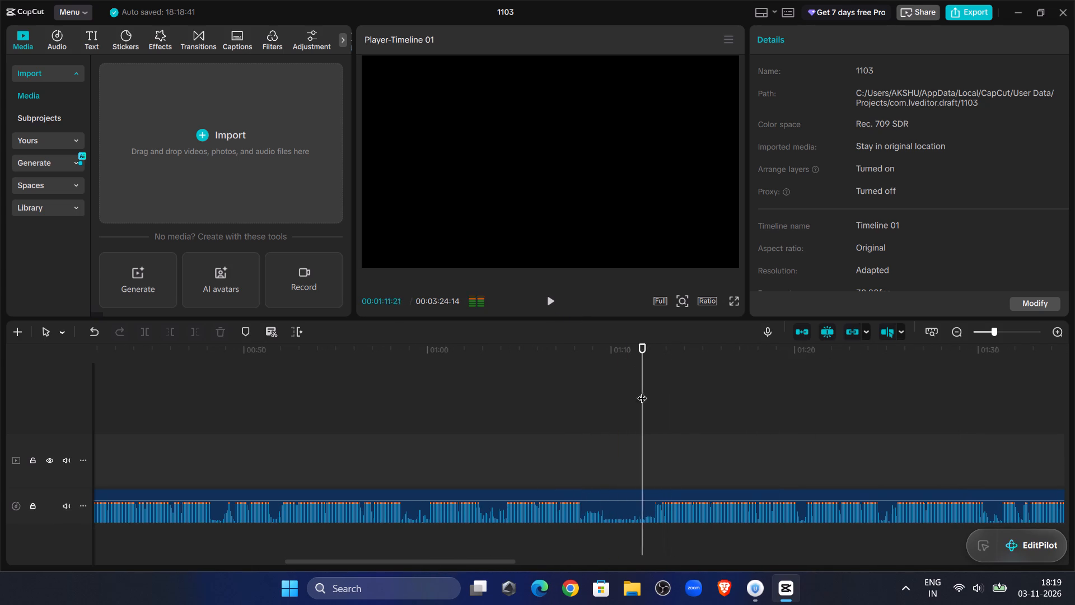
left_click_drag(642, 391, 662, 403)
left_click(632, 513)
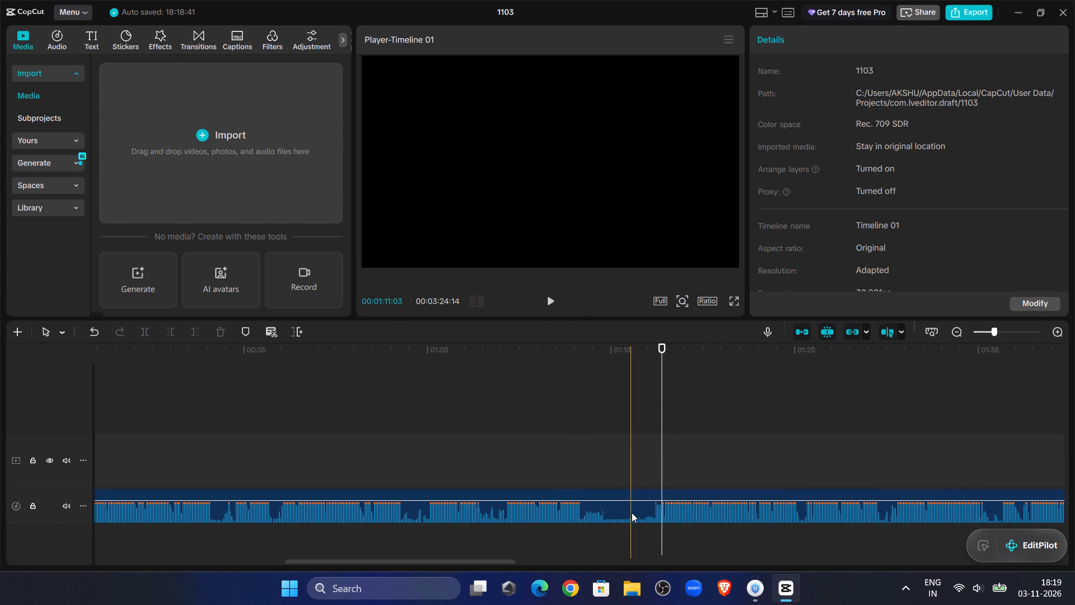
left_click(175, 328)
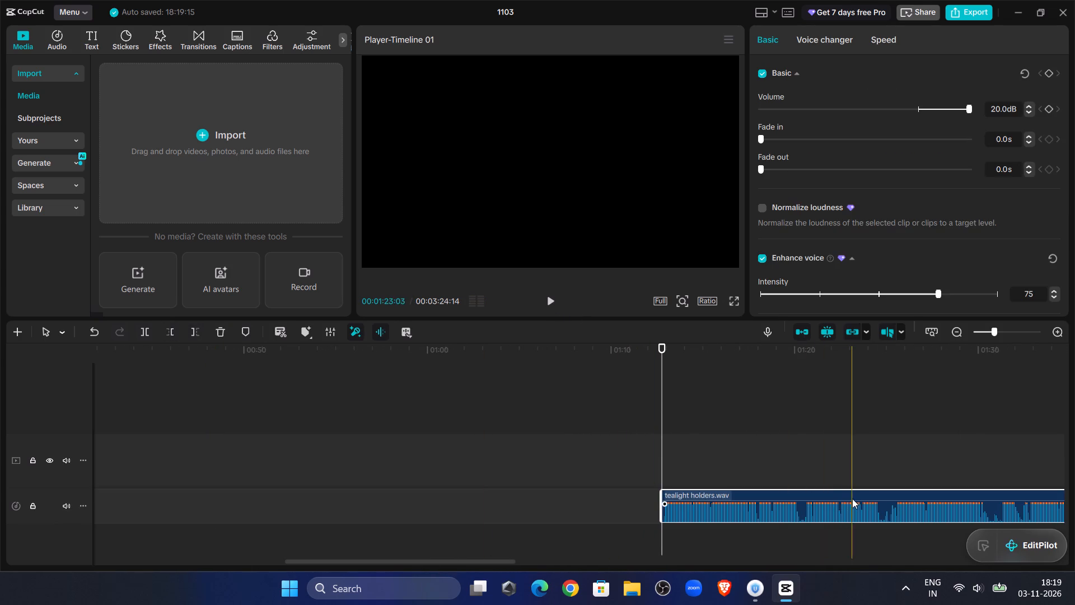
left_click_drag(858, 496, 15, 592)
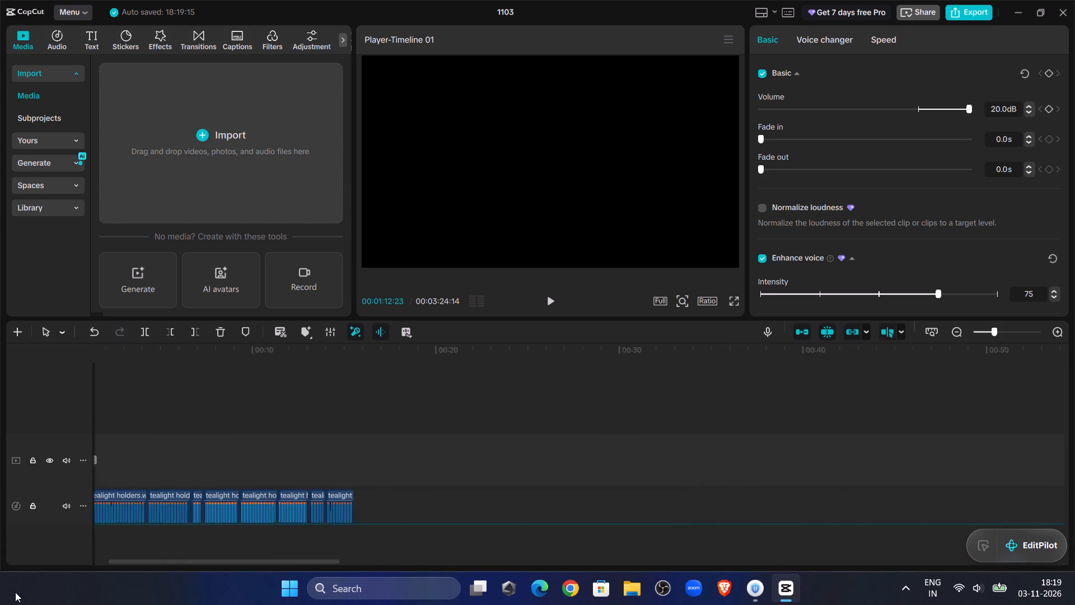
left_click_drag(15, 592, 611, 502)
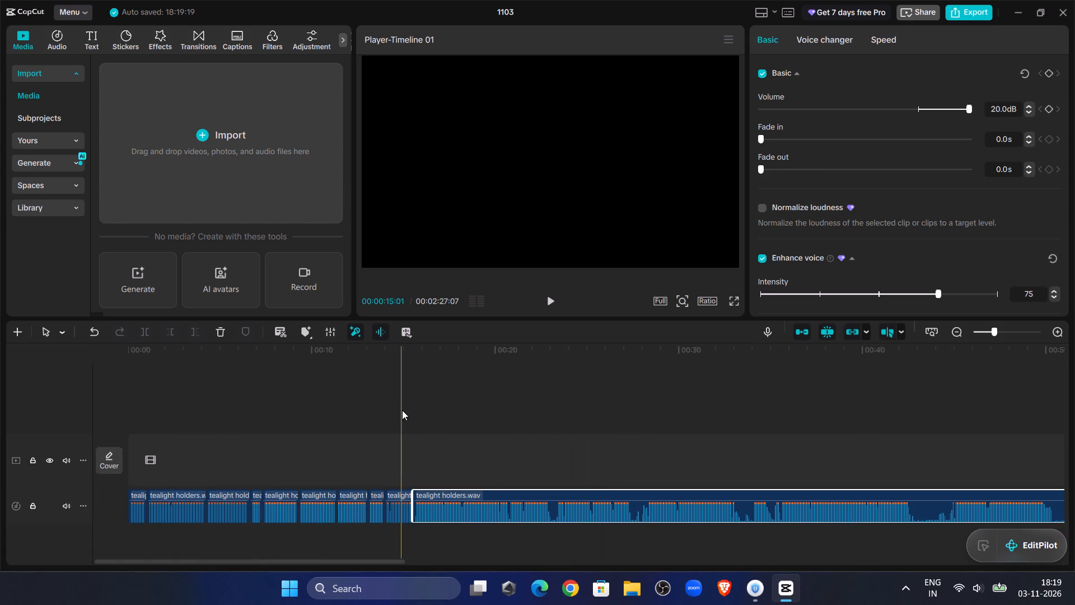
Play across the new join and on to about 00:00:28, and trim off the clip's start up to 00:00:28:08.
left_click(402, 410)
left_click(550, 302)
left_click(1006, 332)
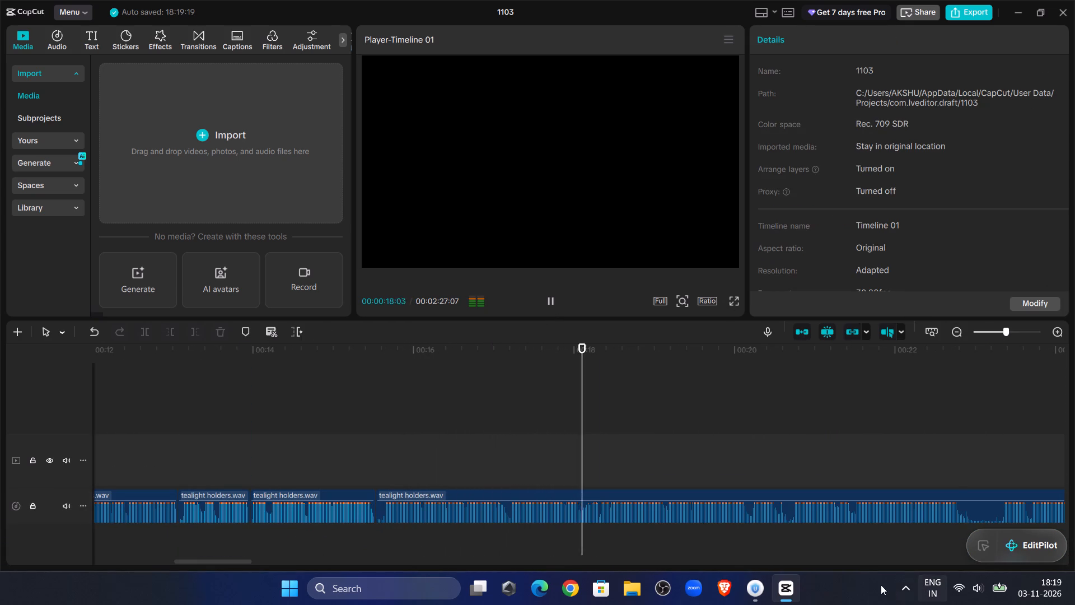
left_click_drag(234, 559, 279, 559)
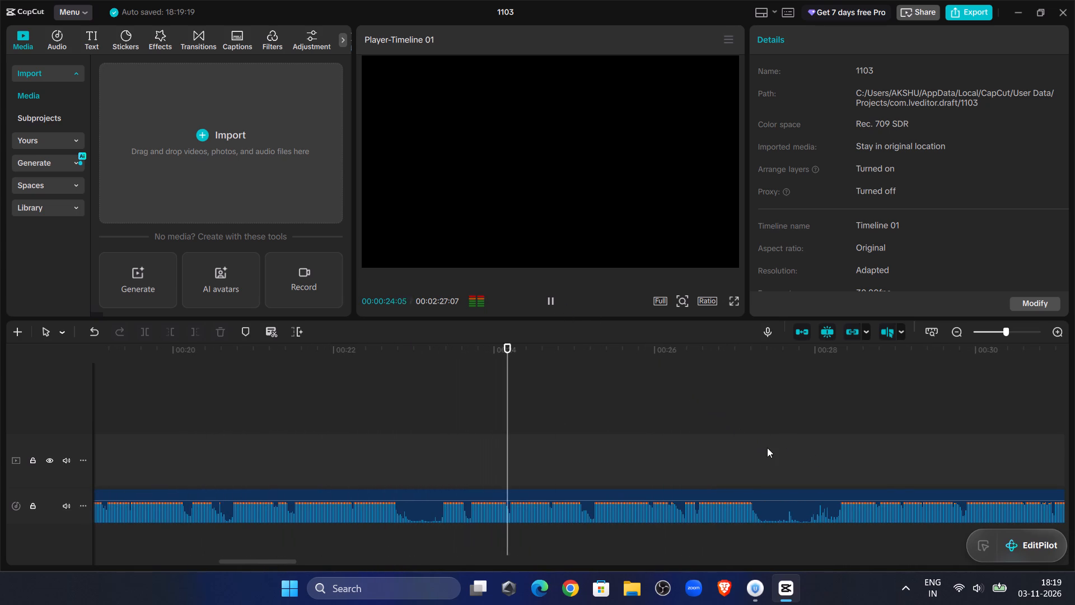
left_click(781, 447)
left_click(549, 308)
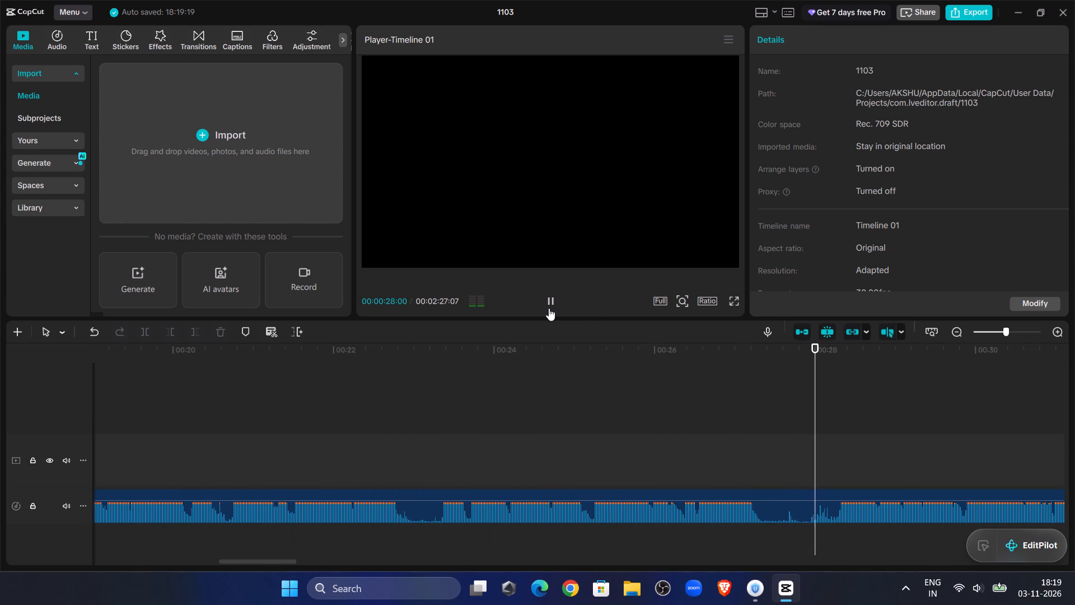
left_click(829, 431)
left_click_drag(829, 431, 835, 437)
left_click(815, 510)
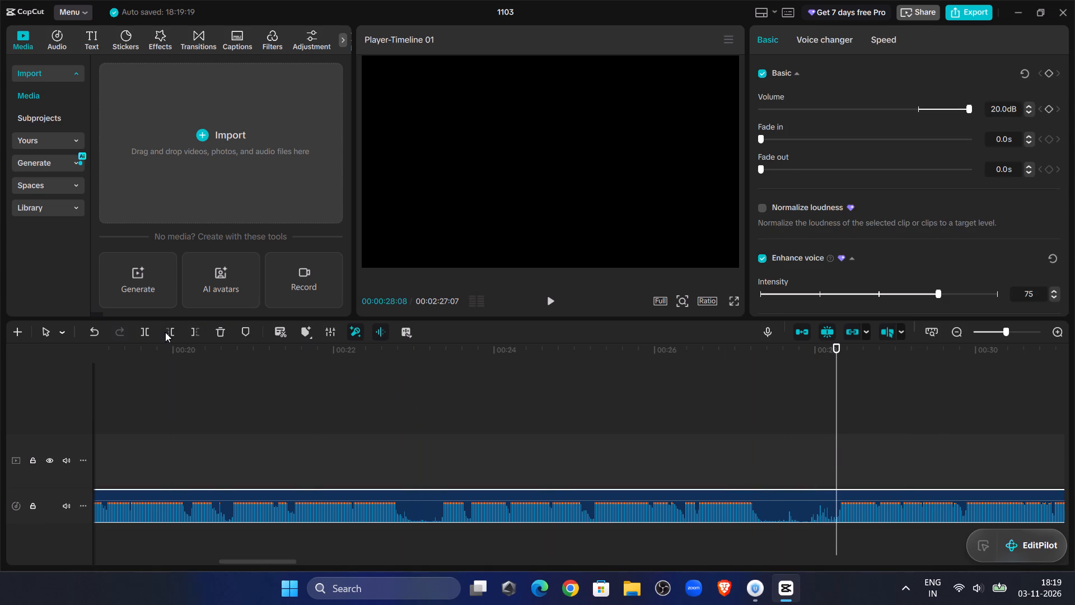
left_click(165, 332)
Listen on past 00:00:31 and around 00:00:35, and trim off the clip's start up to 00:00:35:16.
left_click(546, 303)
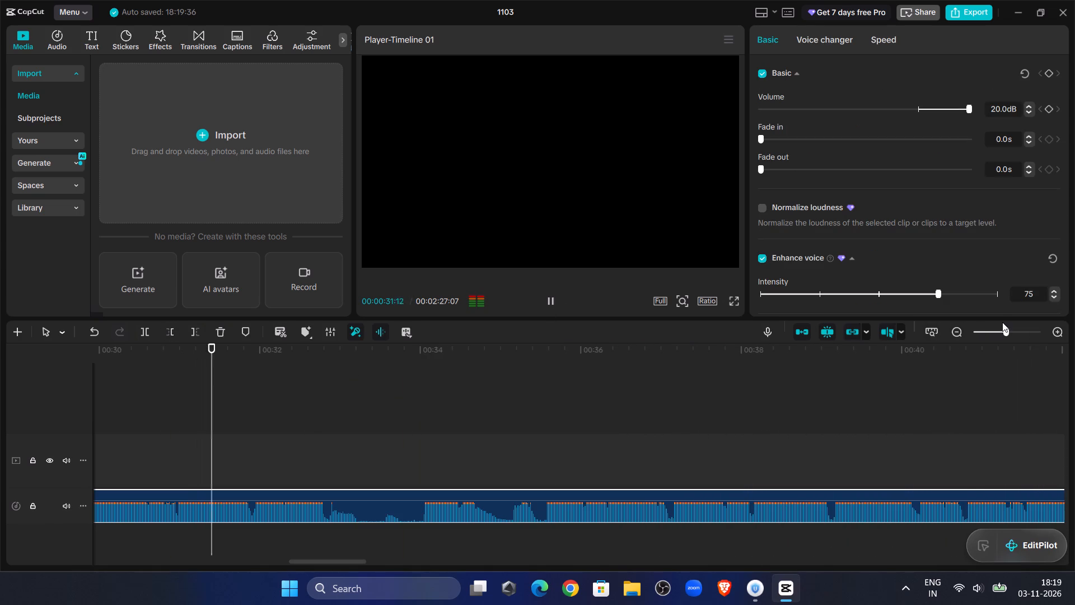
left_click(501, 384)
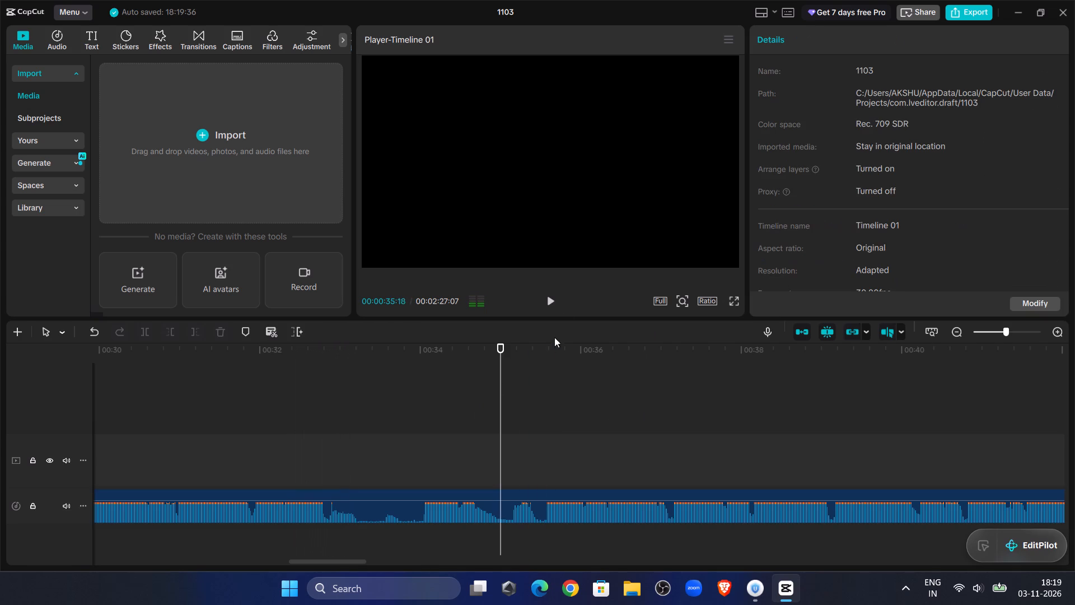
left_click(549, 288)
left_click(552, 304)
left_click(552, 304)
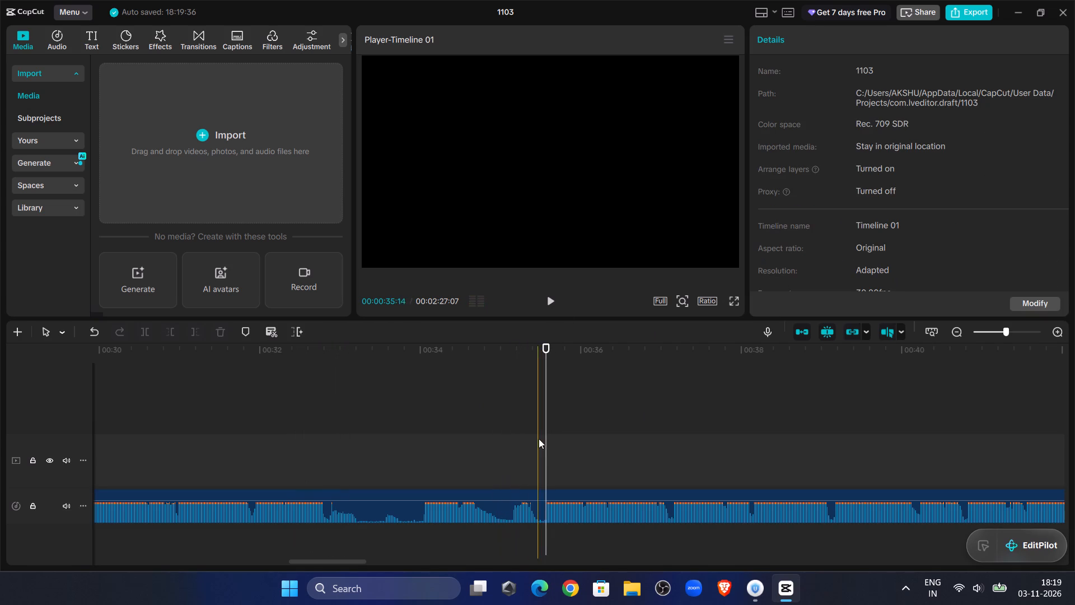
left_click(547, 442)
left_click(169, 330)
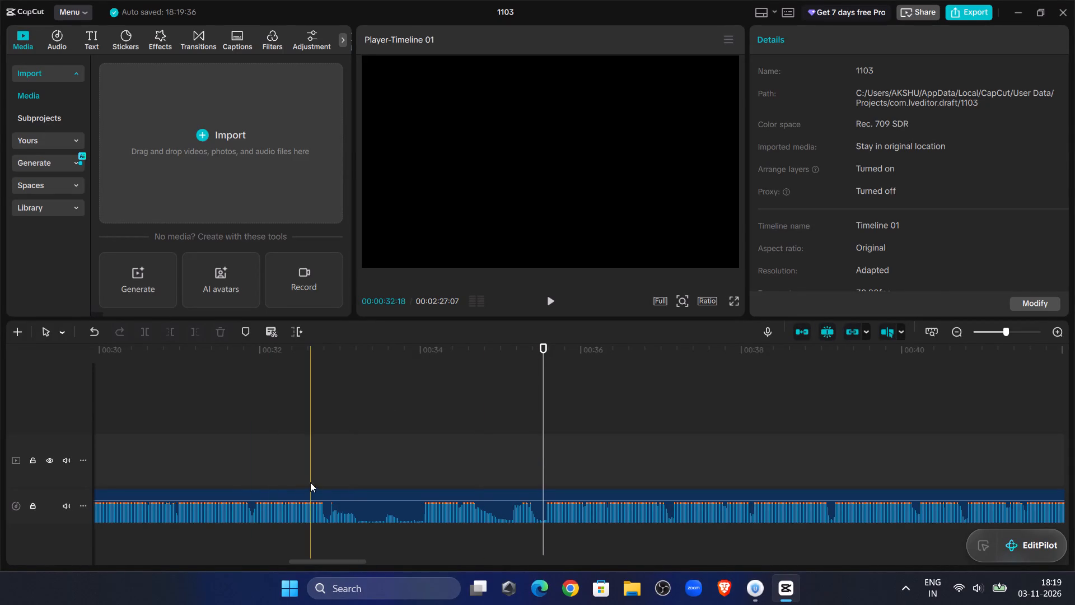
left_click(311, 496)
left_click(169, 328)
Play the take from 00:00:35:16 to about 00:00:42 and move its clip back against the clip ending at about 00:00:15:16.
left_click(545, 299)
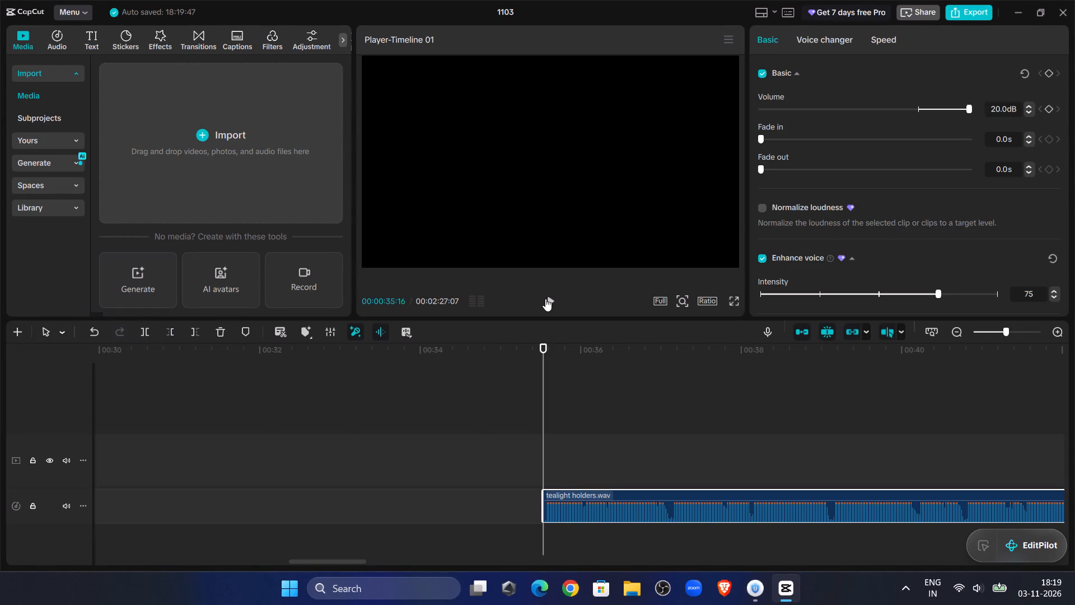
left_click_drag(303, 559, 306, 559)
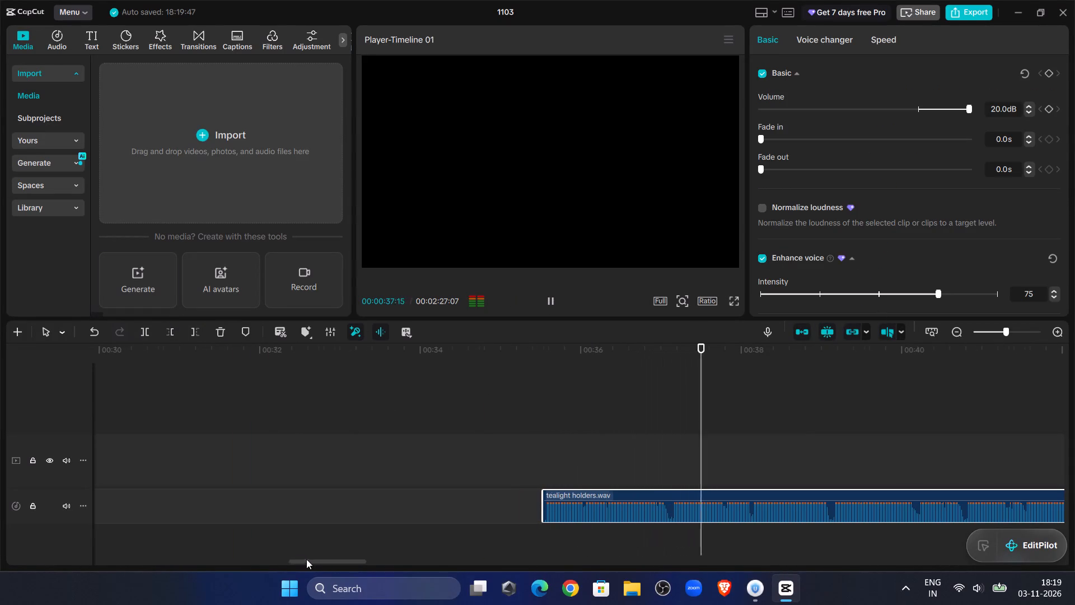
left_click_drag(306, 559, 342, 561)
left_click_drag(346, 564, 344, 565)
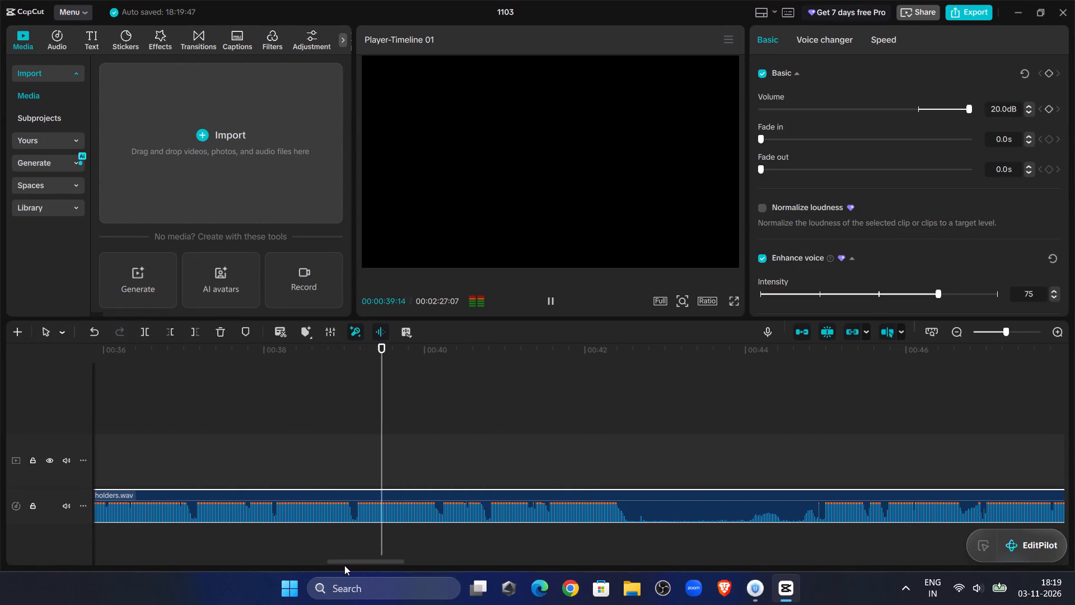
left_click_drag(344, 565, 330, 566)
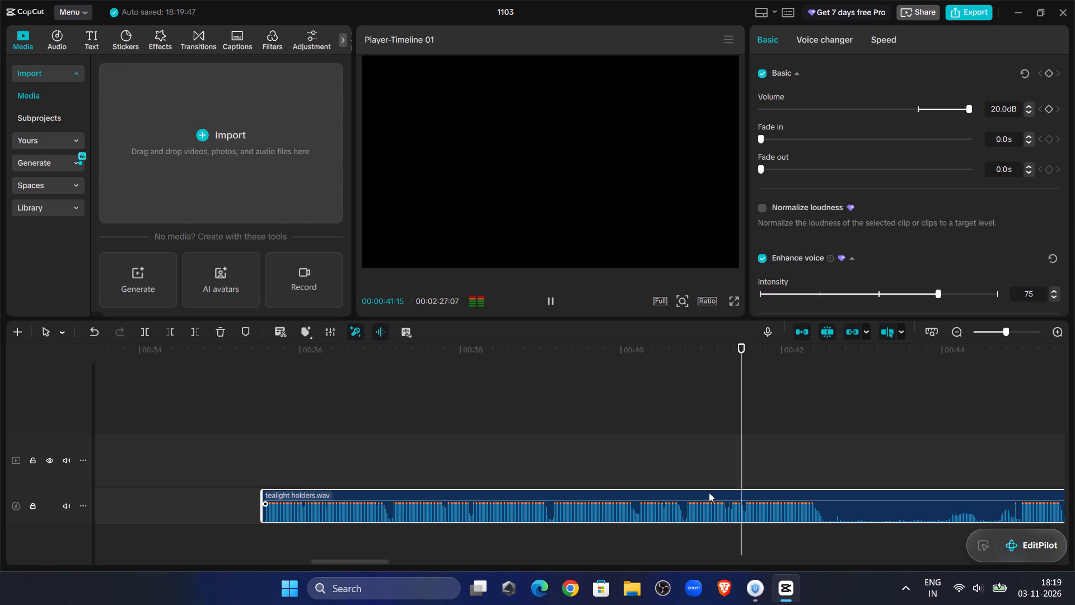
left_click_drag(716, 495, 0, 528)
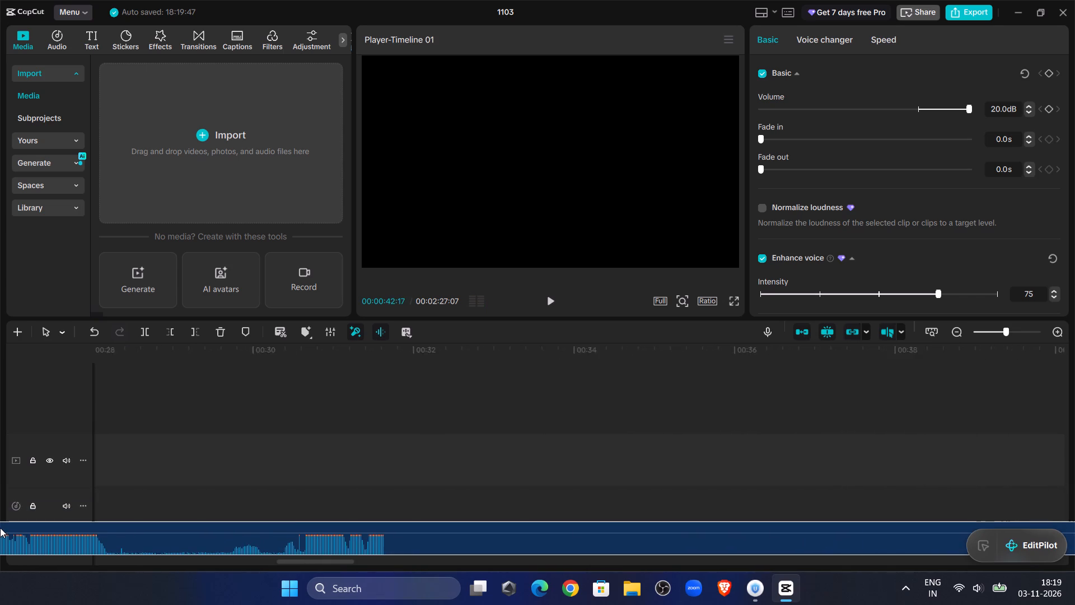
left_click_drag(0, 528, 887, 509)
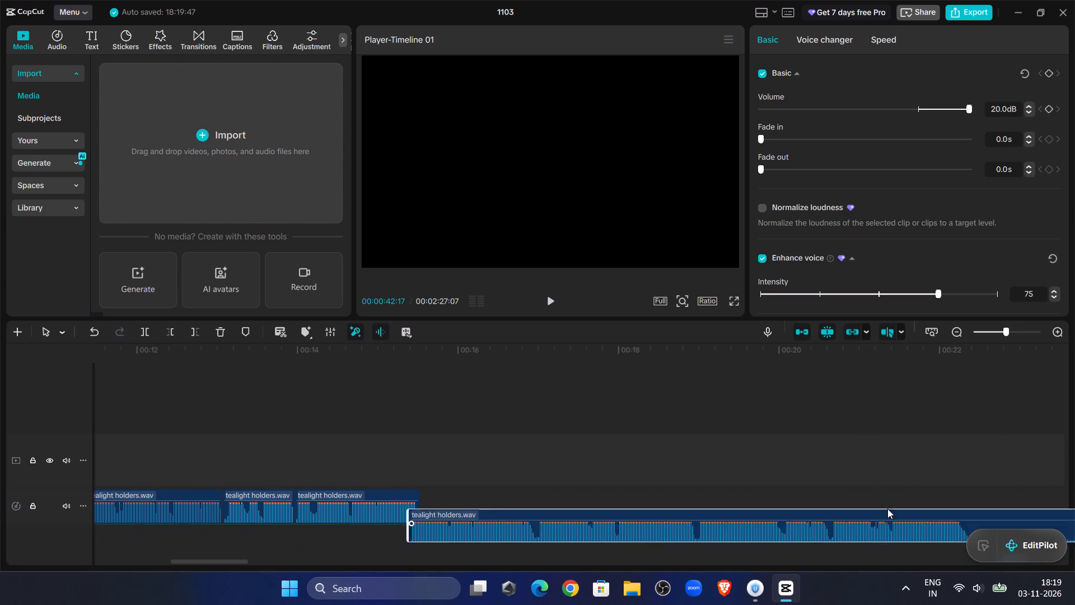
left_click_drag(887, 509, 872, 502)
Play across the join at 00:00:15:16, cut out the section between 00:00:16:29 and about 00:00:17:03, and close the gap.
left_click(398, 397)
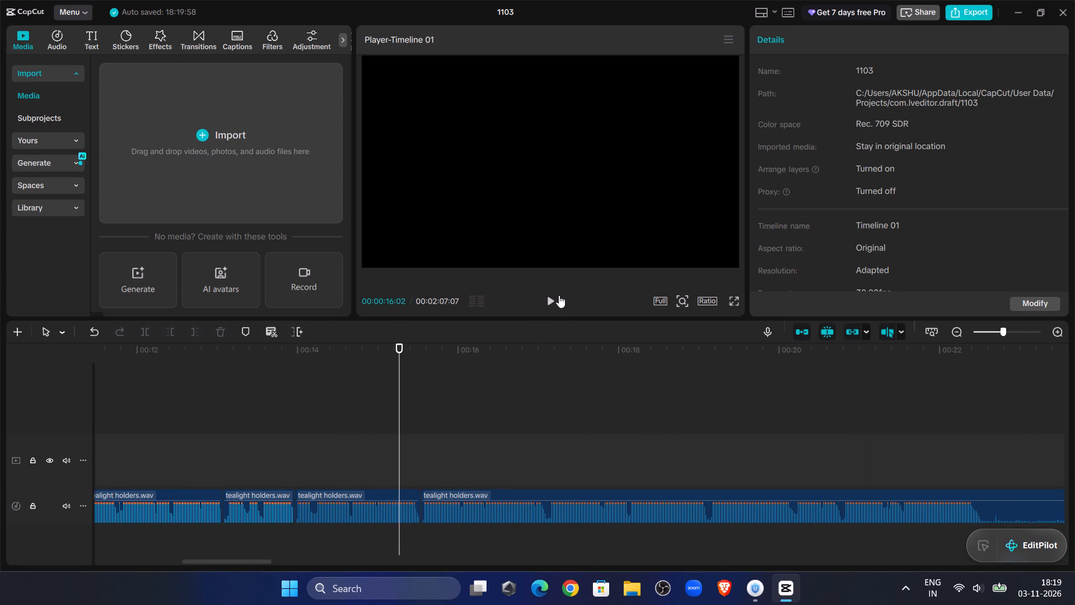
left_click(559, 295)
left_click(557, 301)
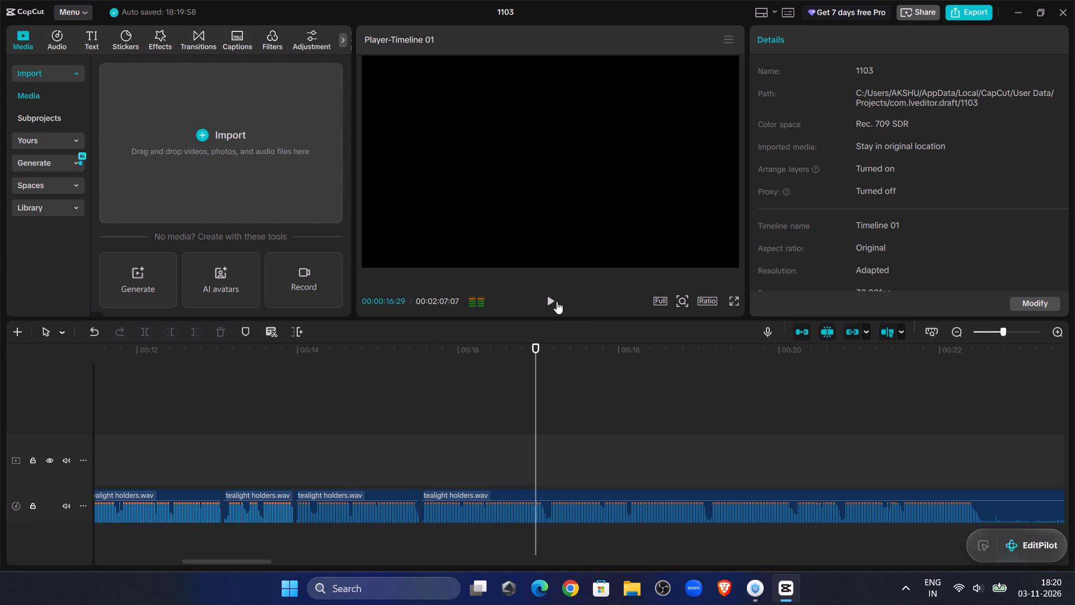
left_click(1014, 331)
left_click(534, 501)
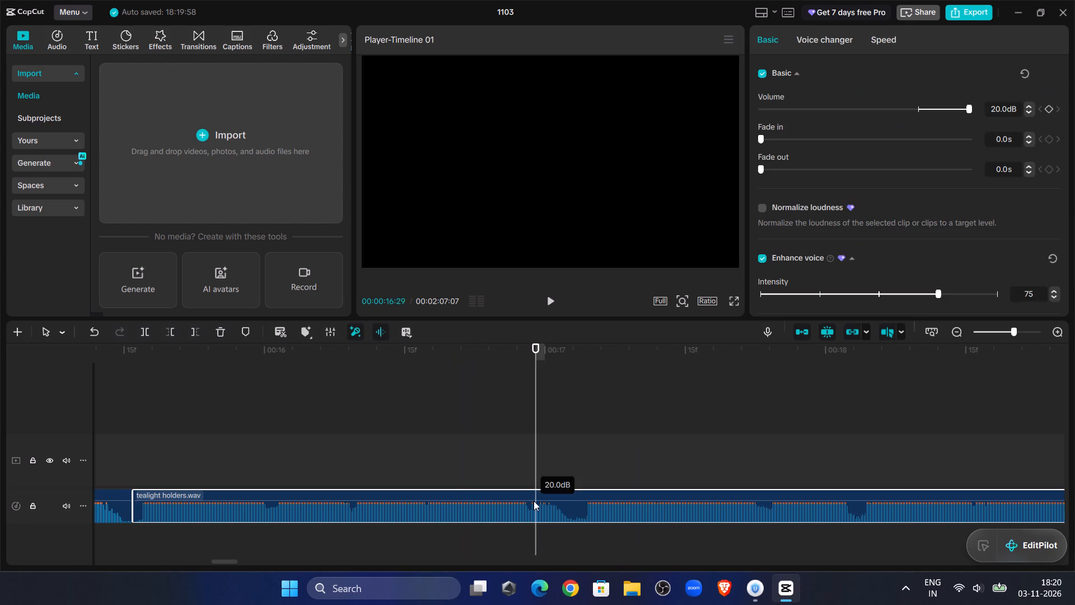
left_click(141, 327)
double_click(551, 302)
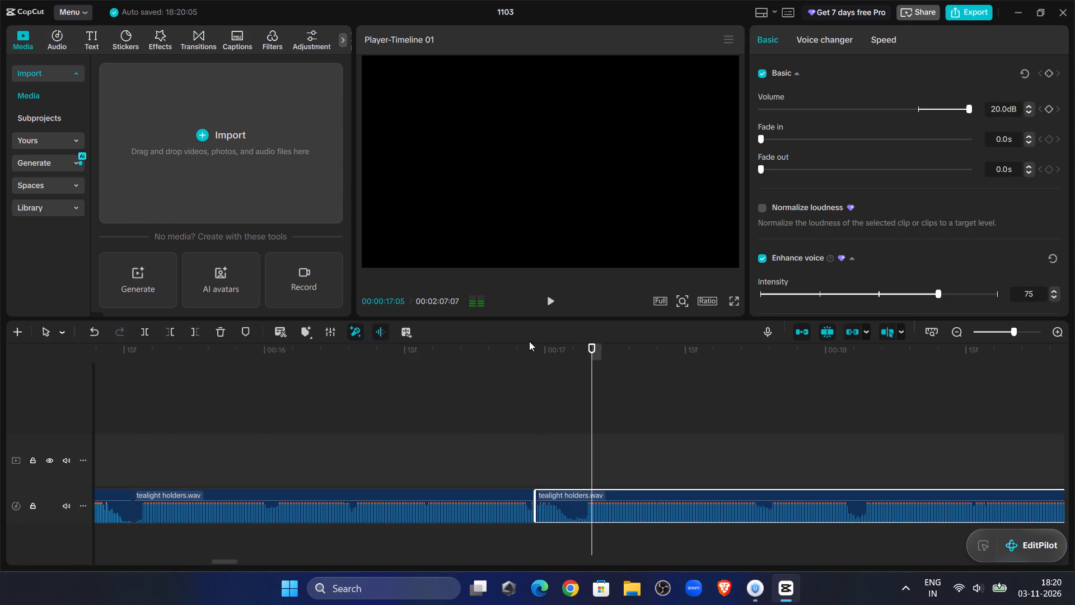
left_click(575, 401)
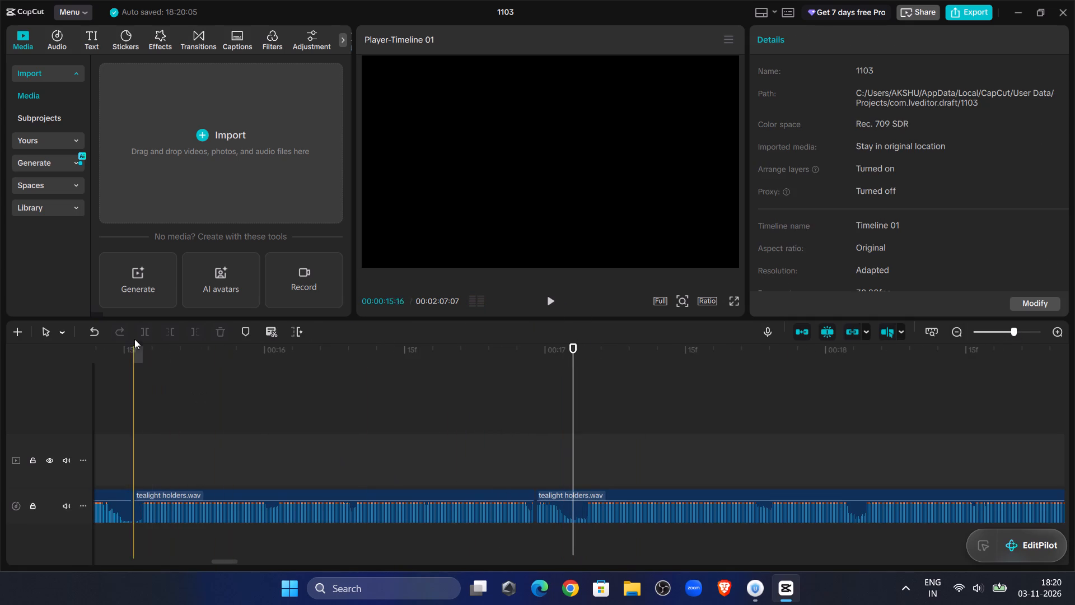
left_click(605, 499)
left_click(167, 337)
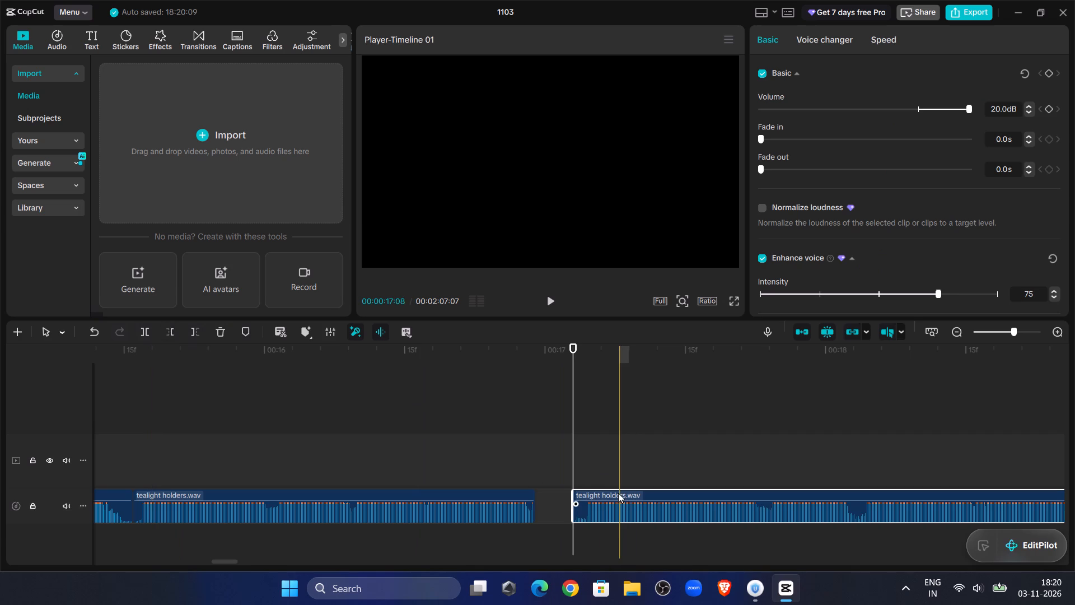
left_click_drag(618, 493, 579, 497)
Play from before the new join to about 00:00:20:13 and cut out the section between about 00:00:20:12 and 00:00:20:19.
left_click(427, 401)
left_click(558, 295)
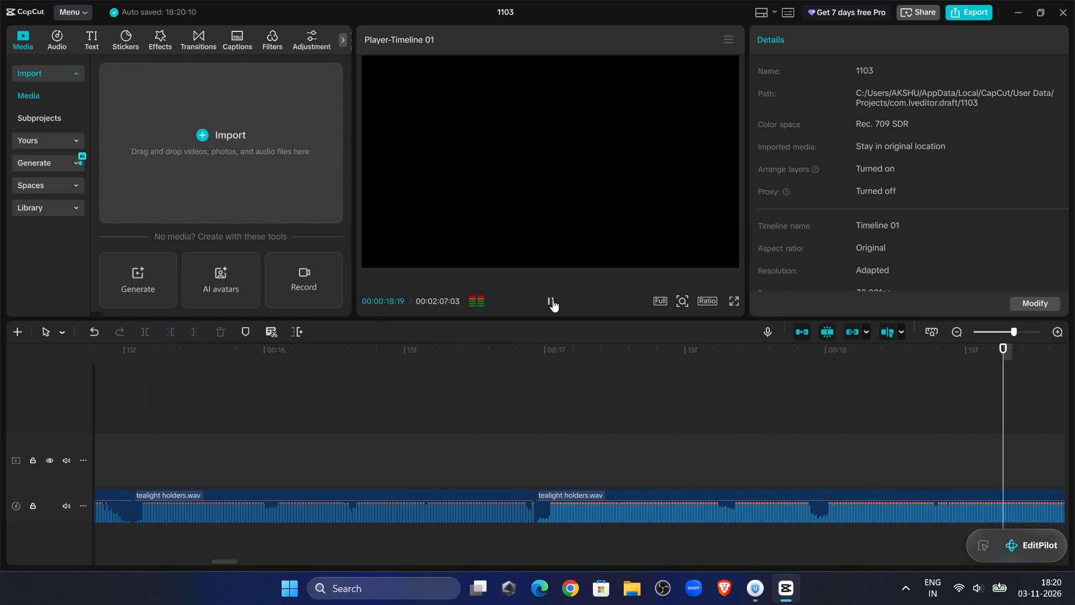
left_click(553, 300)
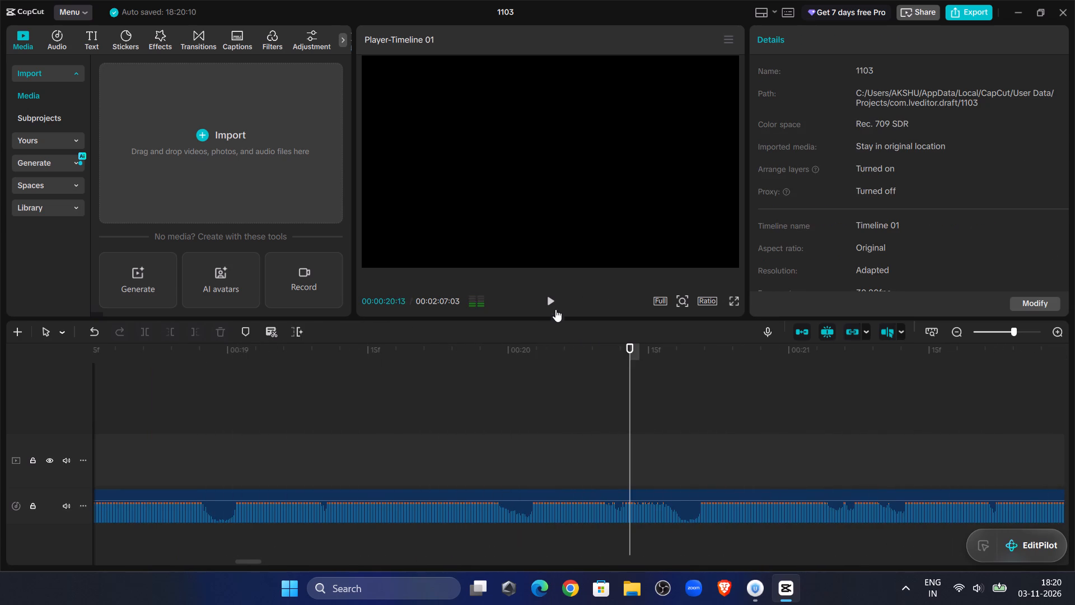
left_click(621, 459)
left_click(622, 492)
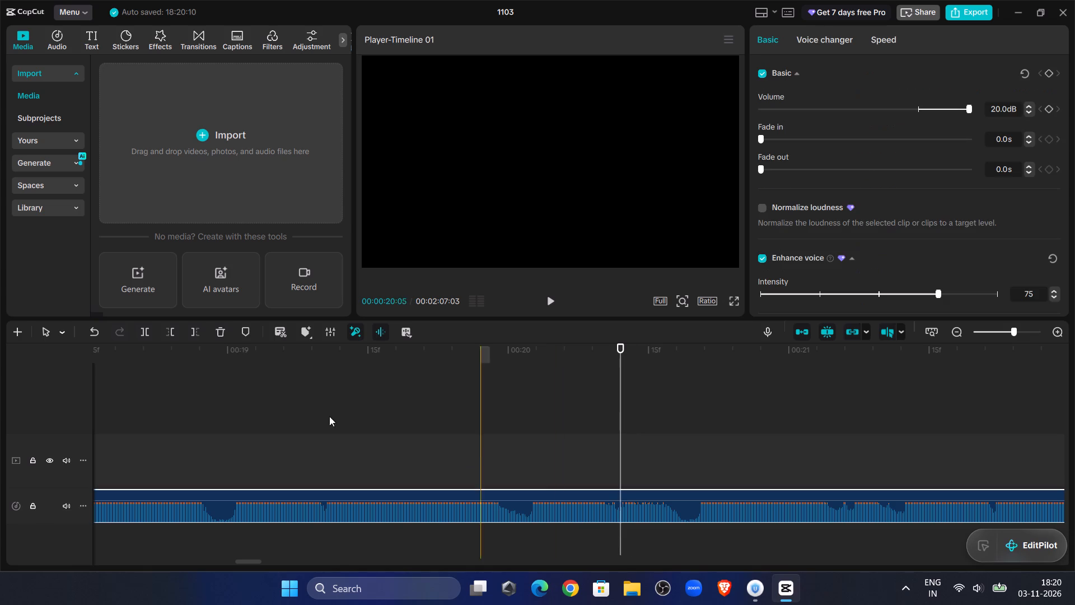
left_click(141, 333)
double_click(554, 306)
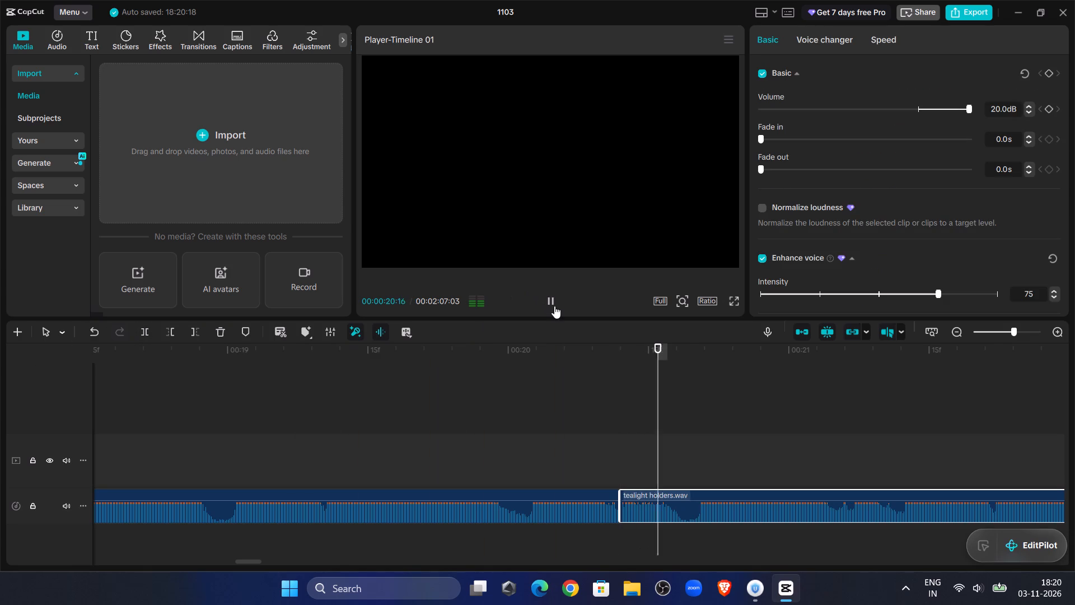
left_click_drag(679, 390, 685, 397)
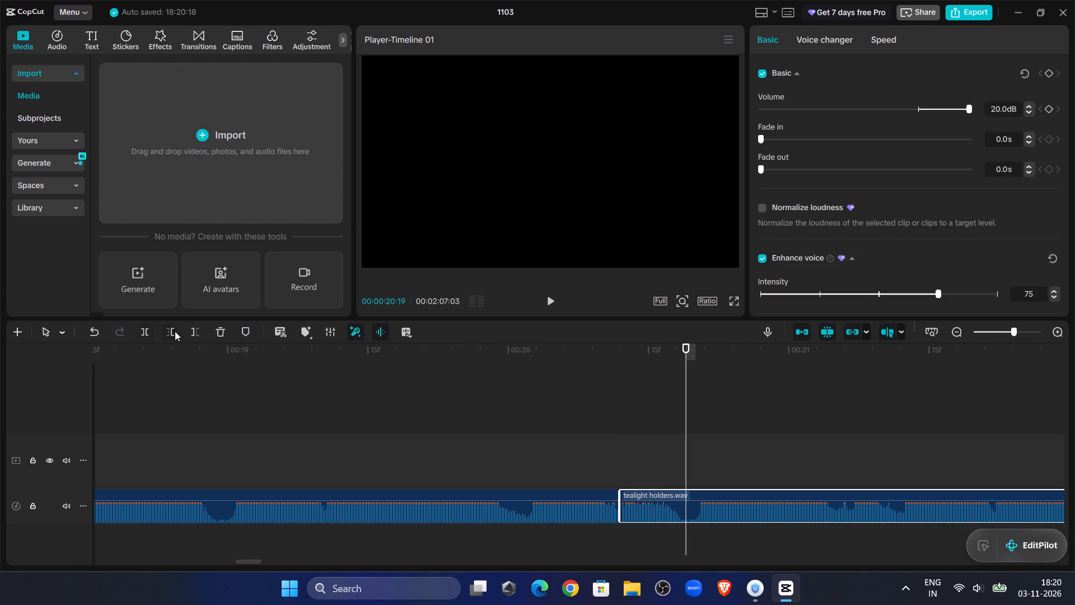
left_click(176, 330)
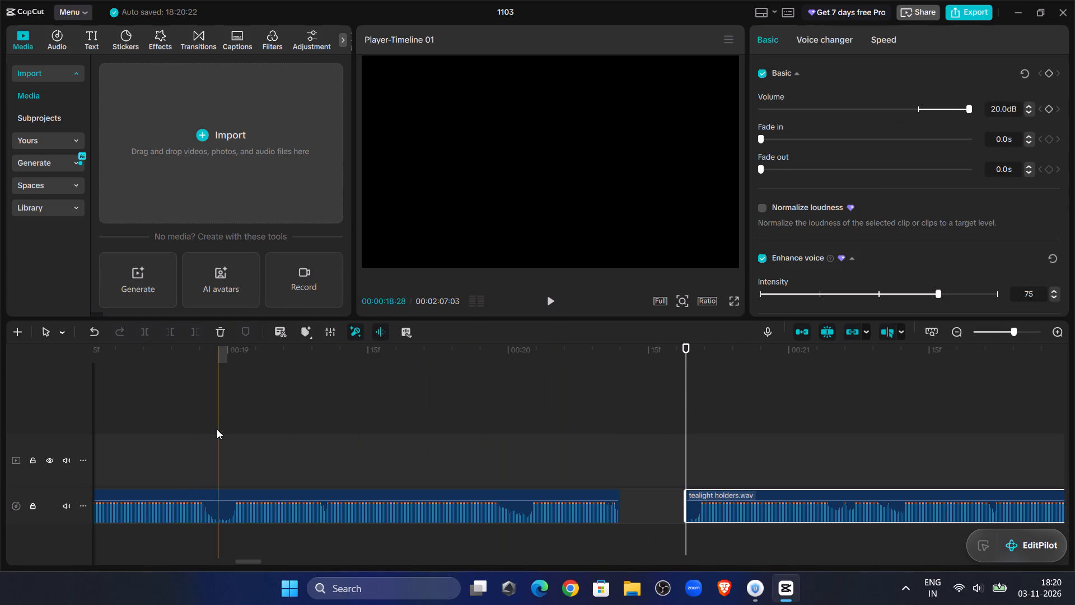
Cut out the section between 00:00:18:29 and 00:00:19:00 and move the remaining clip back to close the gap.
left_click(217, 429)
left_click(218, 508)
left_click(146, 331)
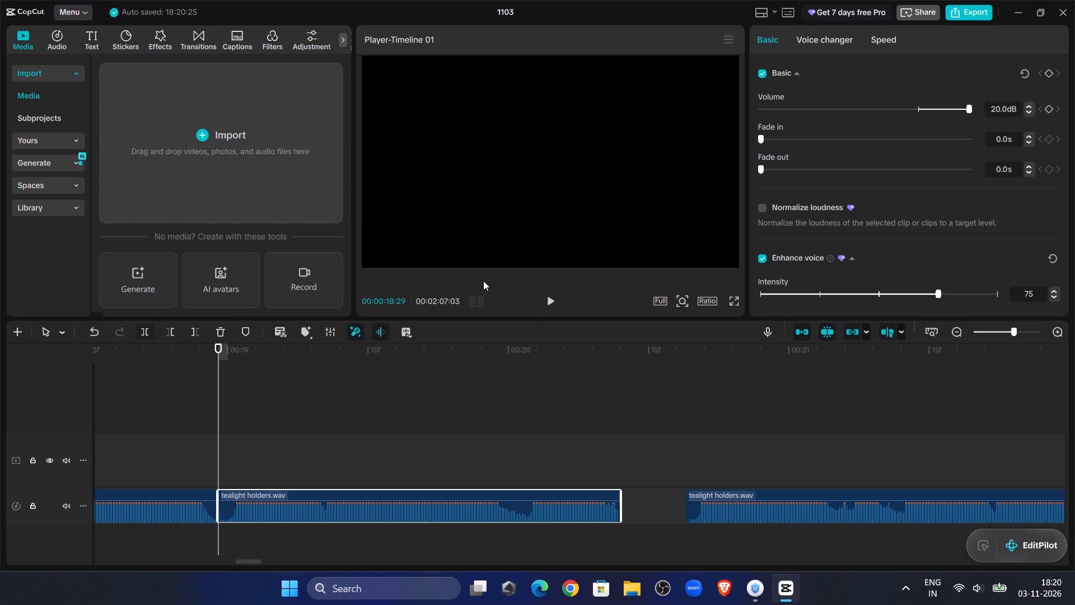
double_click(546, 301)
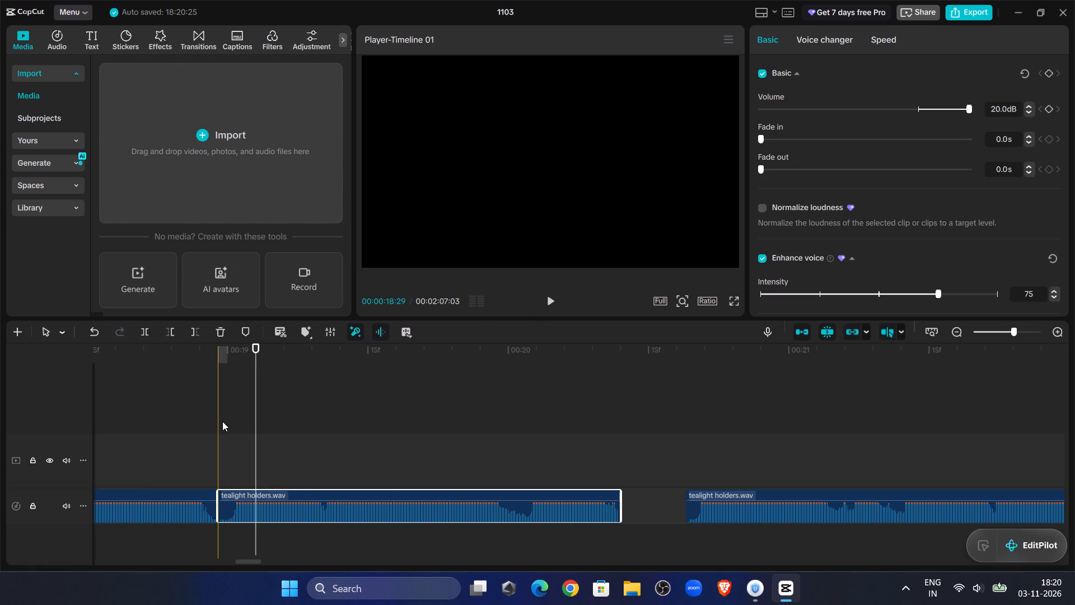
left_click(222, 421)
left_click(223, 422)
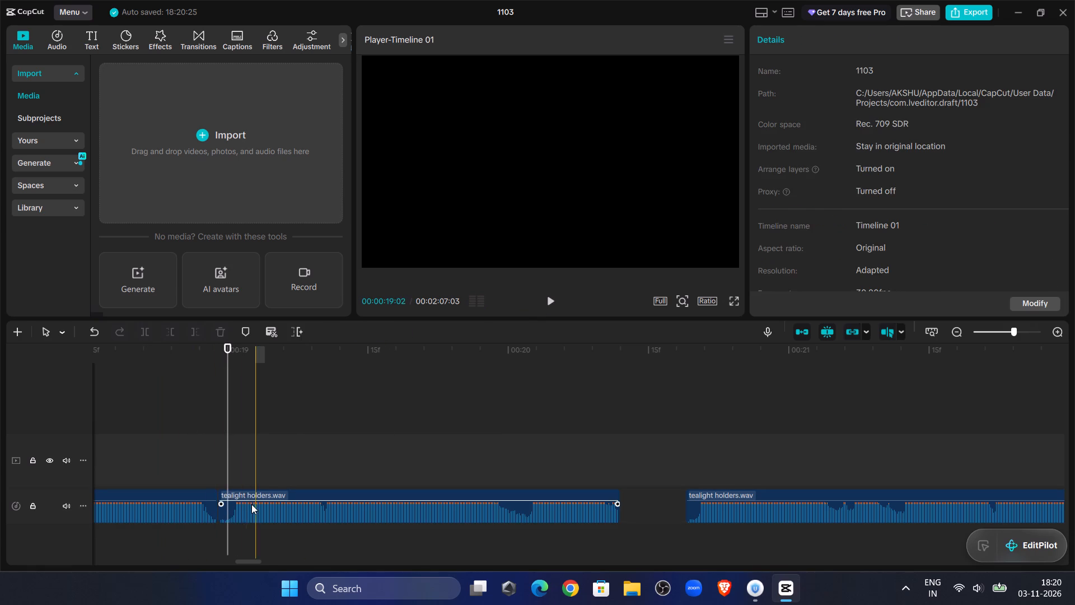
left_click(251, 504)
left_click(169, 333)
left_click_drag(272, 494, 251, 494)
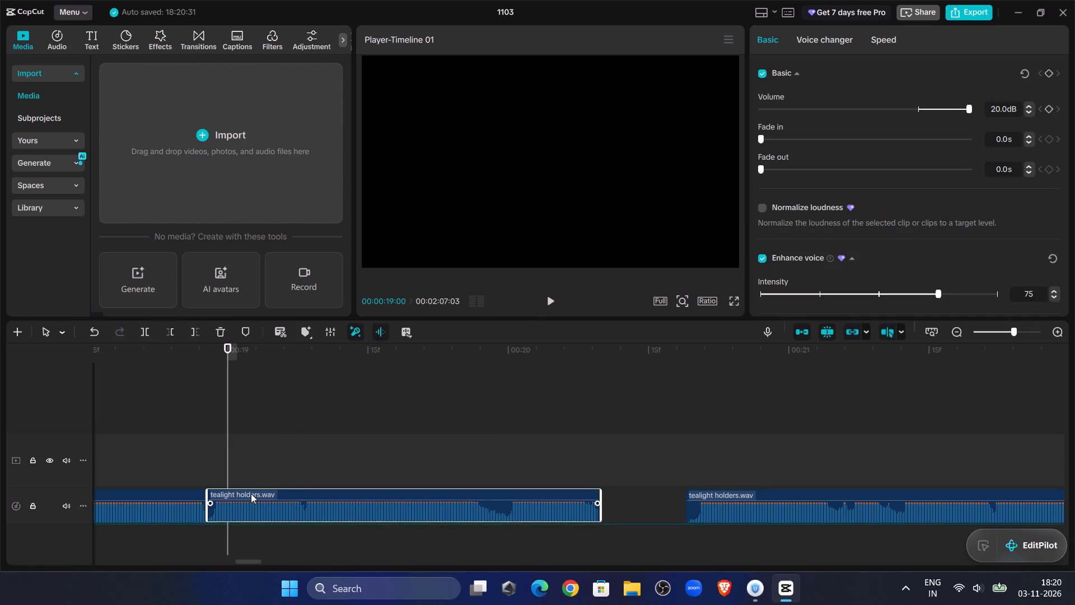
left_click_drag(251, 494, 261, 498)
Play across the join at 00:00:18:29 and move the following clip back against the clip ending at about 00:00:20:11.
left_click(128, 385)
left_click(553, 299)
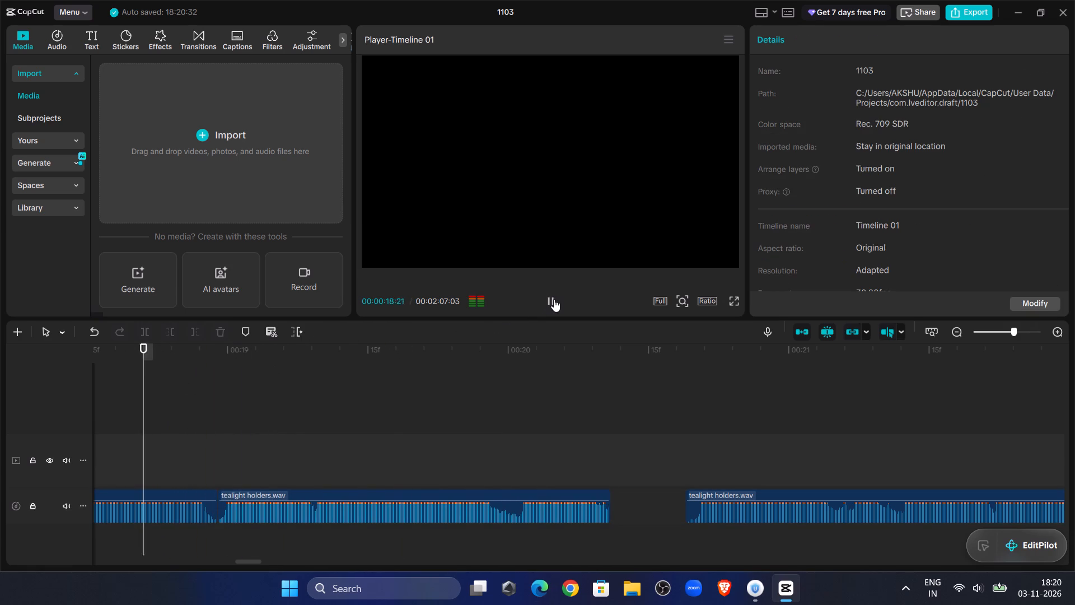
left_click(554, 299)
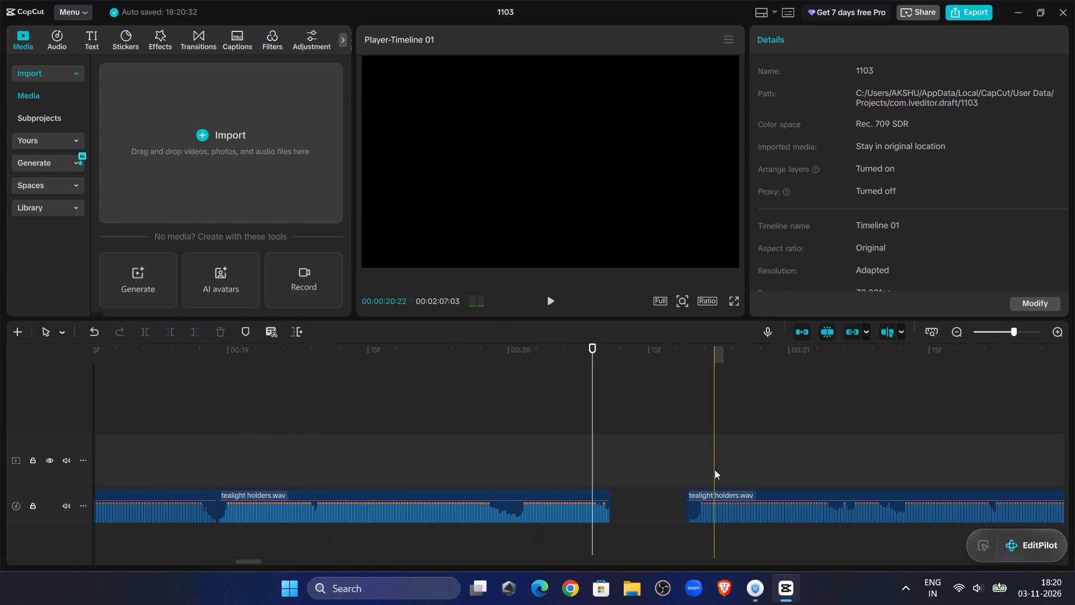
left_click(717, 499)
left_click_drag(717, 497, 644, 495)
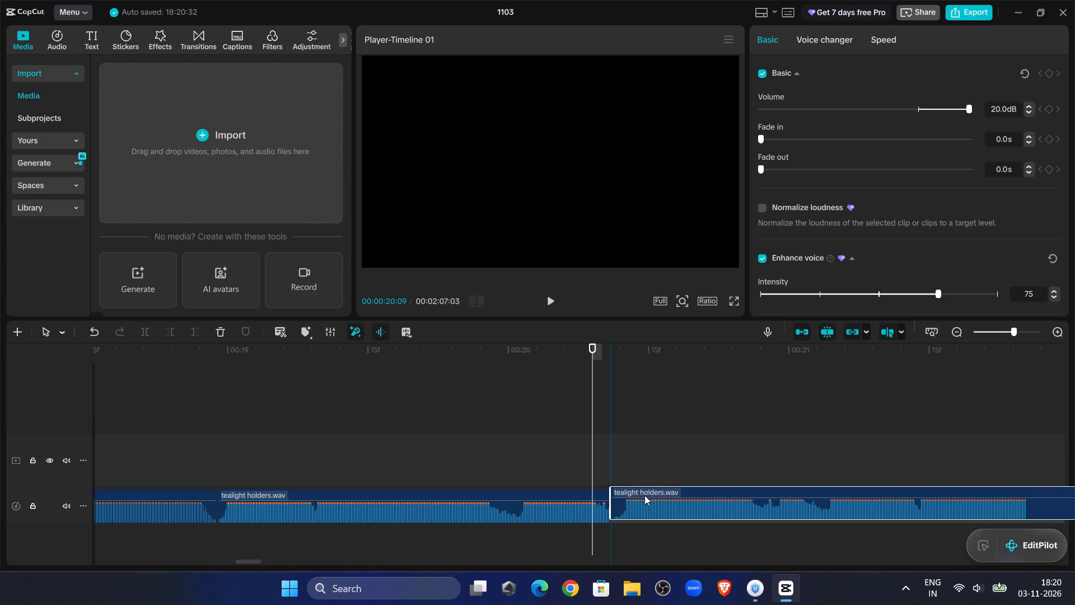
left_click_drag(644, 495, 645, 496)
Play across the join at about 00:00:20:11 and split the clip at 00:00:22:03.
left_click(548, 302)
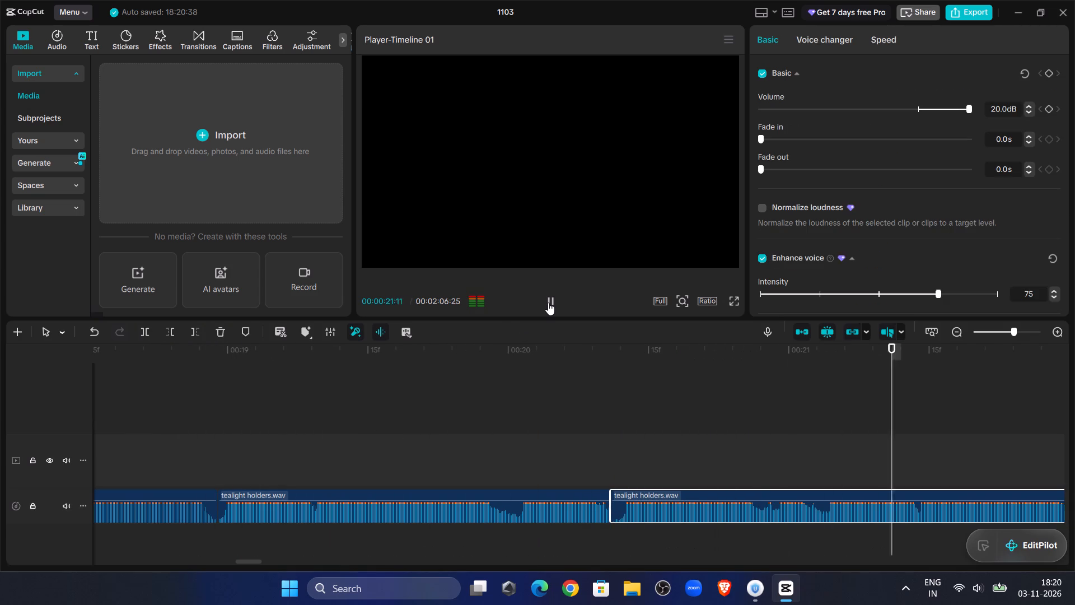
left_click(548, 302)
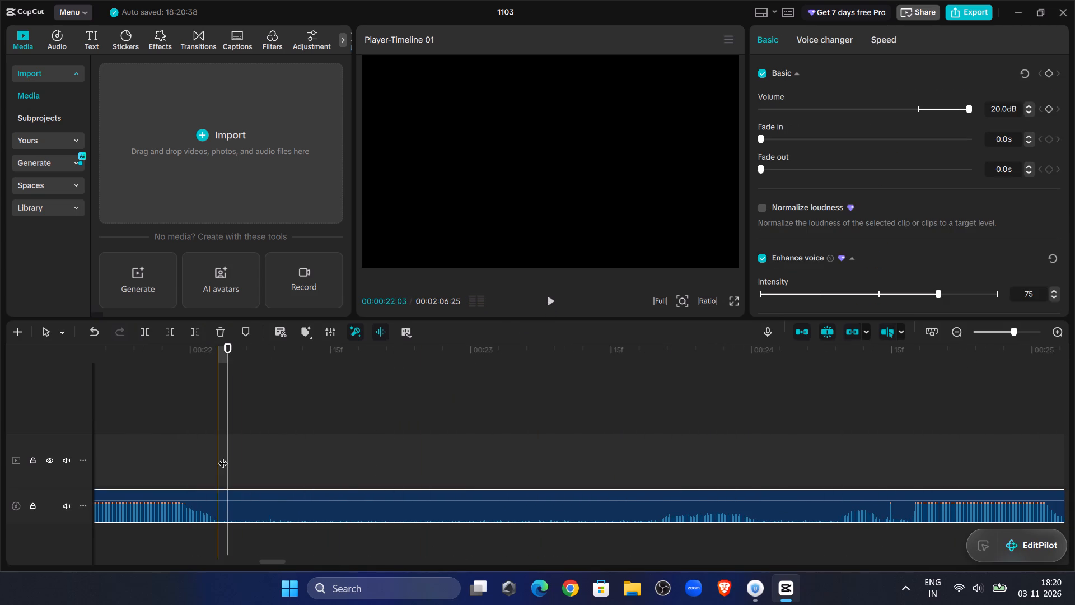
left_click_drag(227, 456, 221, 469)
left_click(224, 508)
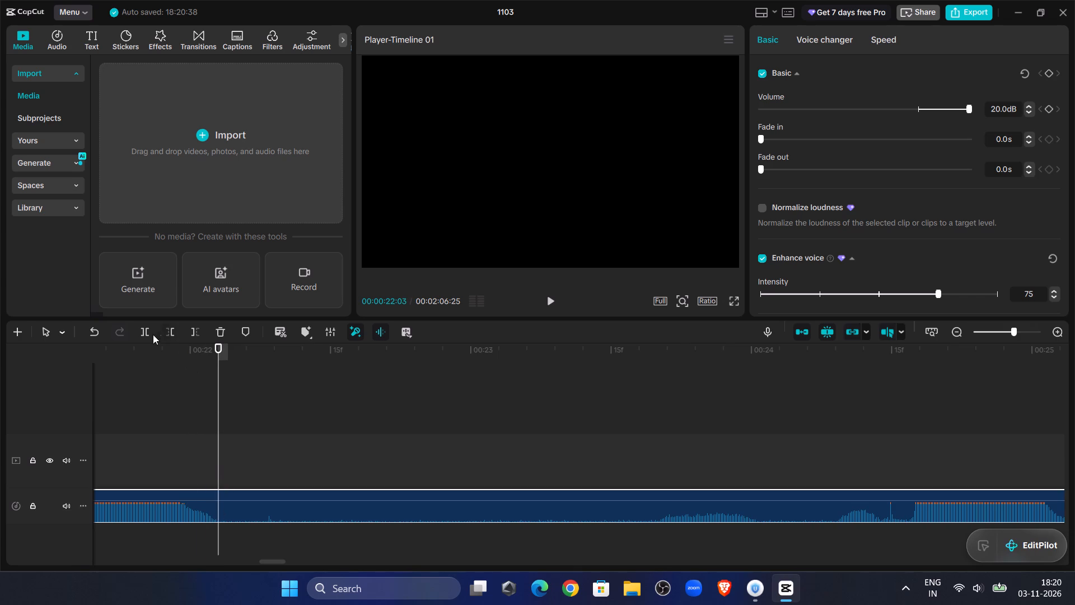
left_click(147, 336)
Listen on to about 00:00:35, split the clip at about 00:00:33:12, and delete the section from 00:00:22:03 to that split.
left_click(550, 302)
left_click(1002, 328)
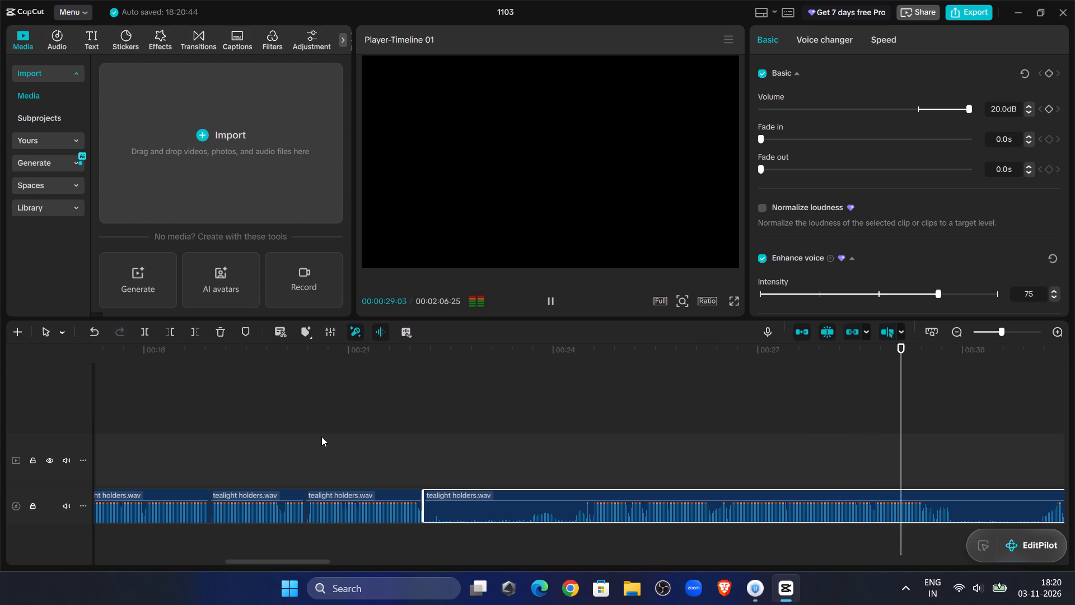
left_click(303, 420)
left_click(549, 298)
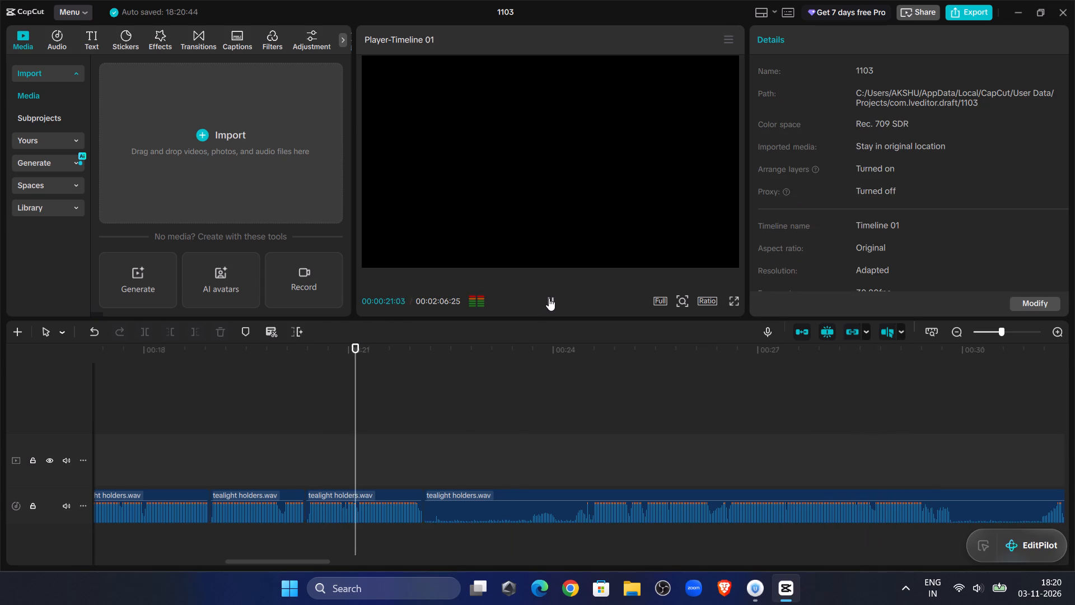
left_click(615, 415)
left_click_drag(615, 415, 1074, 390)
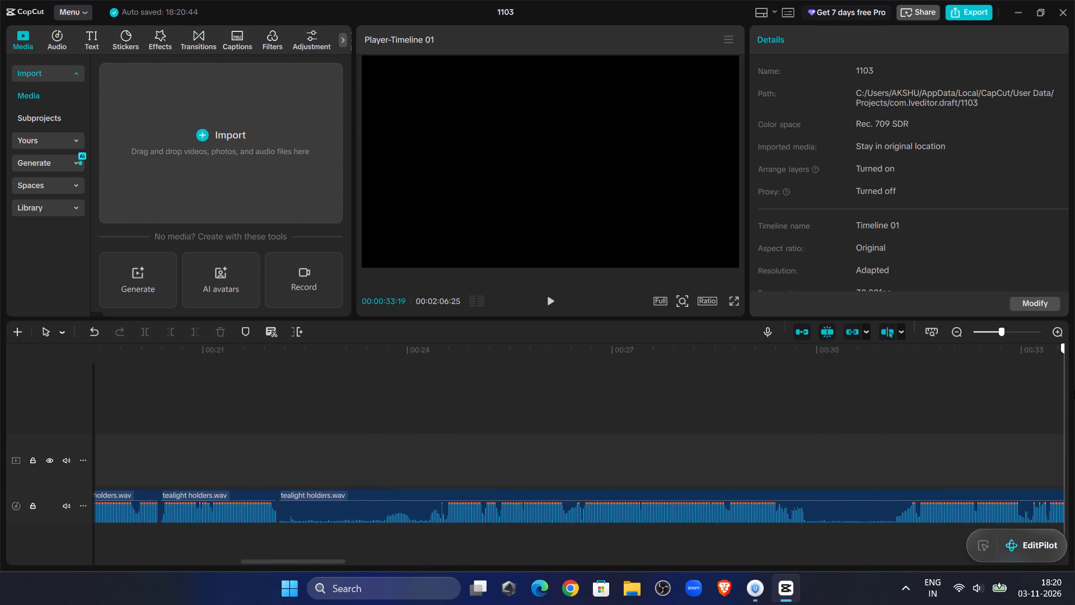
left_click_drag(1074, 390, 430, 397)
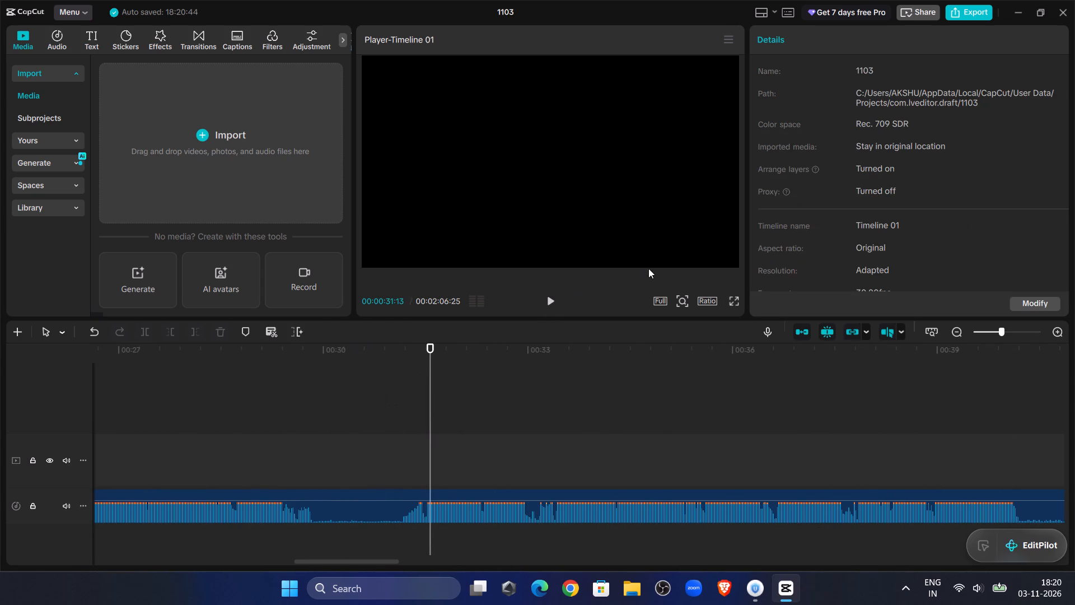
left_click(543, 310)
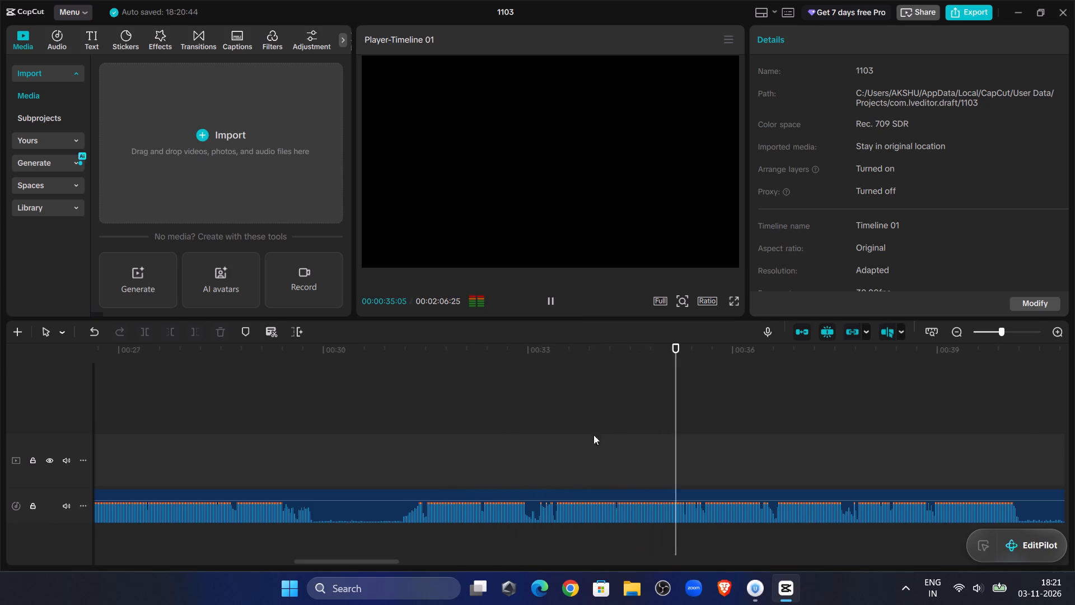
left_click(541, 432)
left_click_drag(544, 432, 554, 445)
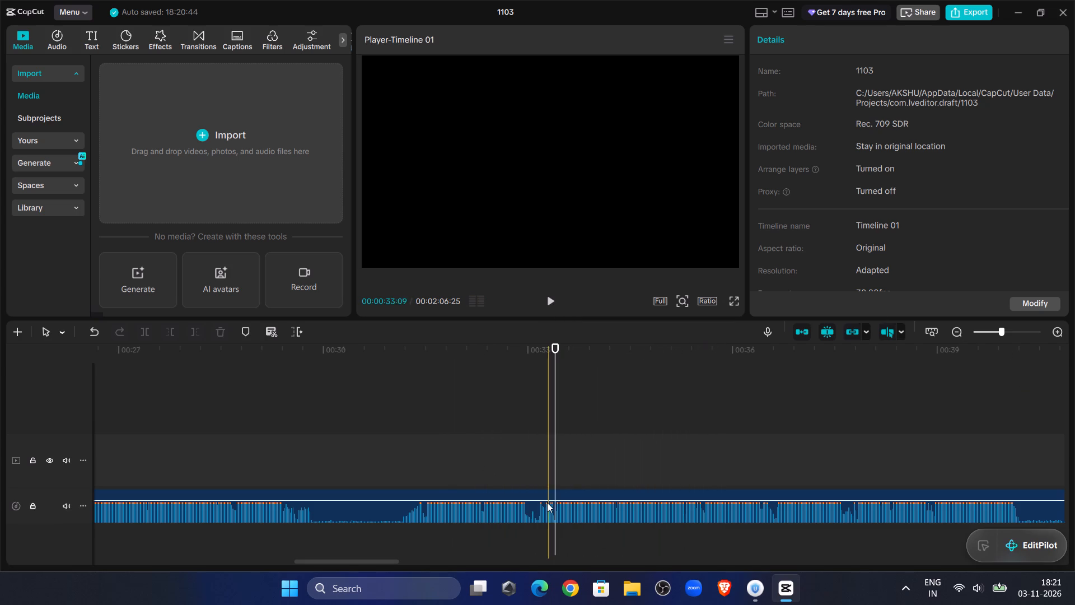
left_click(547, 502)
left_click(147, 337)
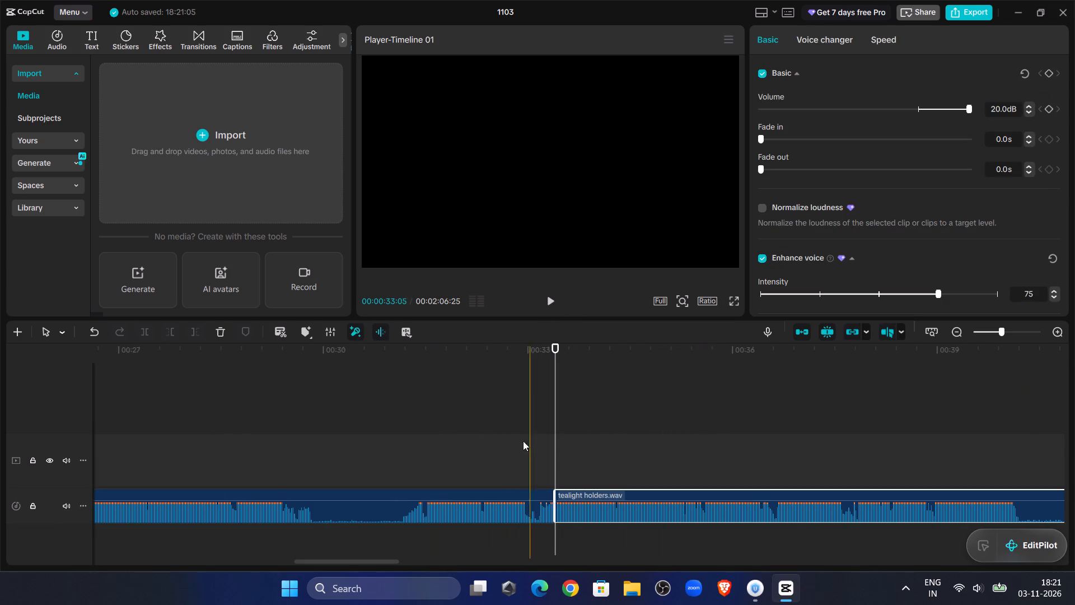
left_click(499, 504)
key("Delete")
Listen on from about 00:00:33:12 and trim off the clip's start up to 00:00:44:26.
left_click(552, 306)
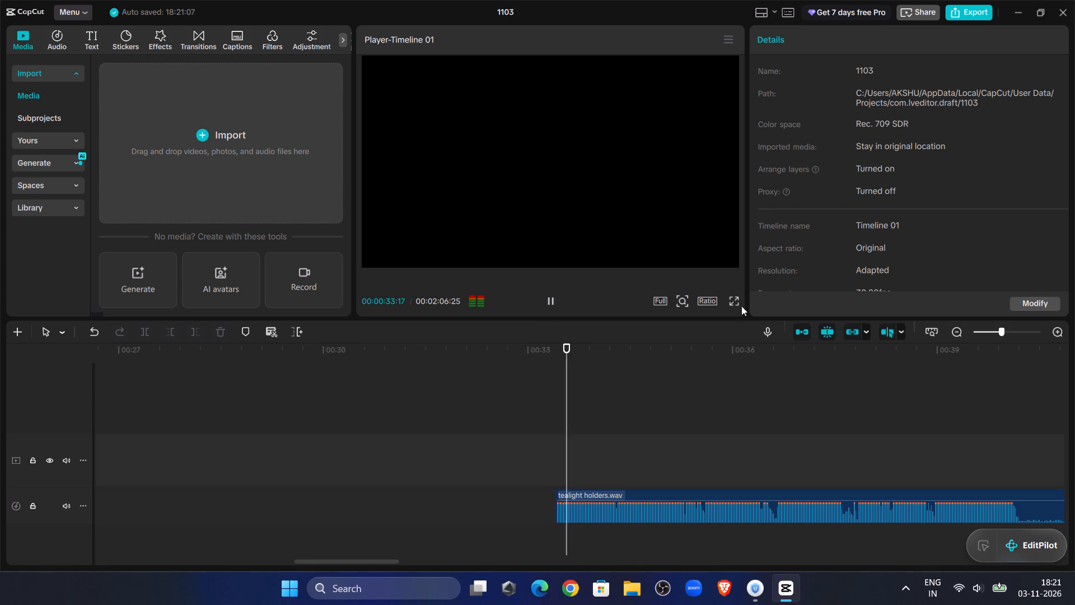
left_click(997, 330)
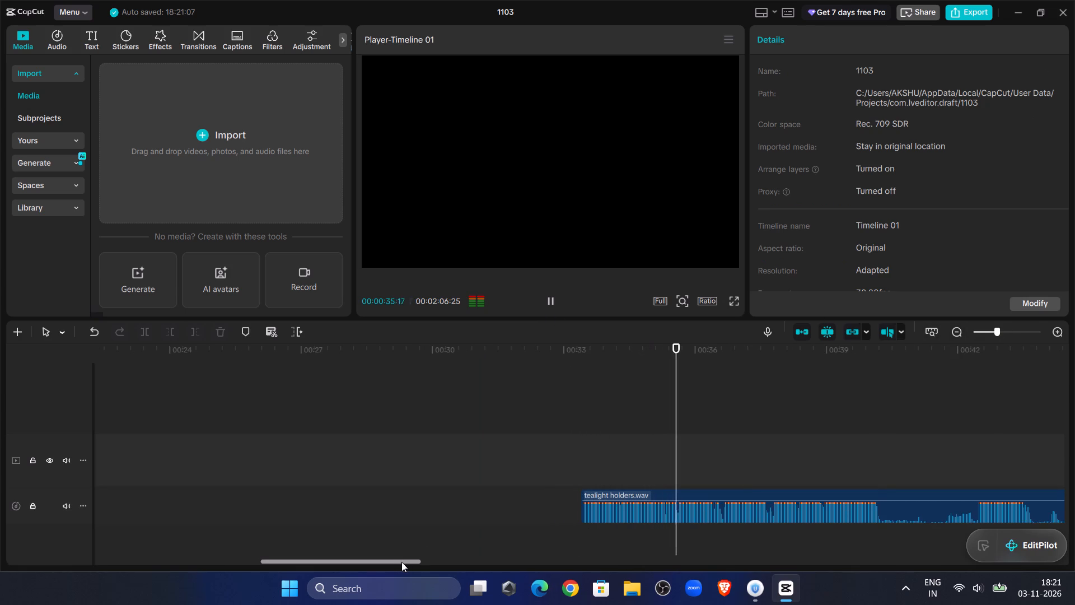
left_click_drag(398, 562, 467, 555)
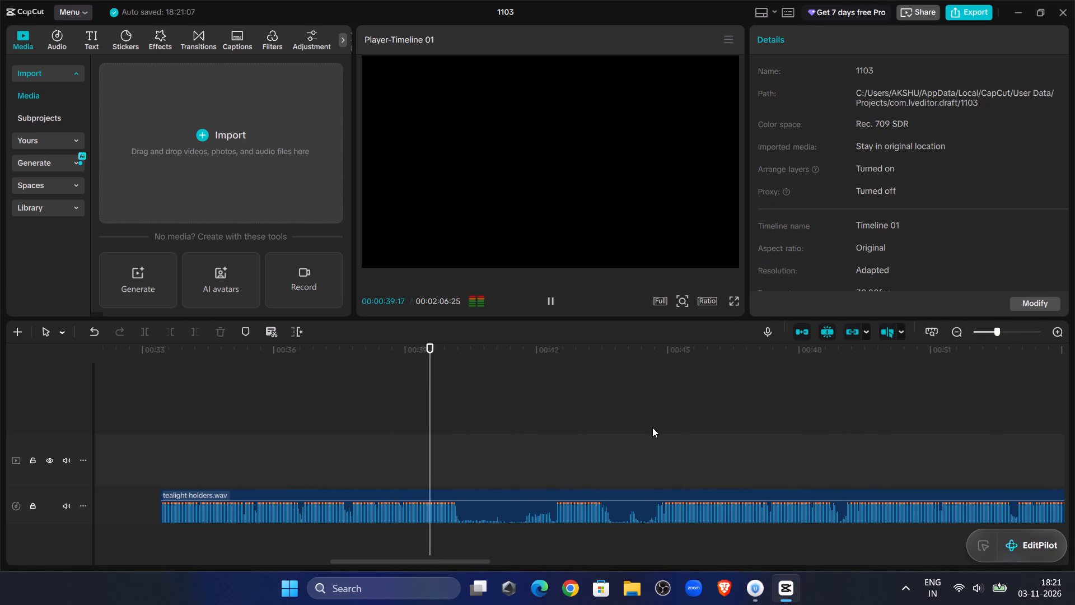
left_click(652, 427)
double_click(548, 303)
left_click(664, 387)
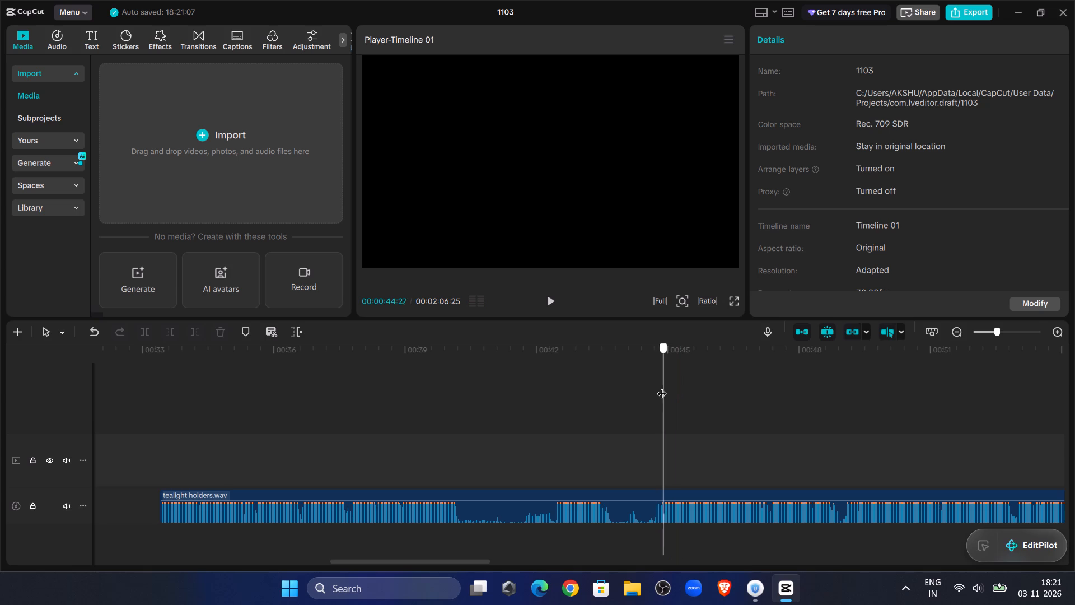
left_click(388, 501)
left_click(186, 325)
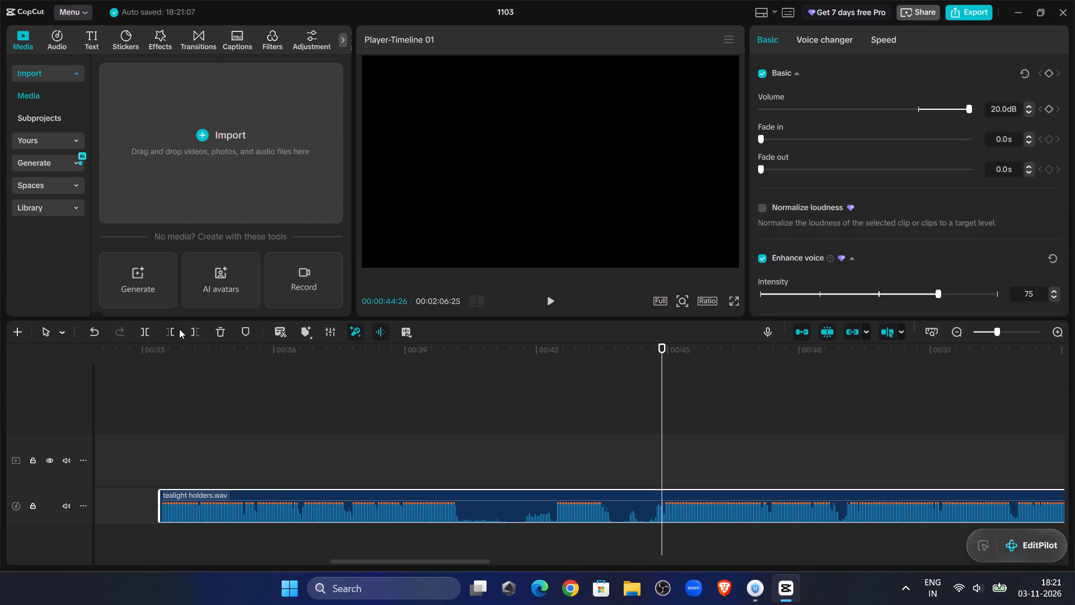
left_click(179, 329)
left_click(168, 332)
Play the take from 00:00:44:26 and trim off the clip's start up to about 00:00:49.
left_click(543, 295)
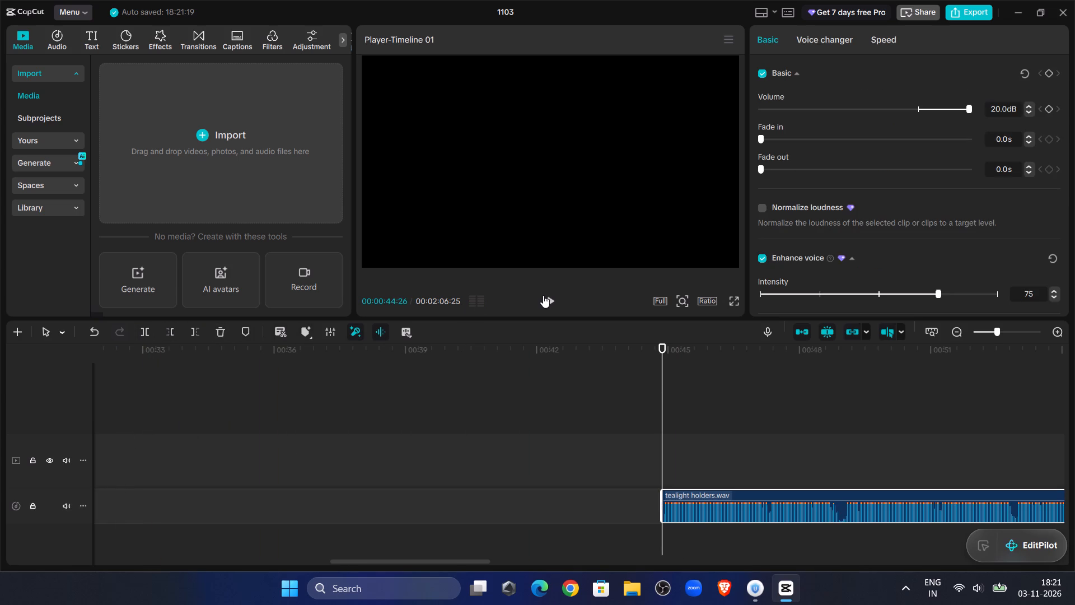
left_click_drag(456, 561, 518, 557)
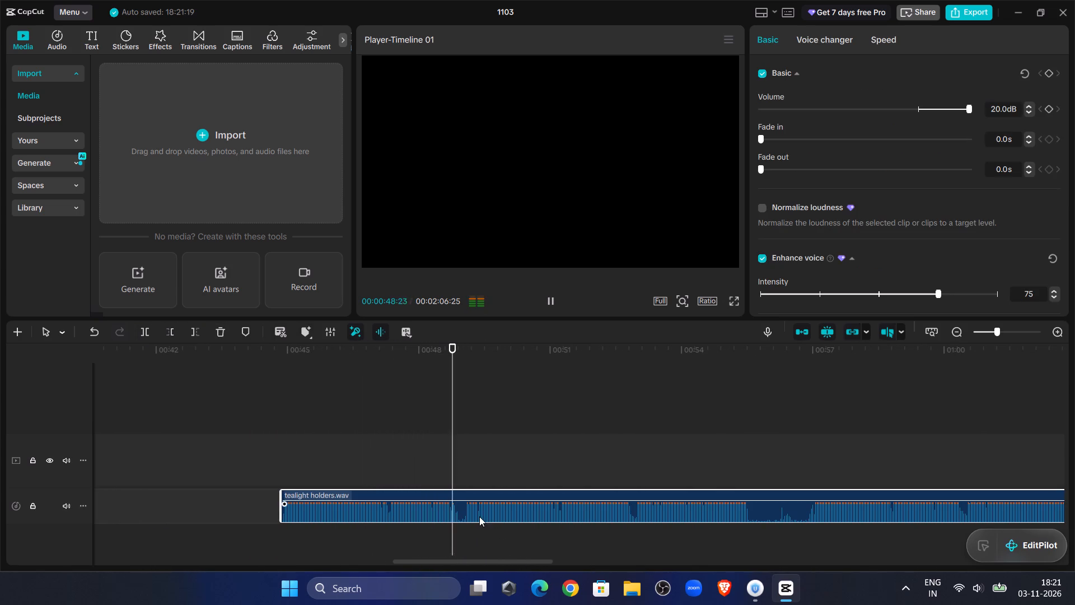
left_click(455, 402)
left_click_drag(455, 402, 462, 404)
left_click(469, 499)
left_click(167, 338)
Listen on from about 00:00:49 to past 00:01:04 and trim off the clip's start up to 00:00:57:00.
left_click(553, 306)
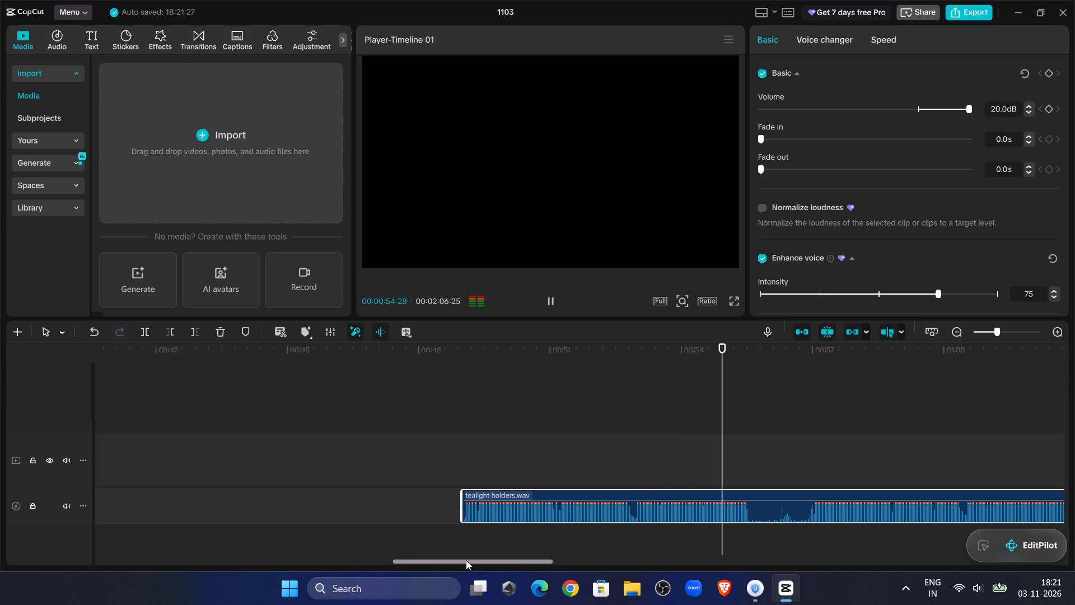
left_click_drag(466, 560, 494, 567)
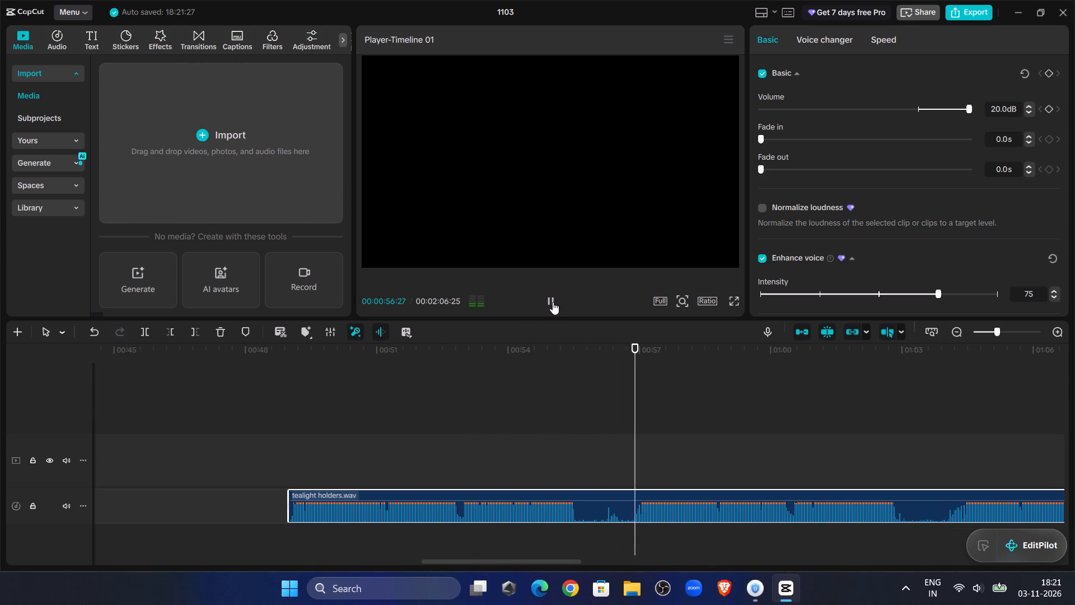
left_click_drag(560, 563, 565, 562)
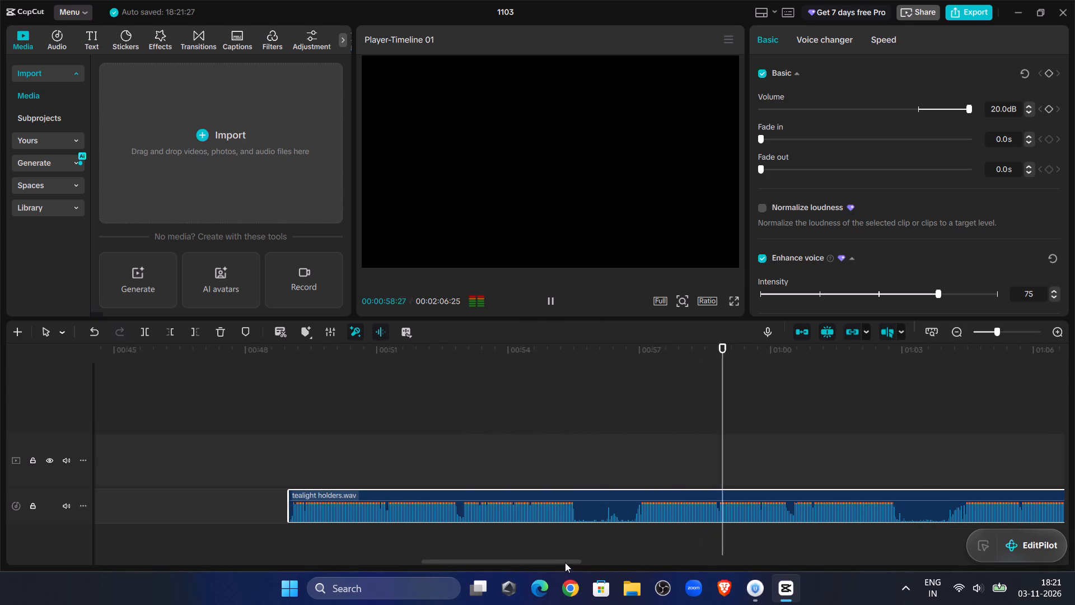
left_click_drag(565, 562, 596, 559)
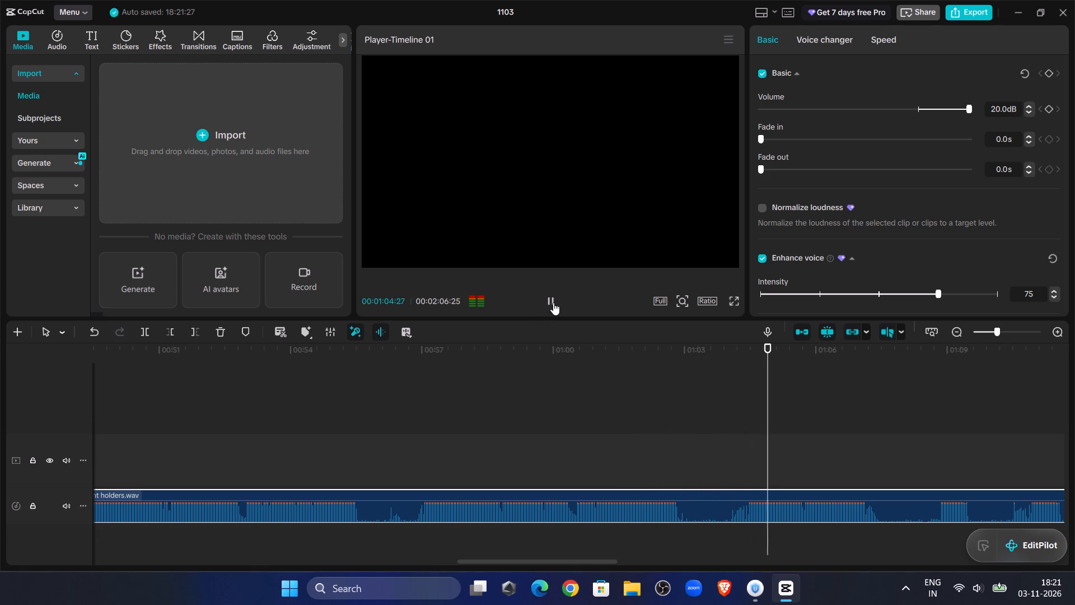
left_click(395, 426)
left_click_drag(395, 426, 419, 439)
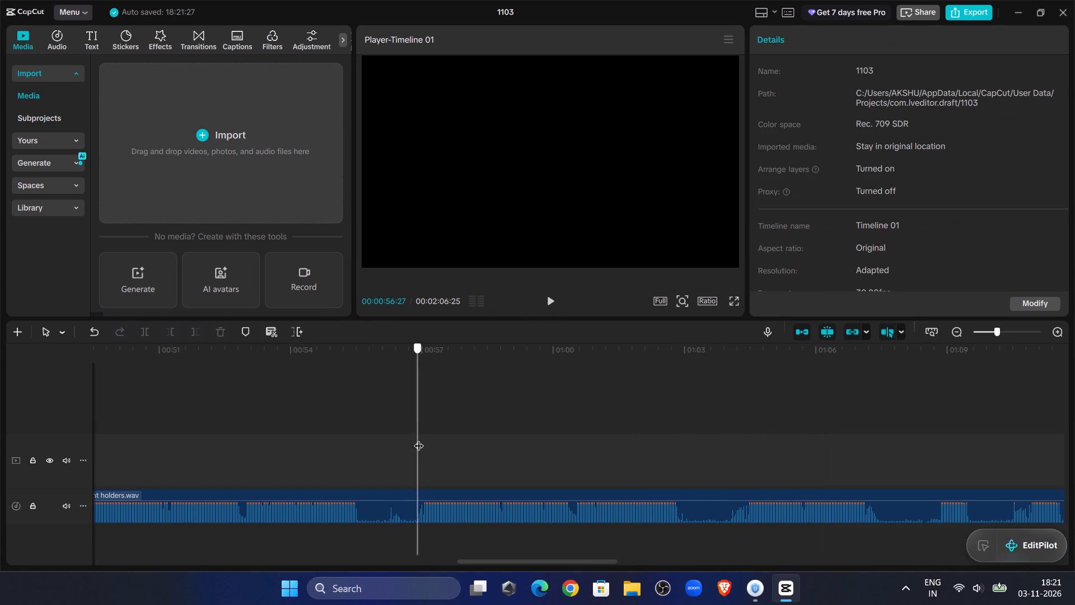
left_click_drag(419, 439, 422, 448)
left_click(425, 501)
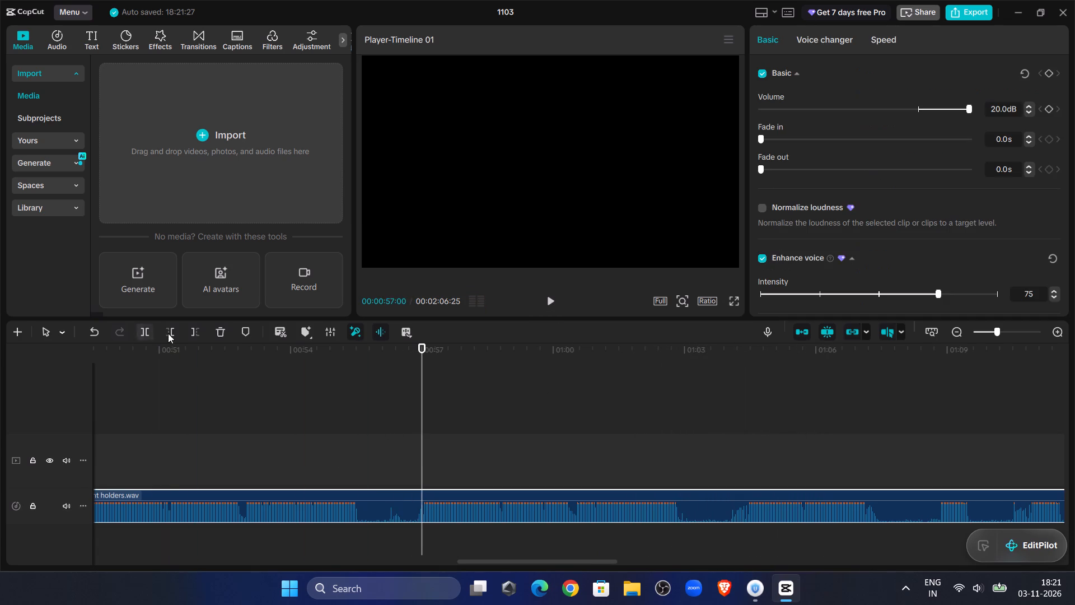
left_click(168, 333)
Move the clip starting at 00:00:57:00 back against the clip ending at 00:00:22:03.
left_click_drag(658, 491, 0, 512)
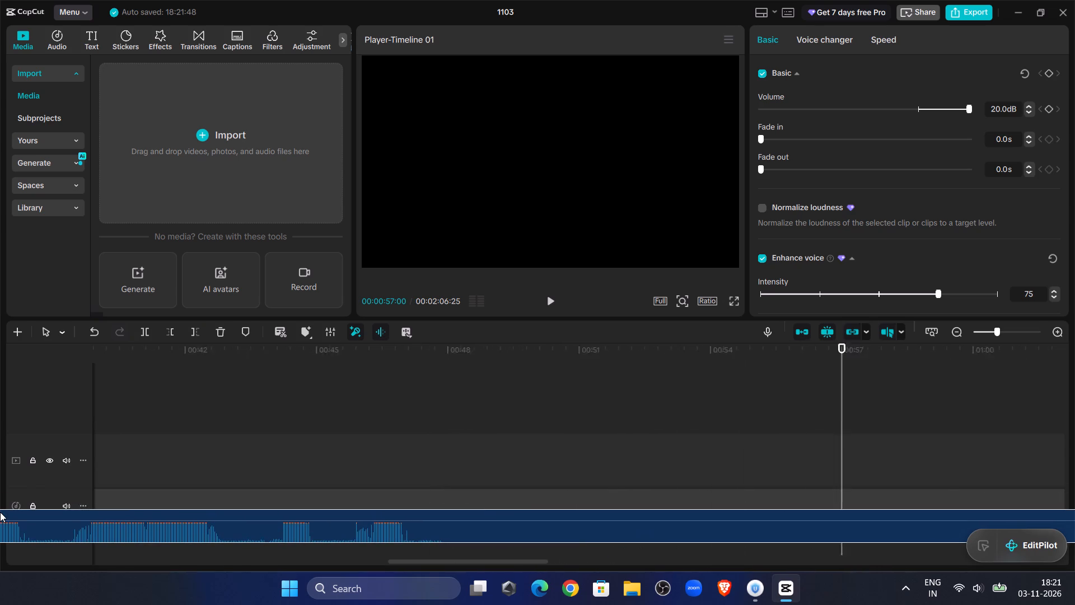
left_click_drag(0, 512, 690, 492)
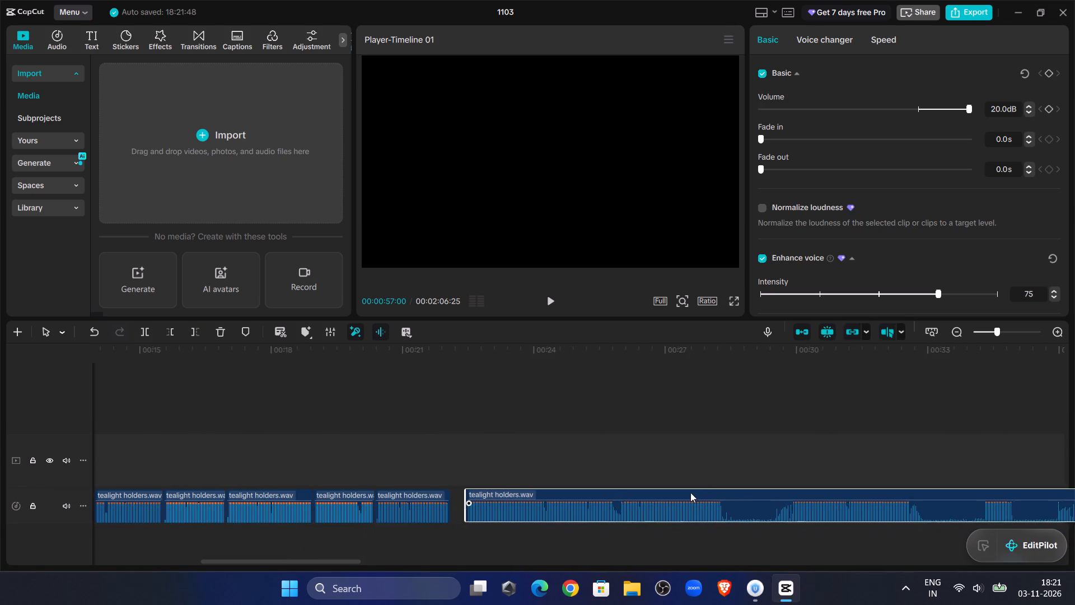
left_click_drag(690, 492, 684, 494)
Play the clip from 00:00:22:00 and split it at the pause at 00:00:25:14.
left_click(434, 377)
left_click(552, 307)
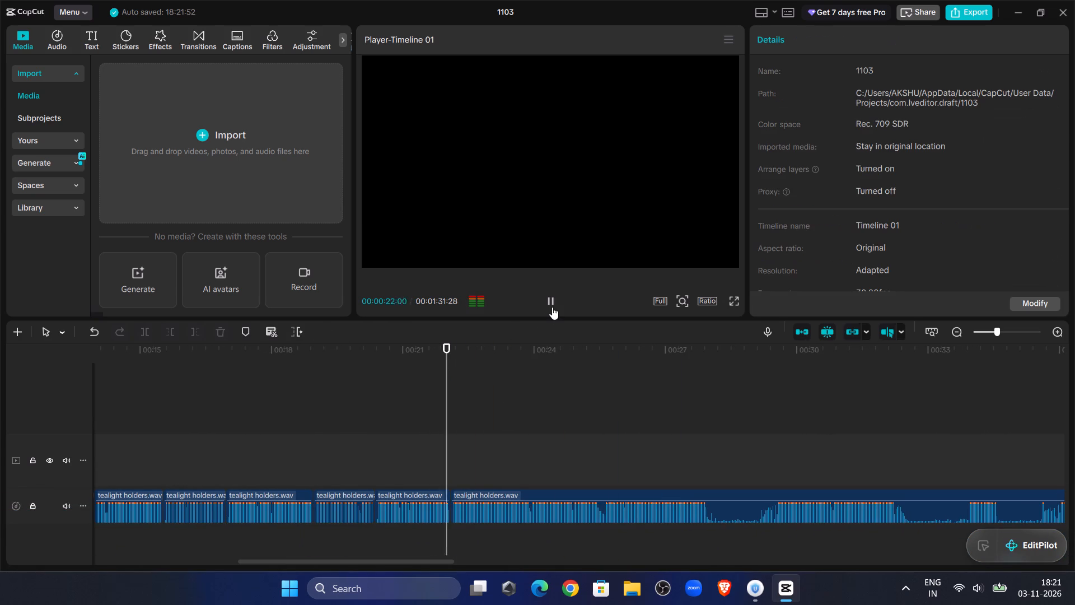
left_click(1011, 332)
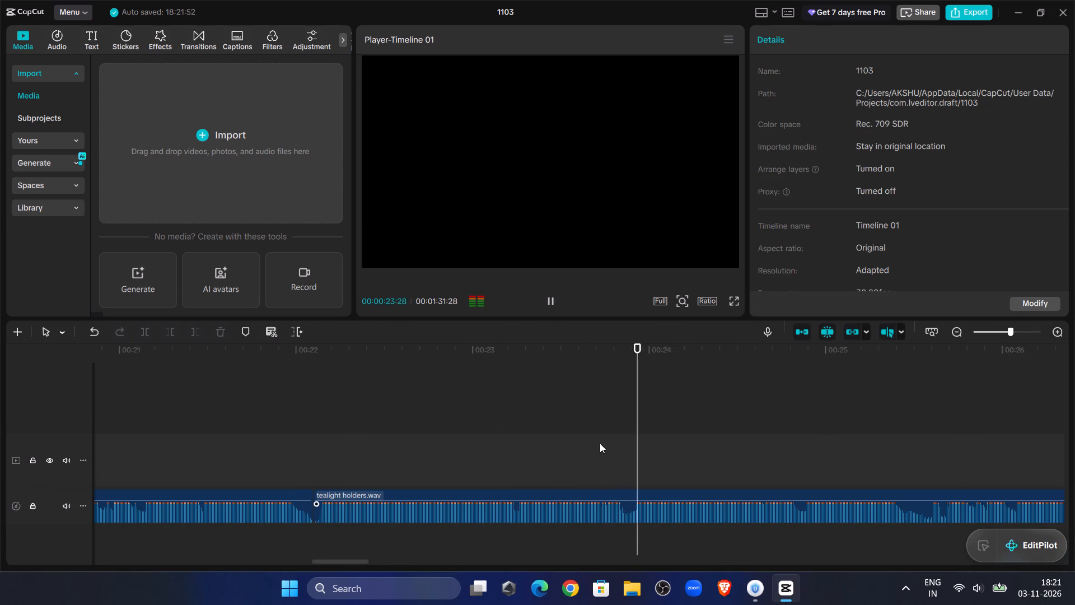
left_click(551, 308)
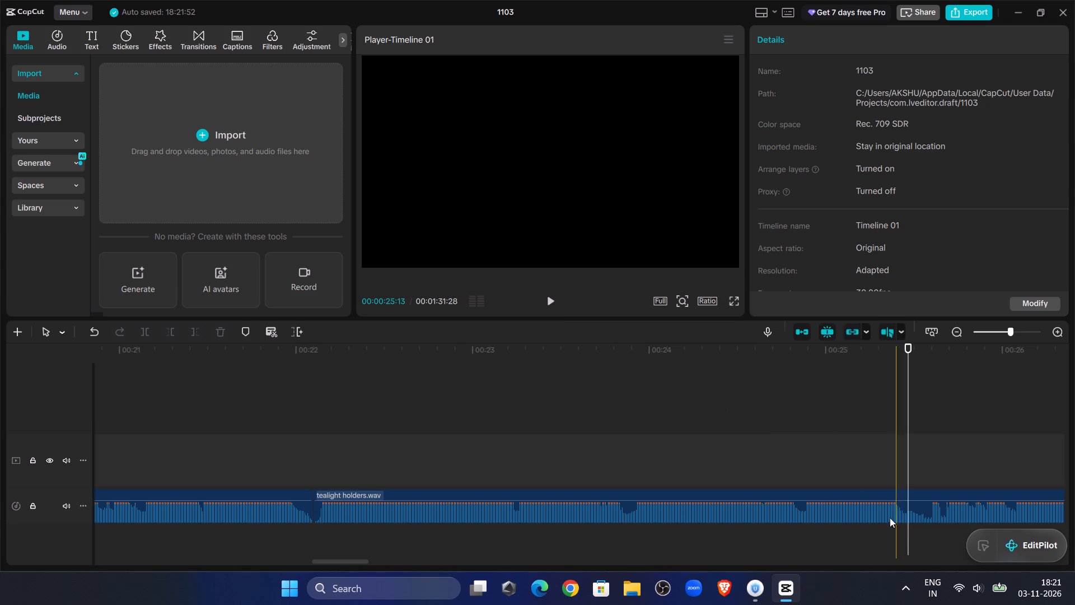
left_click(889, 509)
left_click(134, 339)
left_click(141, 332)
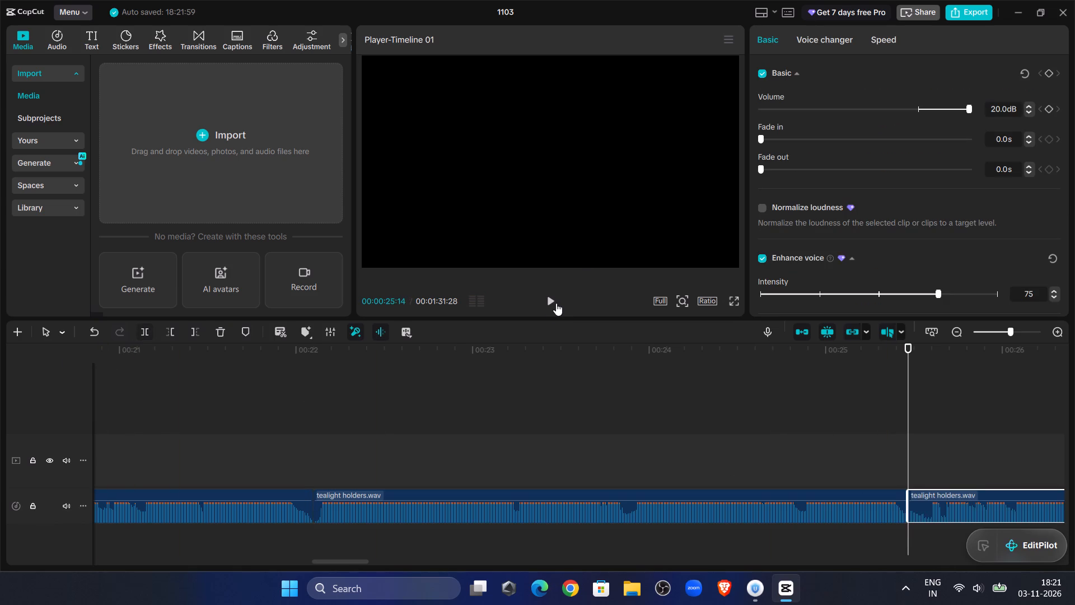
Trim off the start of the clip after the split up to 00:00:25:25 and close the gap to the preceding clip.
double_click(556, 303)
left_click_drag(950, 432, 942, 432)
left_click(169, 333)
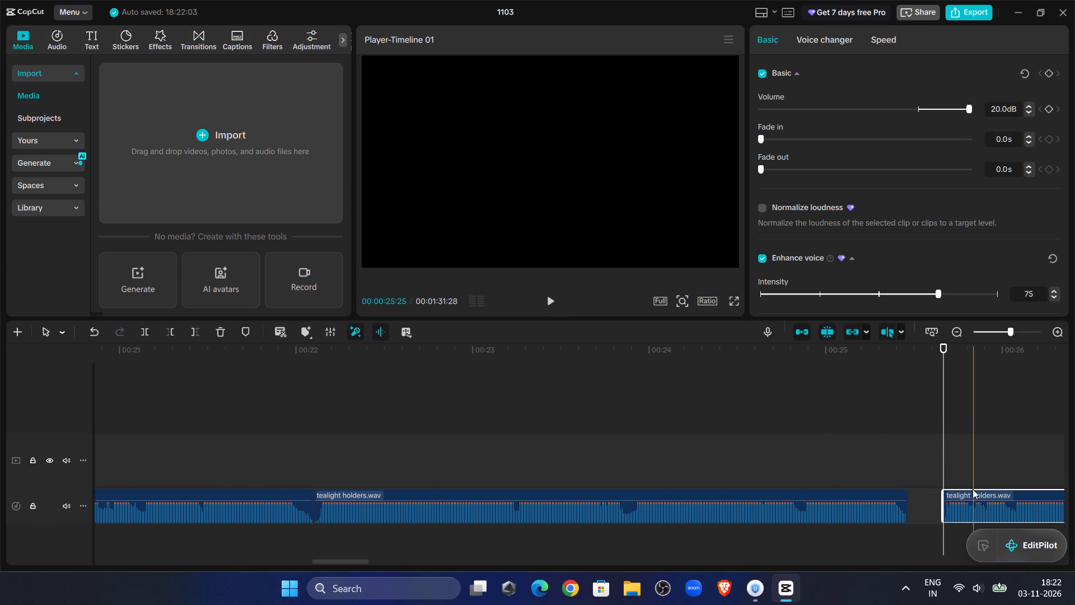
left_click_drag(973, 492, 933, 496)
Play on from the closed gap and split the clip where the speech ends, at about 00:00:27:24.
left_click(233, 412)
left_click(545, 308)
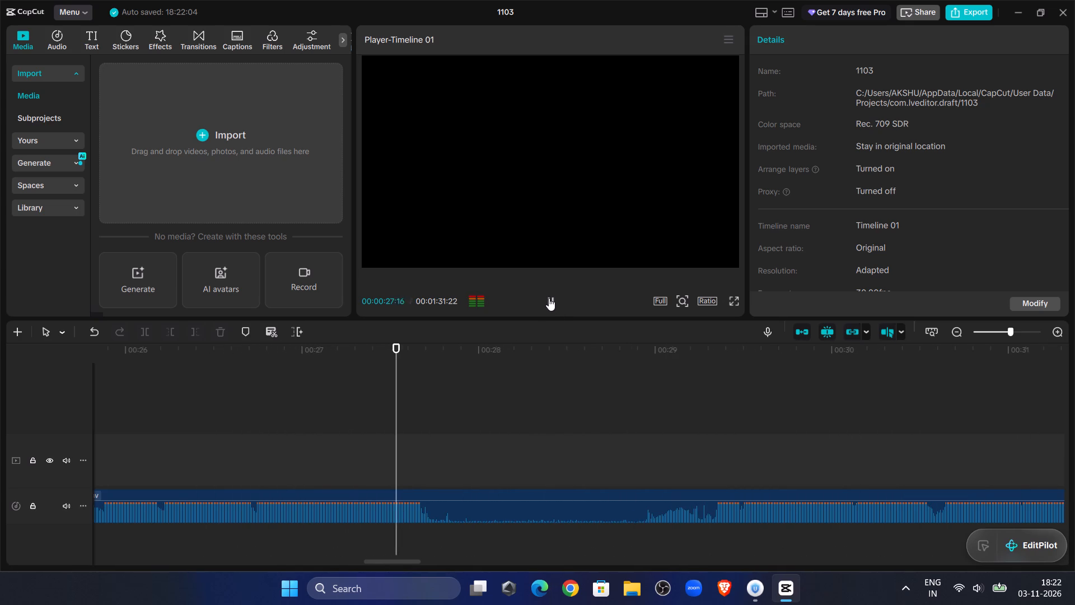
left_click(549, 298)
left_click(446, 515)
left_click_drag(445, 454, 441, 457)
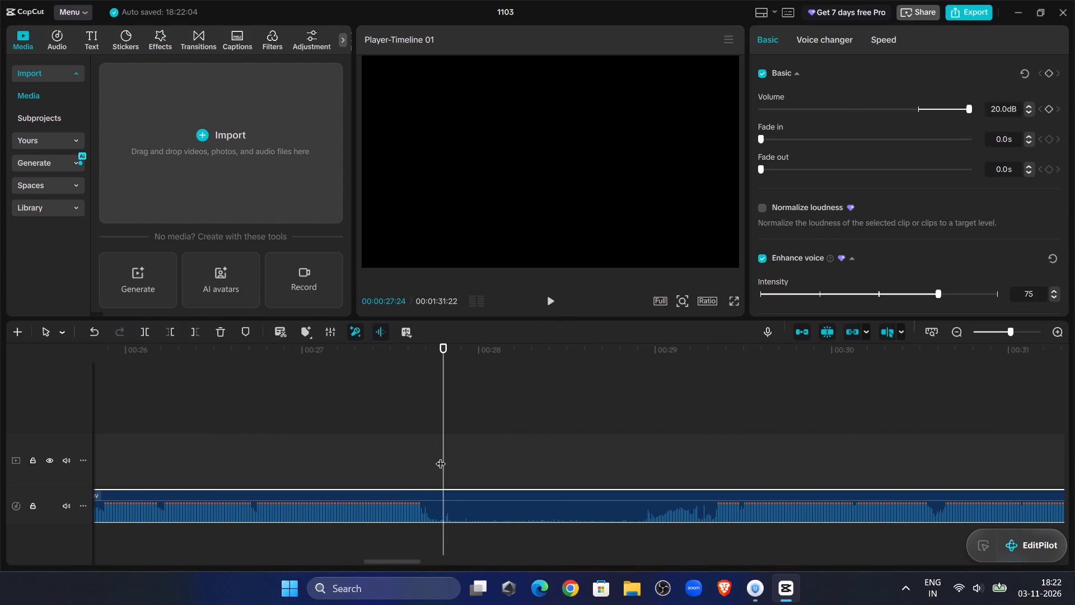
left_click_drag(441, 457, 437, 456)
left_click(138, 329)
Listen on from the split near 00:00:27:24 and trim off the clip's start up to 00:00:47:01.
left_click(552, 295)
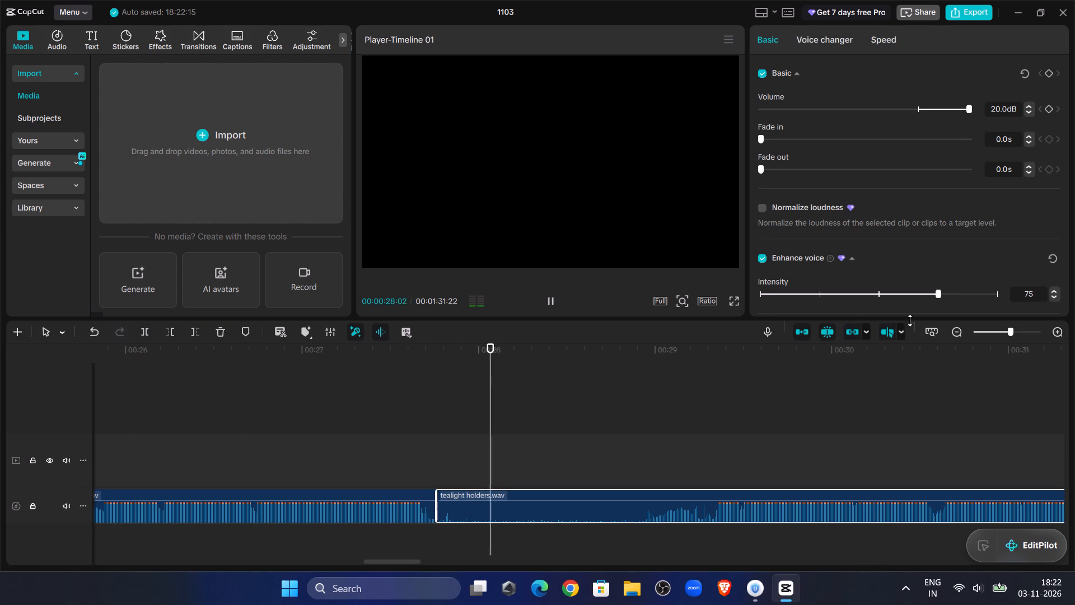
left_click(997, 329)
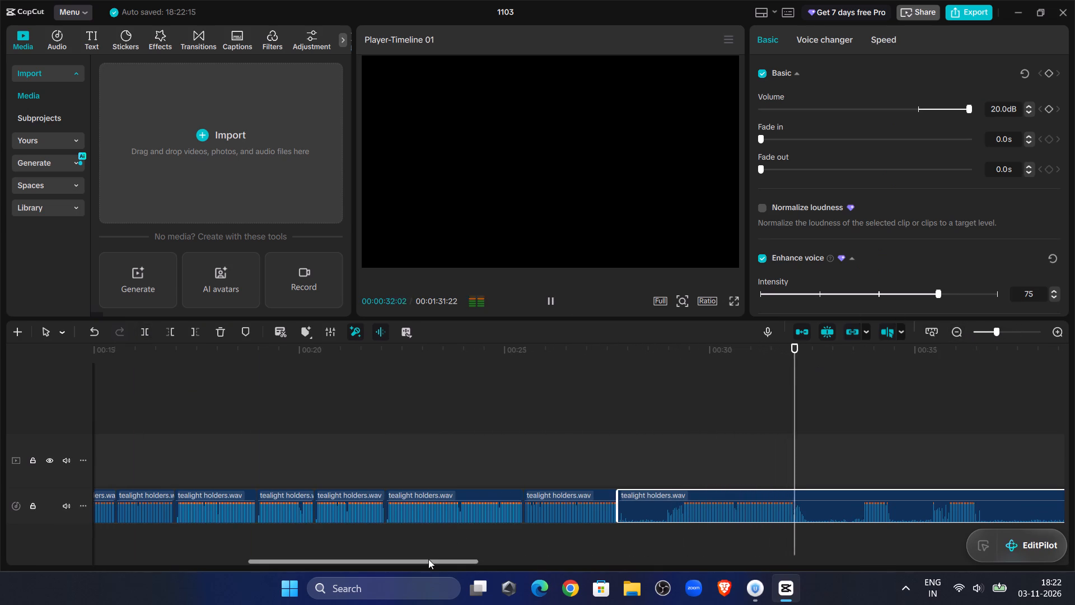
left_click_drag(428, 559, 532, 564)
left_click(633, 444)
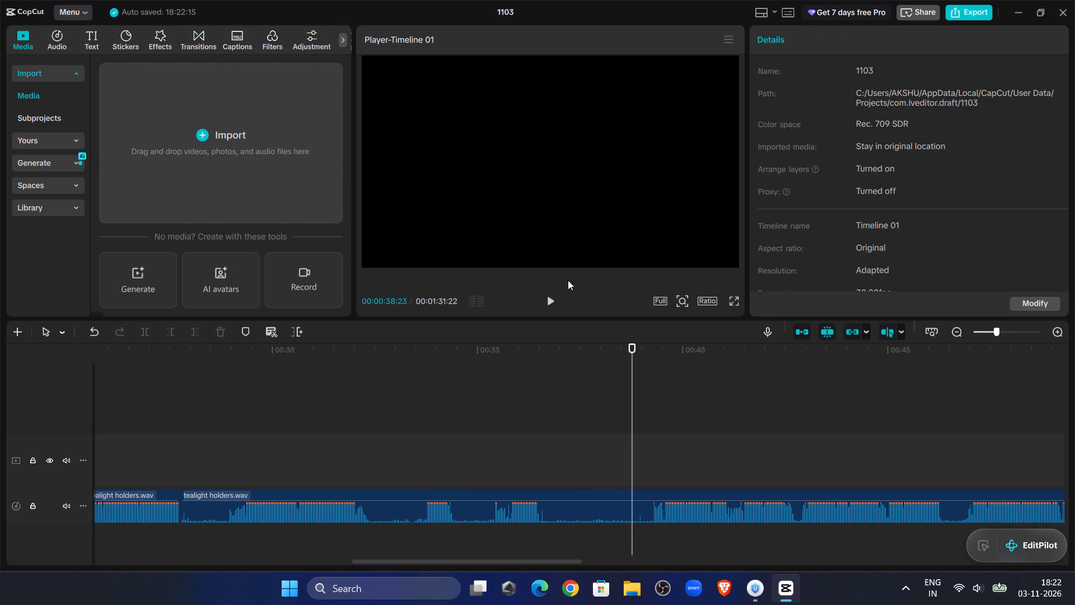
left_click(553, 295)
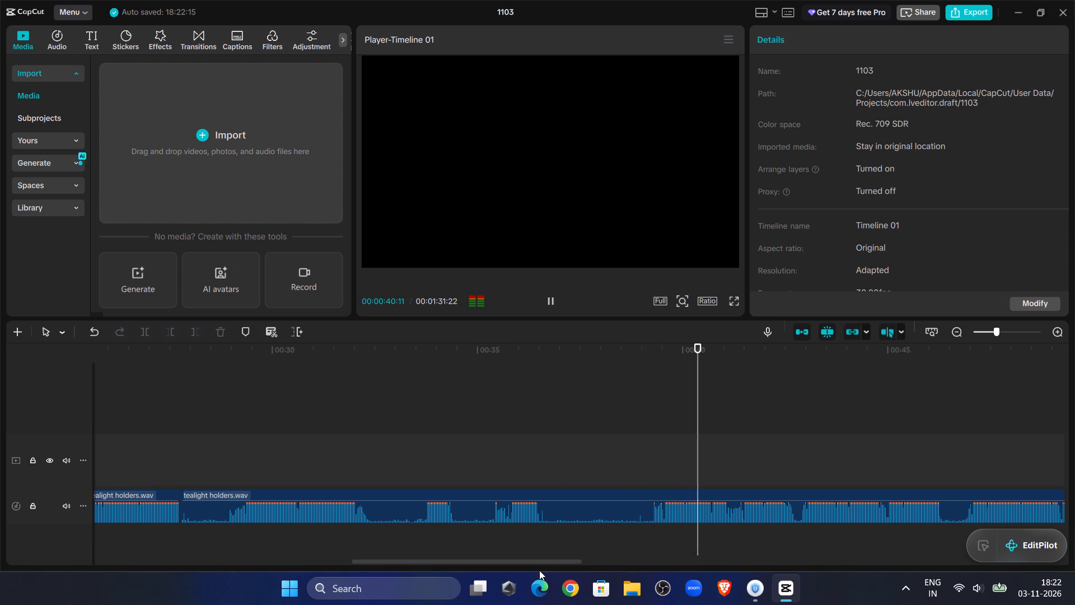
left_click_drag(534, 562, 615, 570)
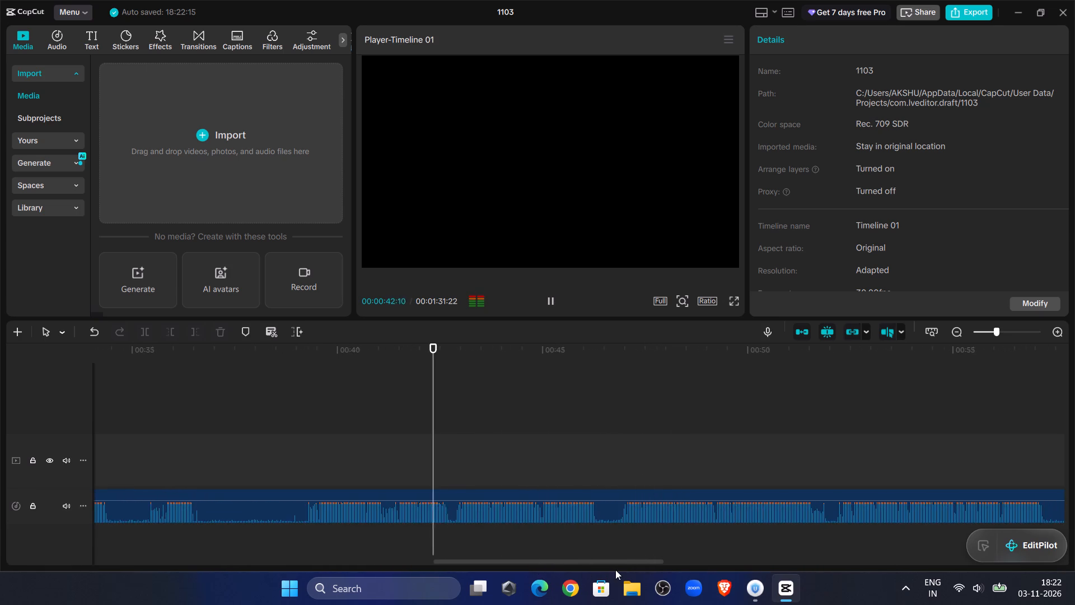
left_click_drag(615, 570, 618, 570)
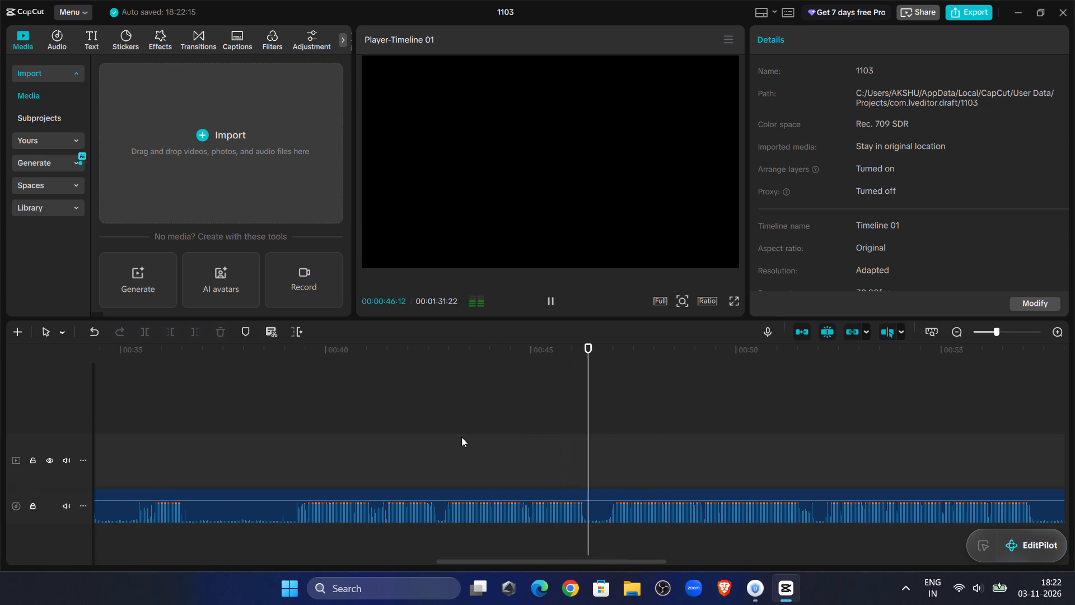
left_click(588, 447)
left_click_drag(590, 447, 614, 455)
left_click(604, 504)
left_click(170, 330)
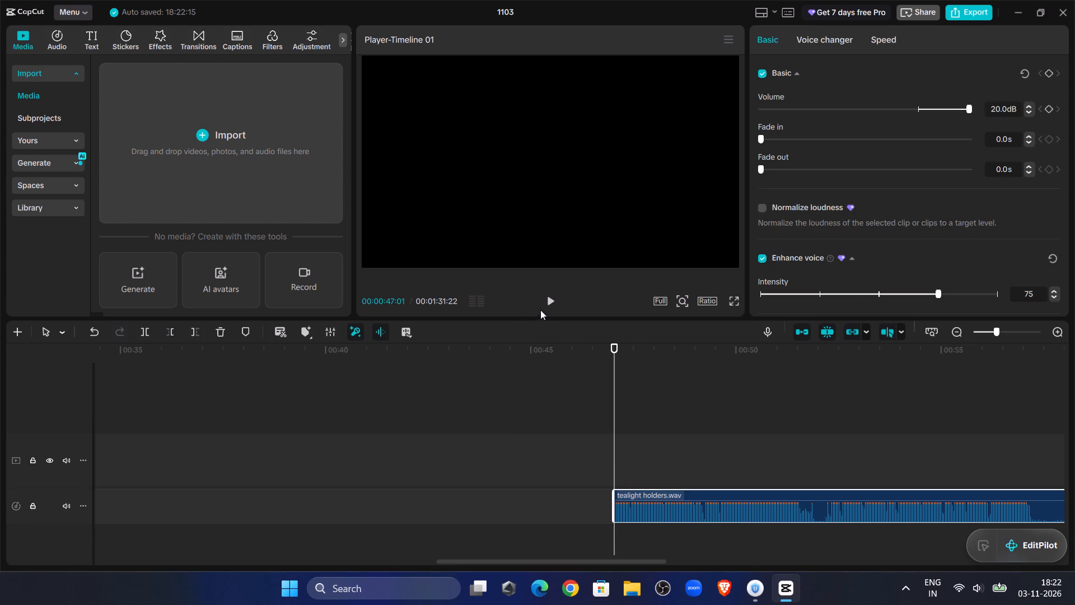
Play the take from 00:00:47:01 to past 00:00:56 and split it at the pause at 00:00:52:00.
left_click(542, 305)
left_click_drag(524, 558, 547, 561)
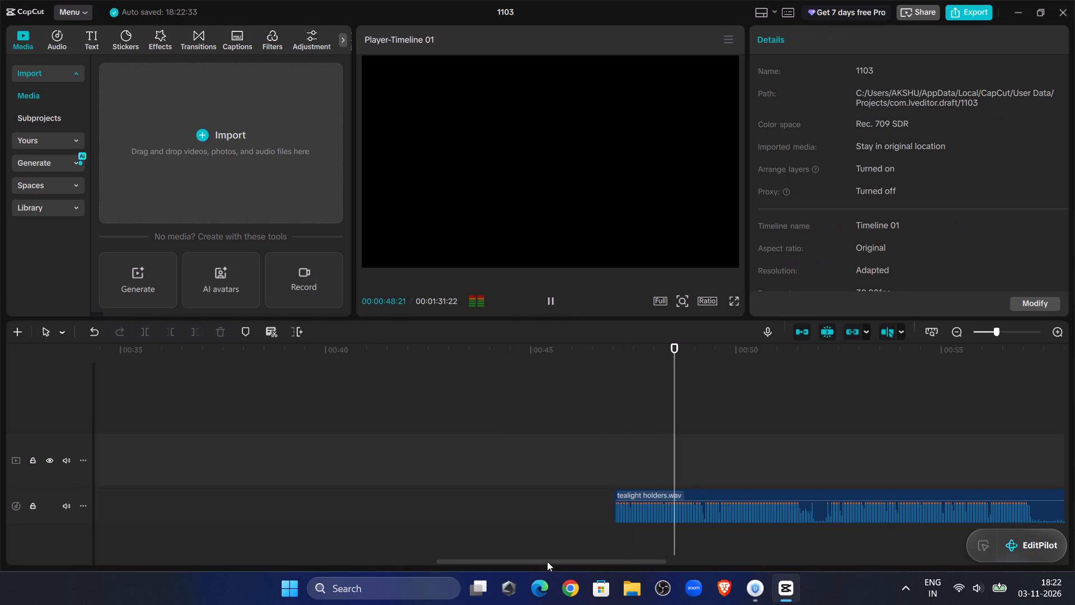
left_click_drag(547, 561, 550, 563)
left_click(572, 557)
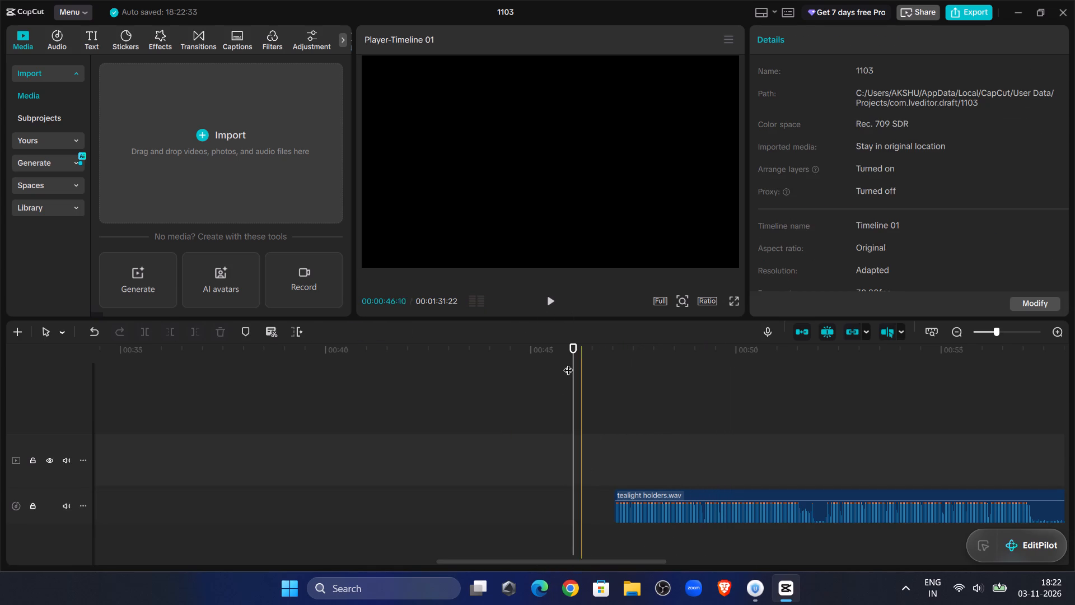
left_click(718, 407)
left_click(559, 302)
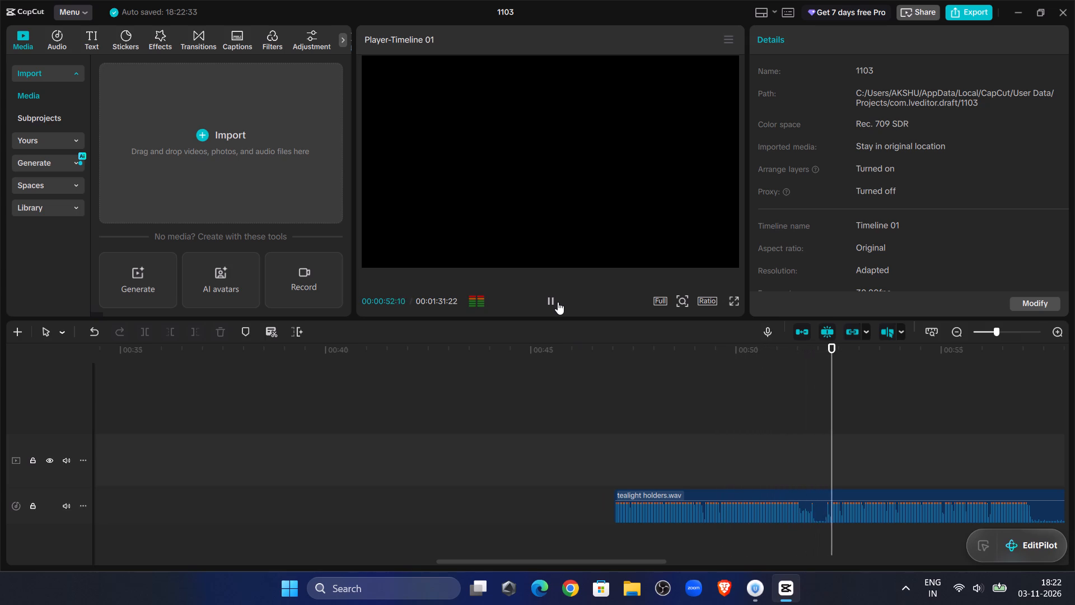
left_click_drag(542, 561, 609, 558)
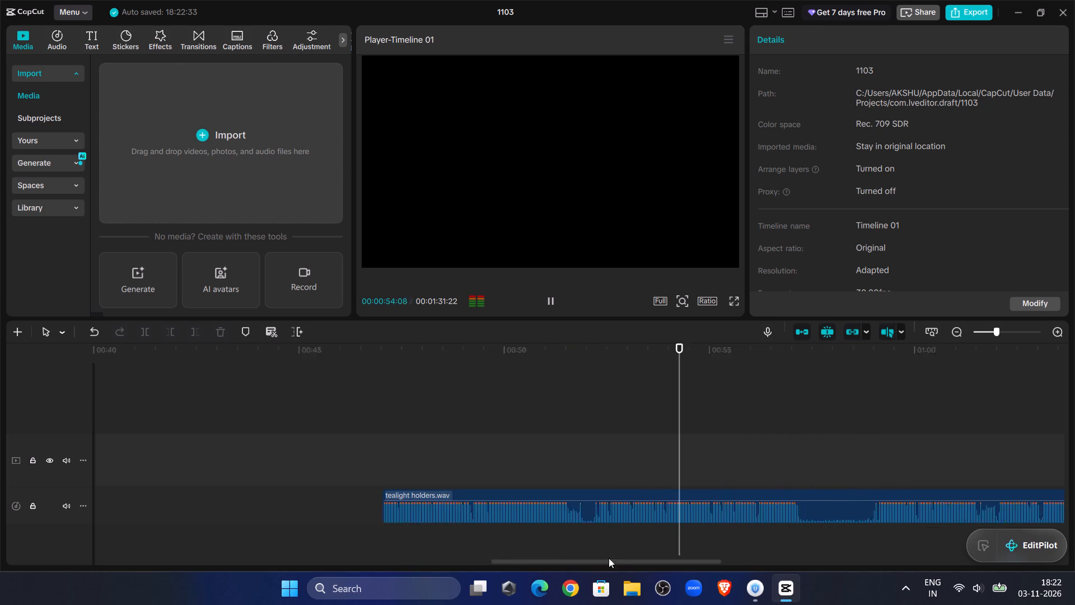
left_click_drag(609, 558, 623, 557)
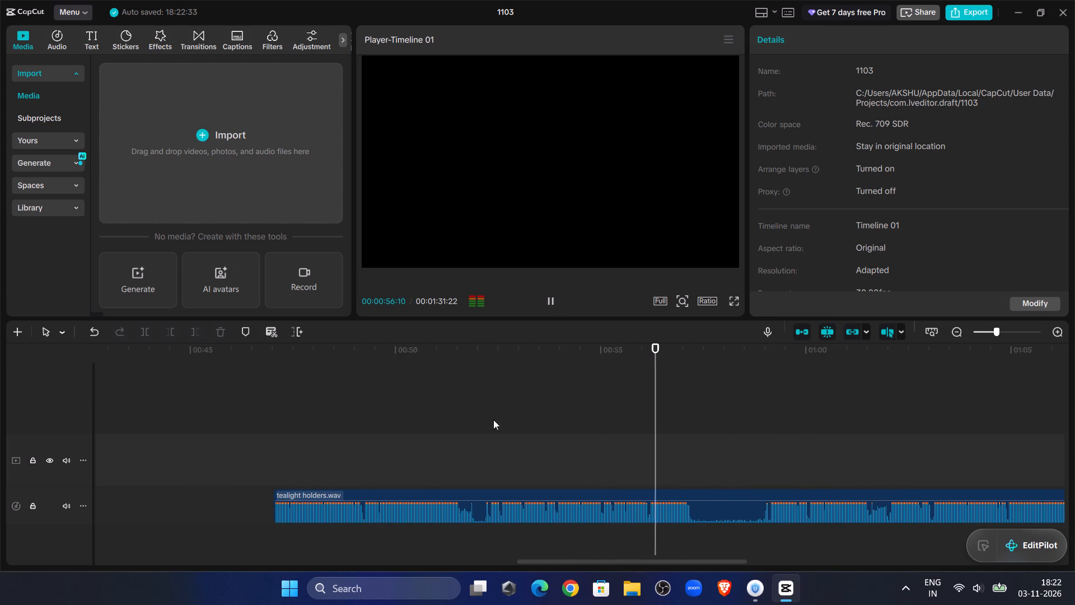
left_click(473, 407)
left_click(473, 407)
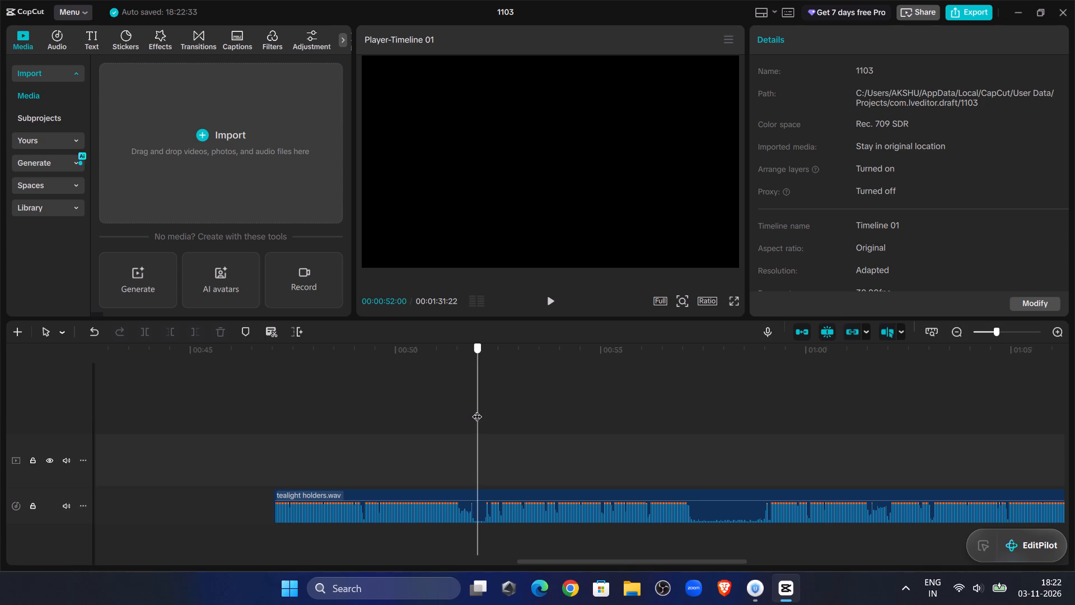
left_click(477, 510)
left_click(137, 335)
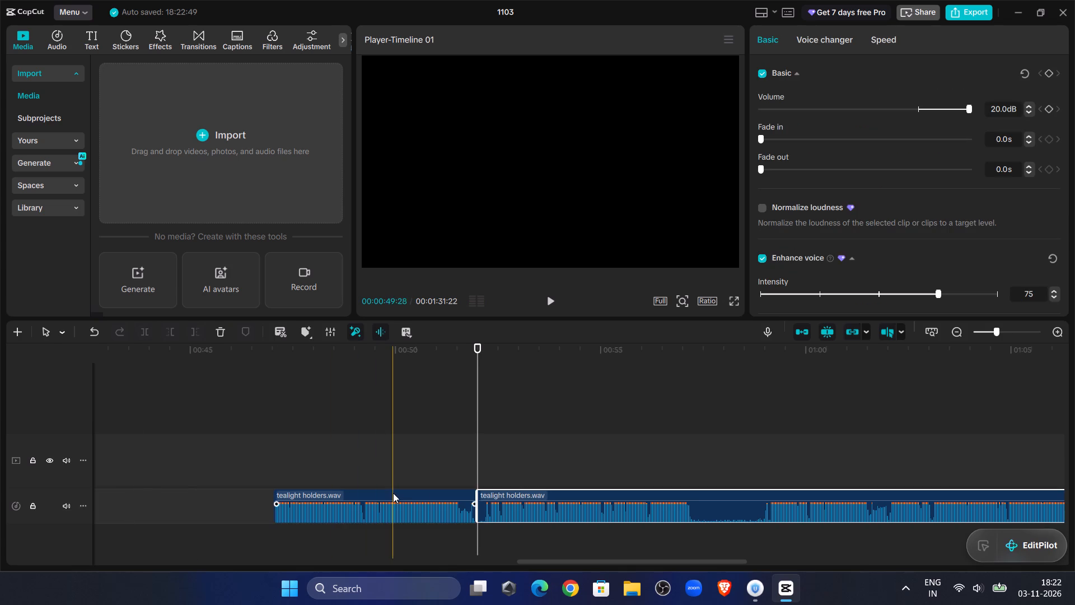
Move the clip between 00:00:47:01 and 00:00:52:00 back against the clip ending near 00:00:27:24.
left_click(393, 493)
left_click_drag(393, 493, 0, 497)
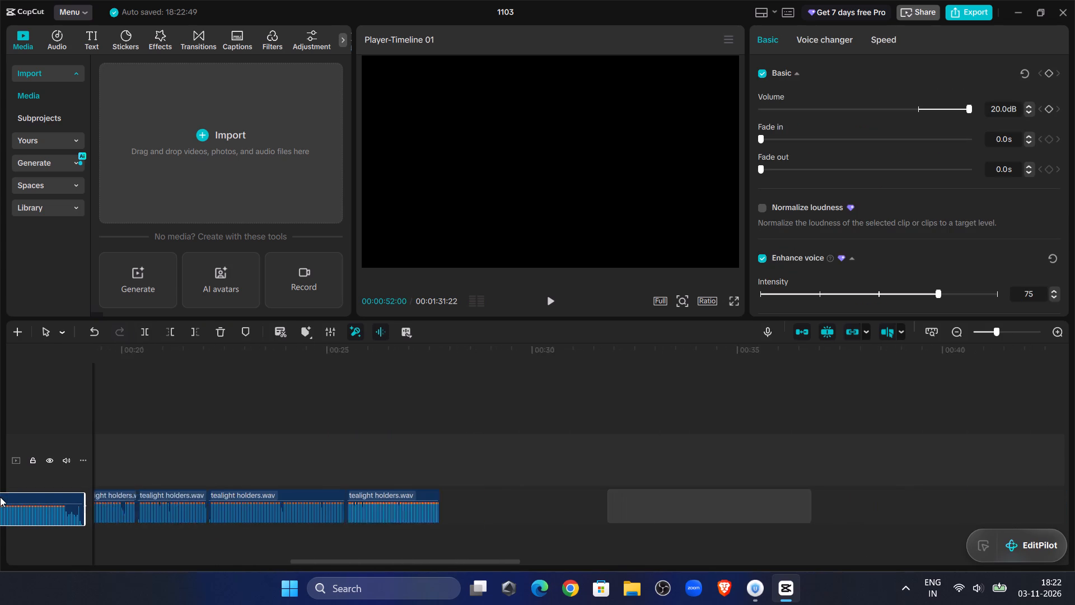
left_click_drag(0, 497, 683, 502)
Play the moved clip from 00:00:27:07, replay around its inner pause, and split it at 00:00:29:22.
left_click(529, 390)
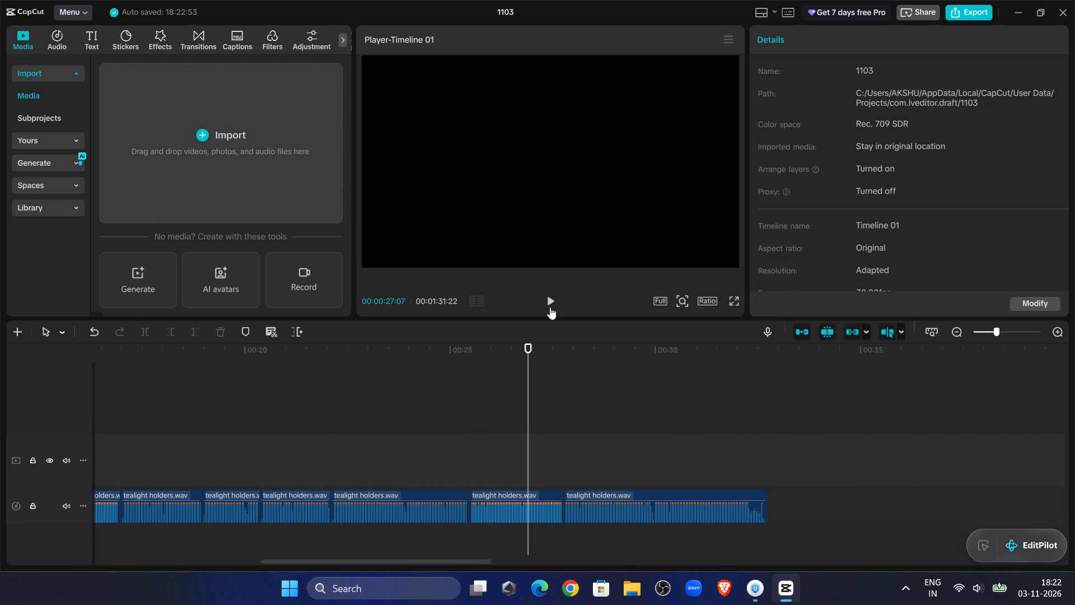
left_click(552, 301)
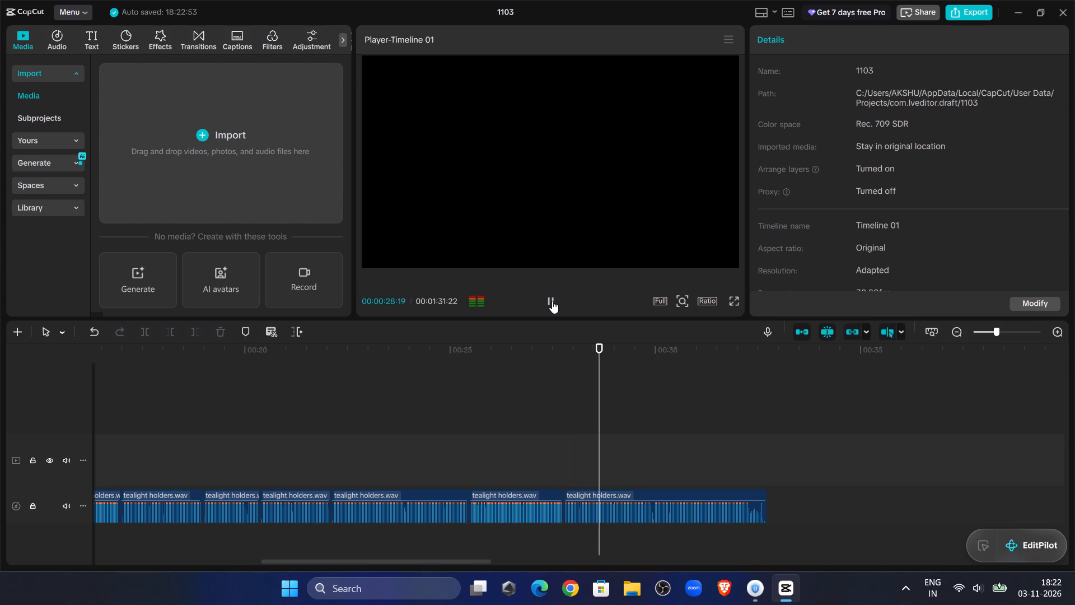
left_click(552, 301)
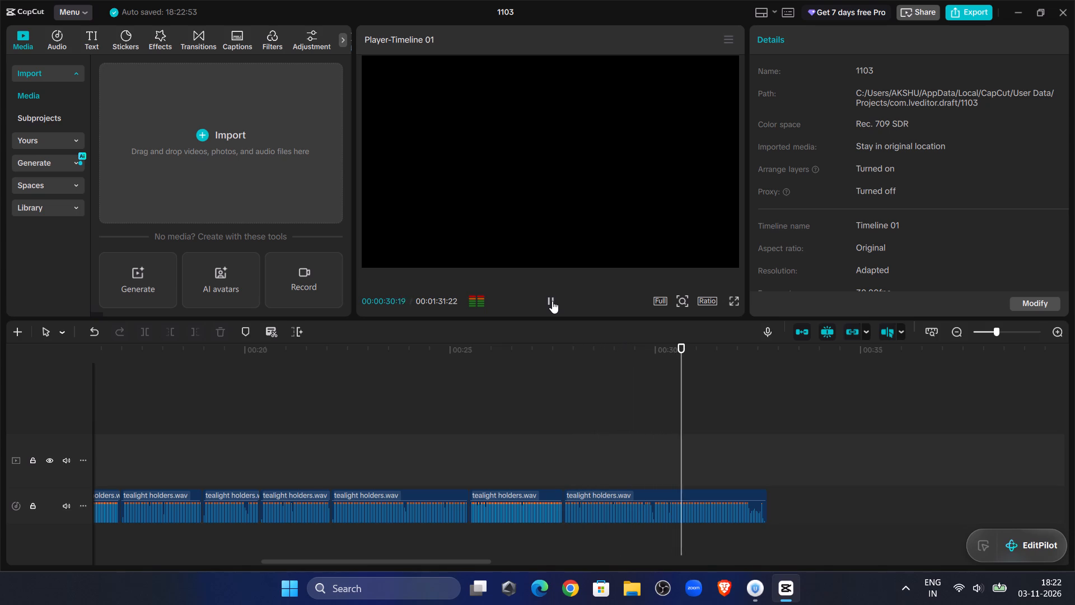
left_click(609, 392)
left_click(548, 301)
left_click(548, 301)
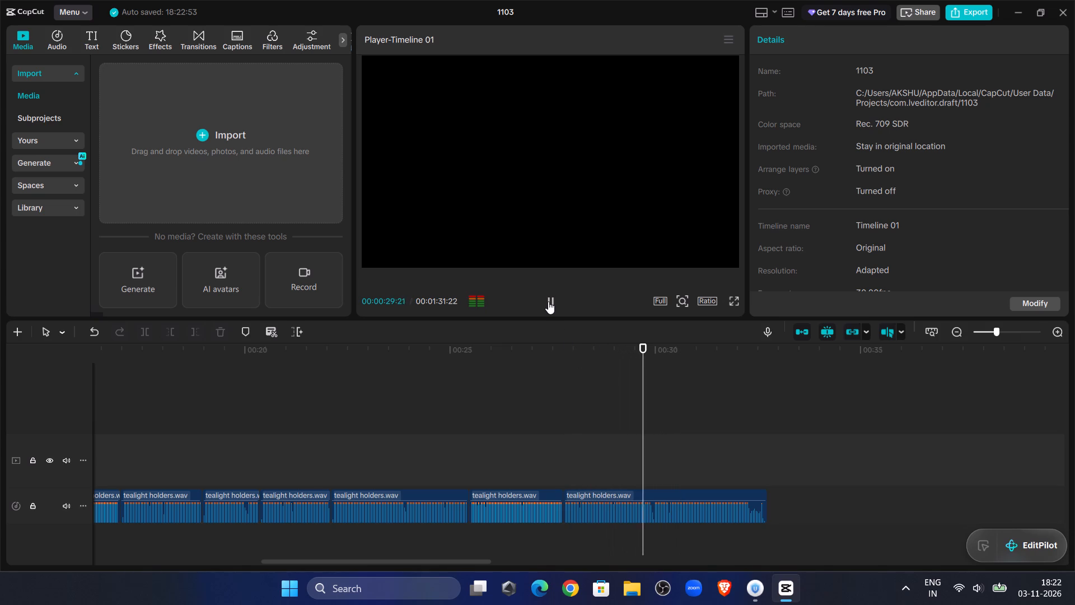
left_click(1014, 331)
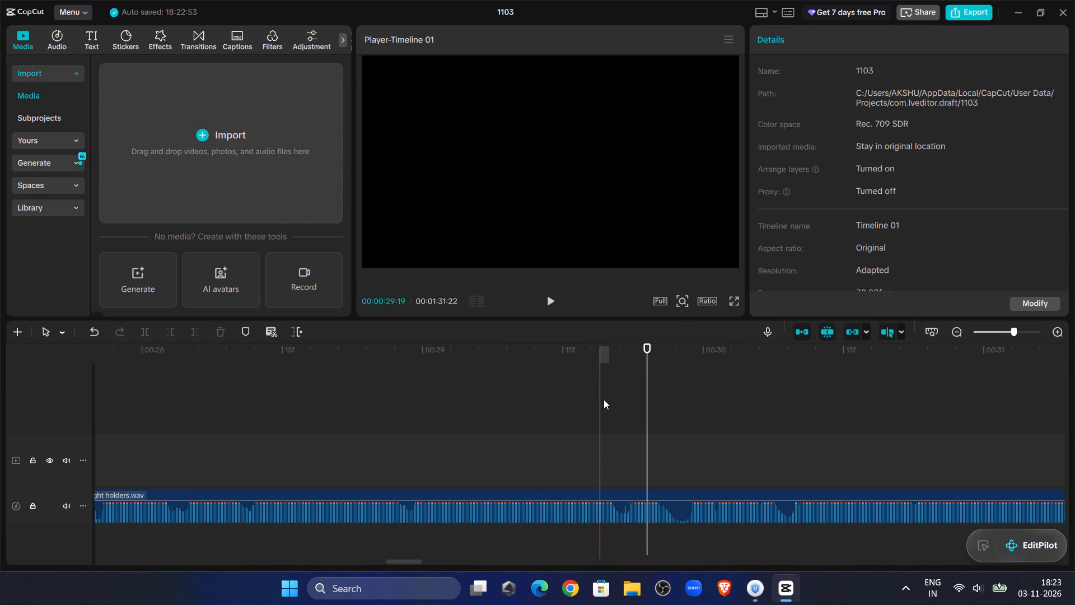
left_click(604, 399)
double_click(550, 308)
left_click(628, 432)
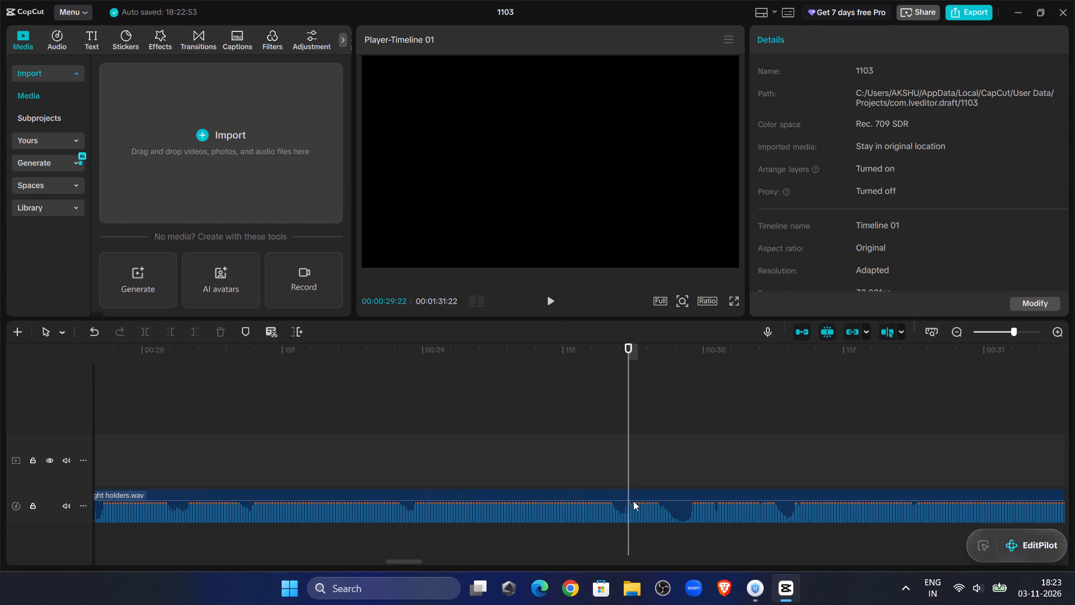
left_click(633, 501)
left_click(138, 331)
Trim off the start of the clip after the split up to 00:00:29:27 and move it against the preceding clip on the same track.
double_click(553, 301)
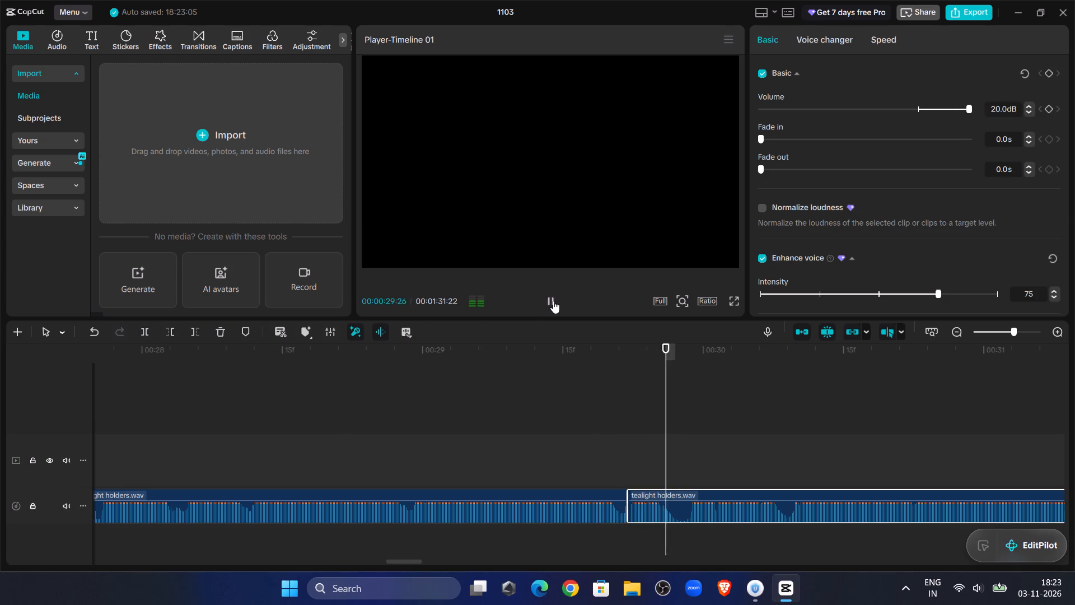
left_click_drag(674, 403, 679, 405)
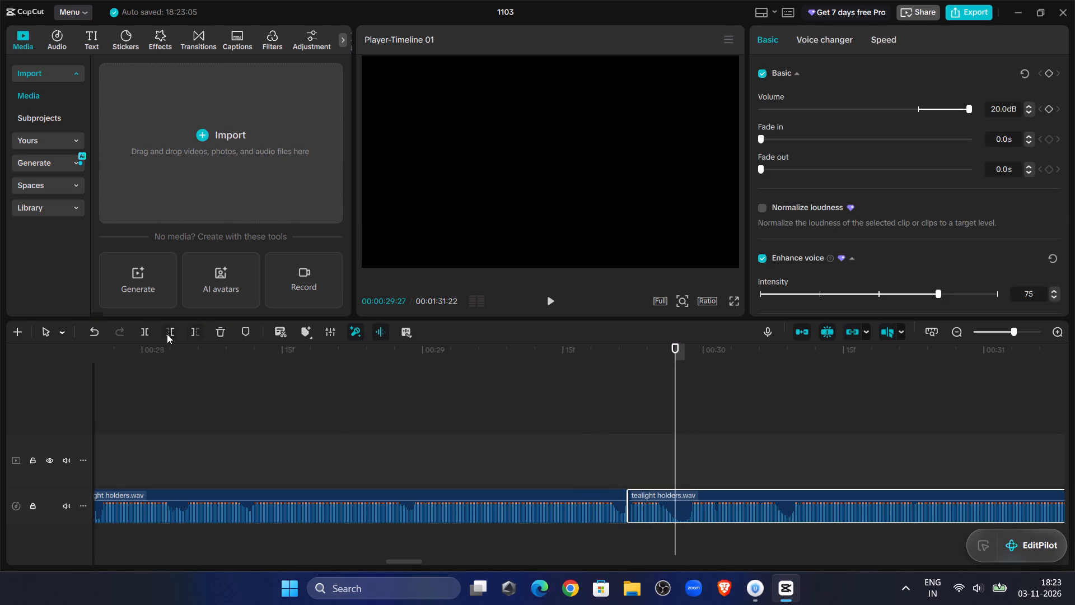
left_click(167, 334)
left_click_drag(703, 495, 654, 503)
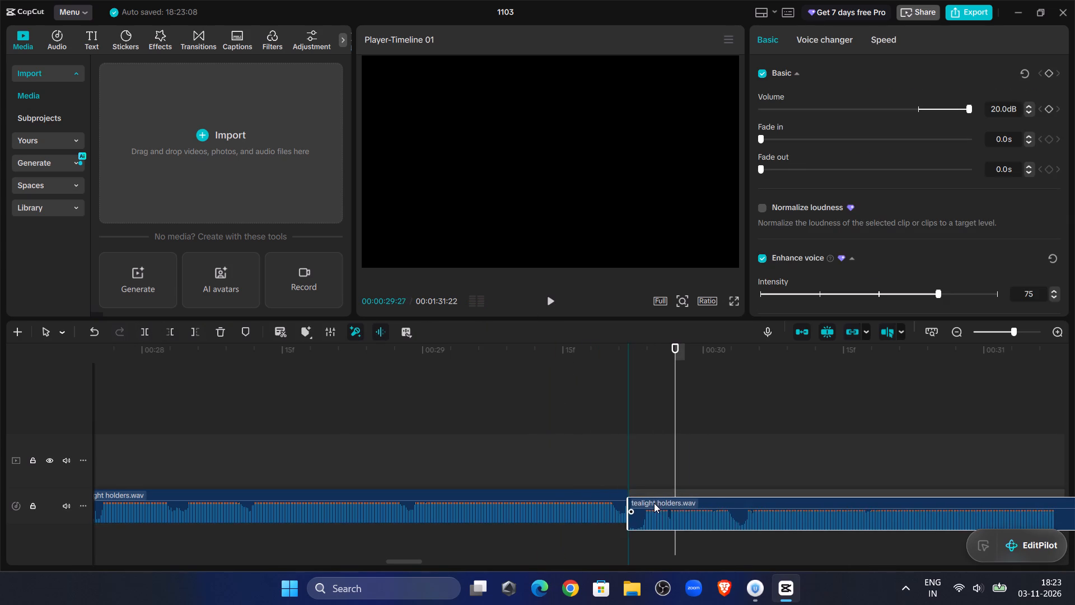
left_click_drag(654, 503, 650, 503)
left_click(536, 395)
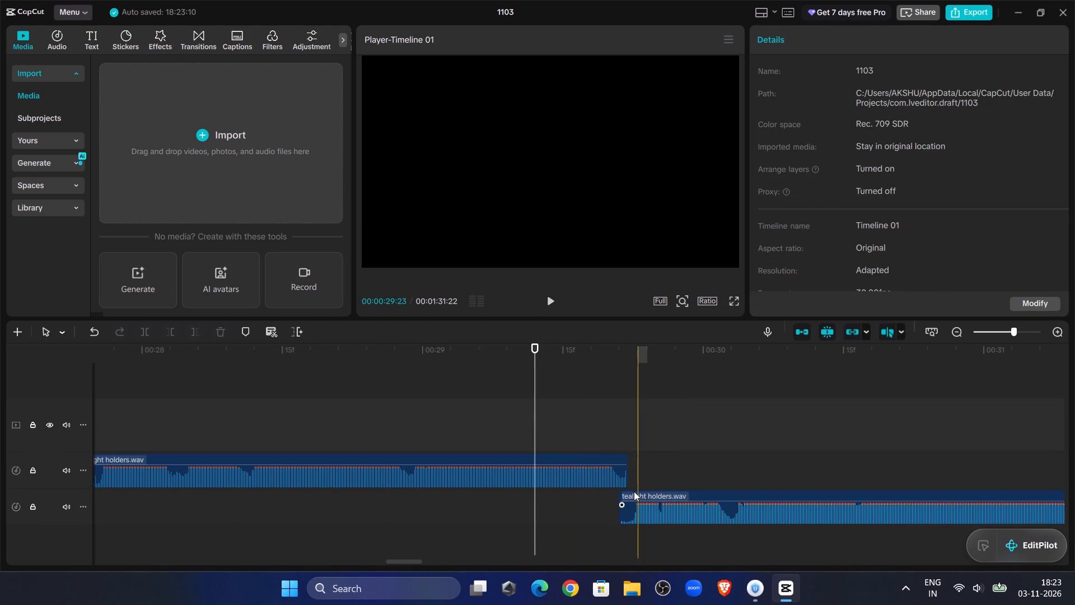
left_click(634, 491)
left_click_drag(648, 491, 660, 474)
Play the joined clip from 00:00:29:15 to its end and trim off its quiet tail after about 00:00:32:02.
left_click(559, 313)
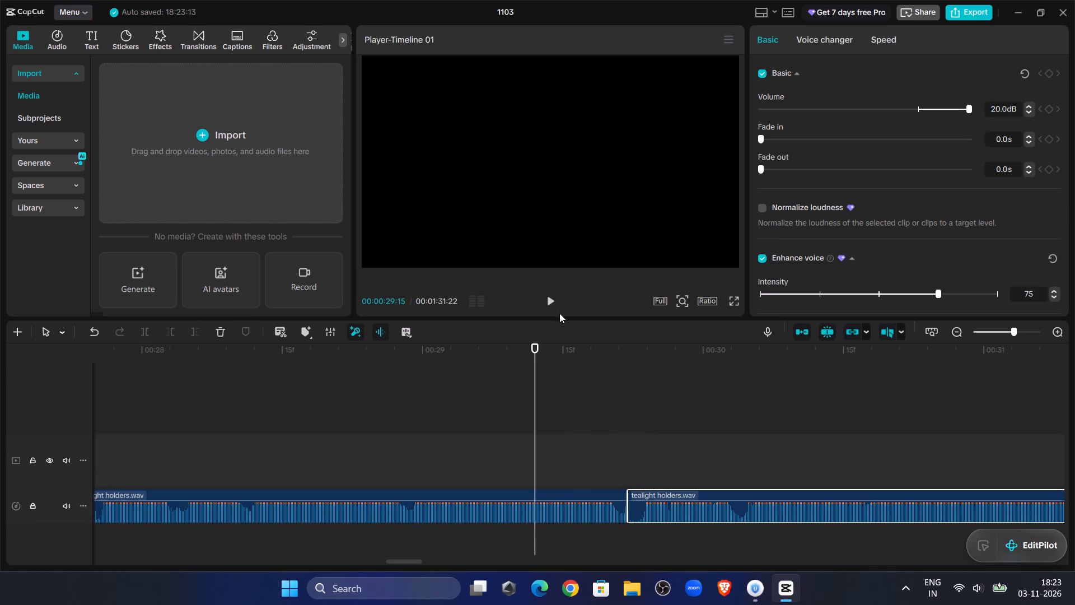
left_click(555, 306)
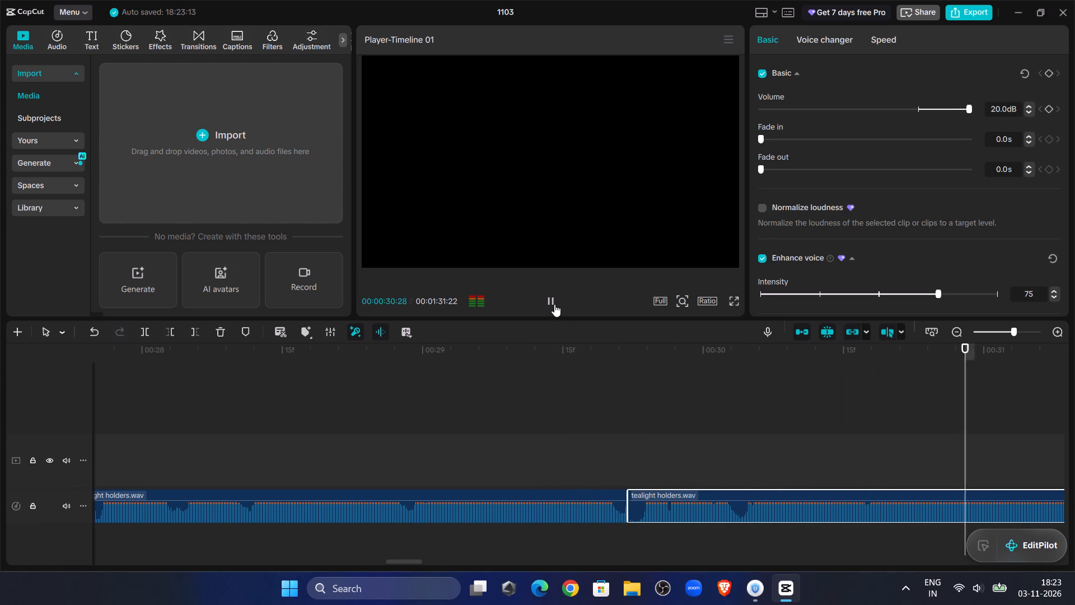
left_click(554, 304)
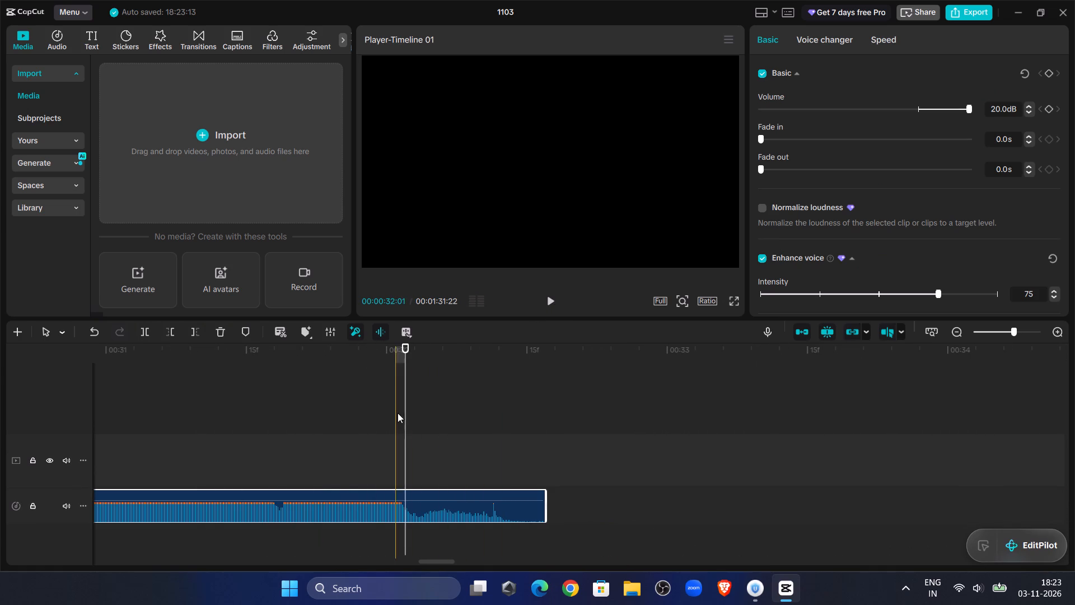
left_click_drag(405, 413, 416, 421)
left_click(419, 505)
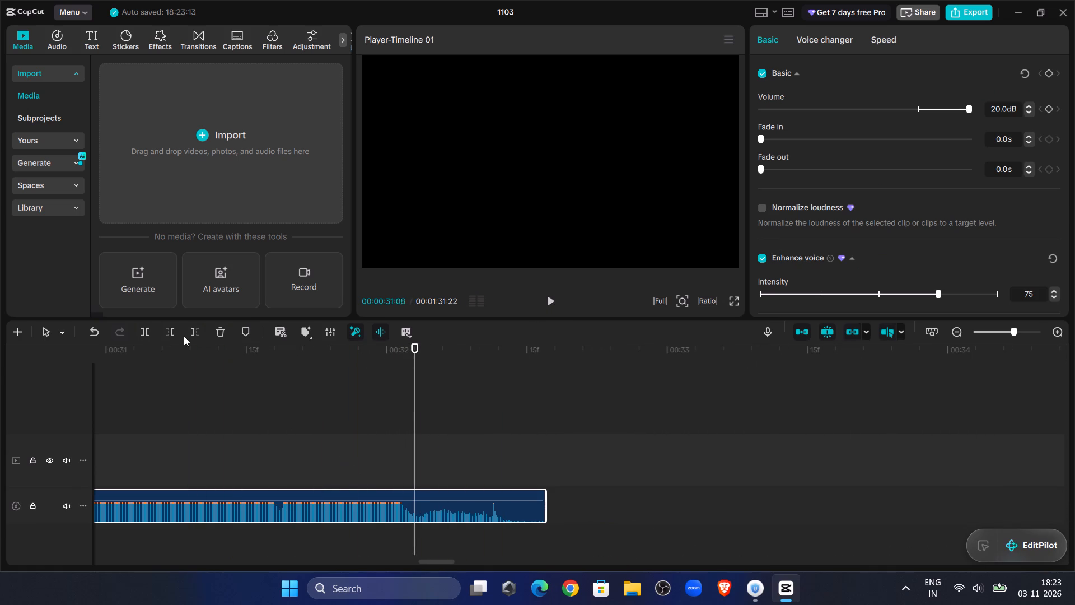
left_click(188, 333)
Trim a sliver off the start of the clip beginning near 00:00:29:22, move it against the preceding clip, and play across the join.
left_click(239, 364)
left_click_drag(239, 364, 98, 361)
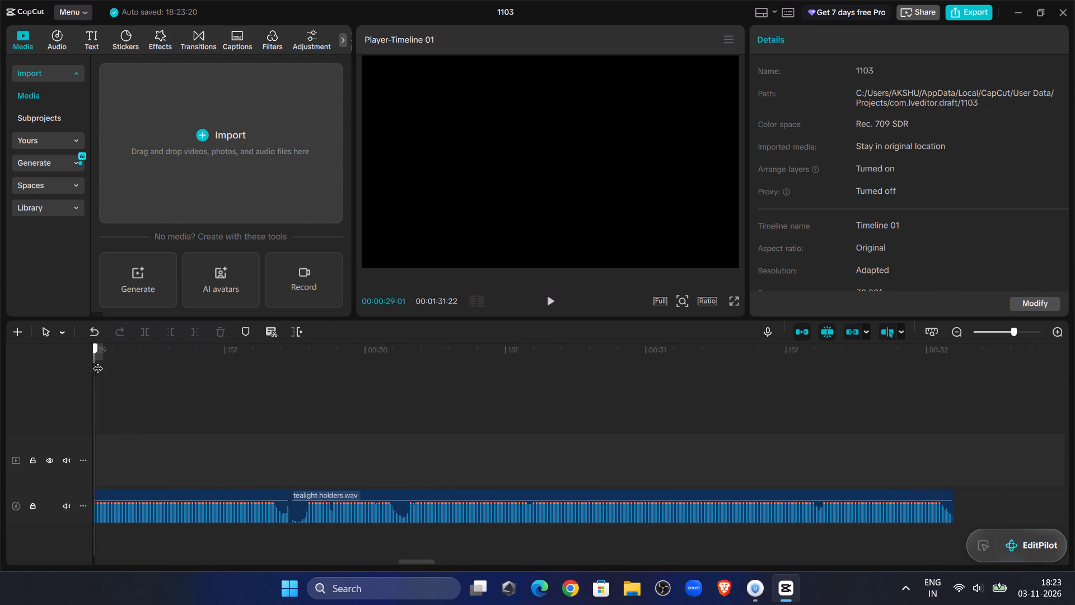
left_click_drag(98, 361, 522, 396)
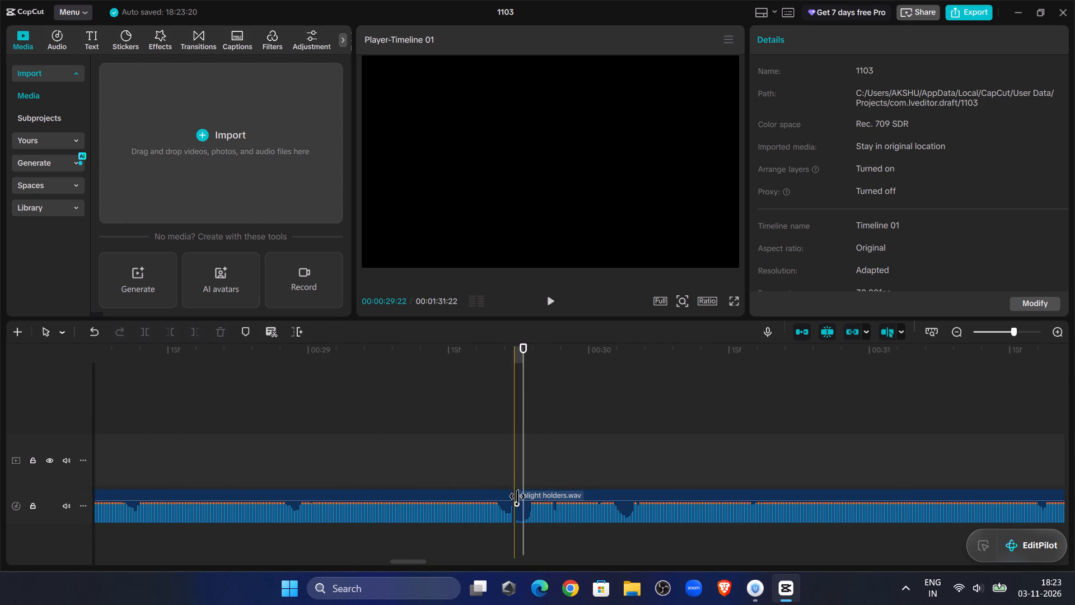
left_click(537, 508)
left_click(165, 327)
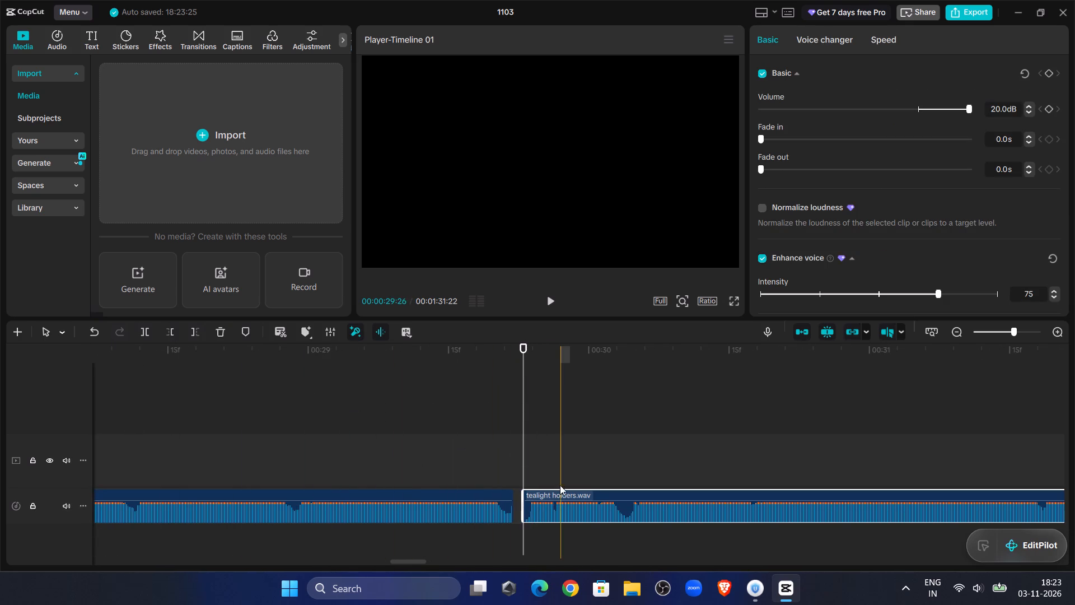
left_click_drag(557, 495, 549, 495)
left_click(470, 417)
left_click(548, 299)
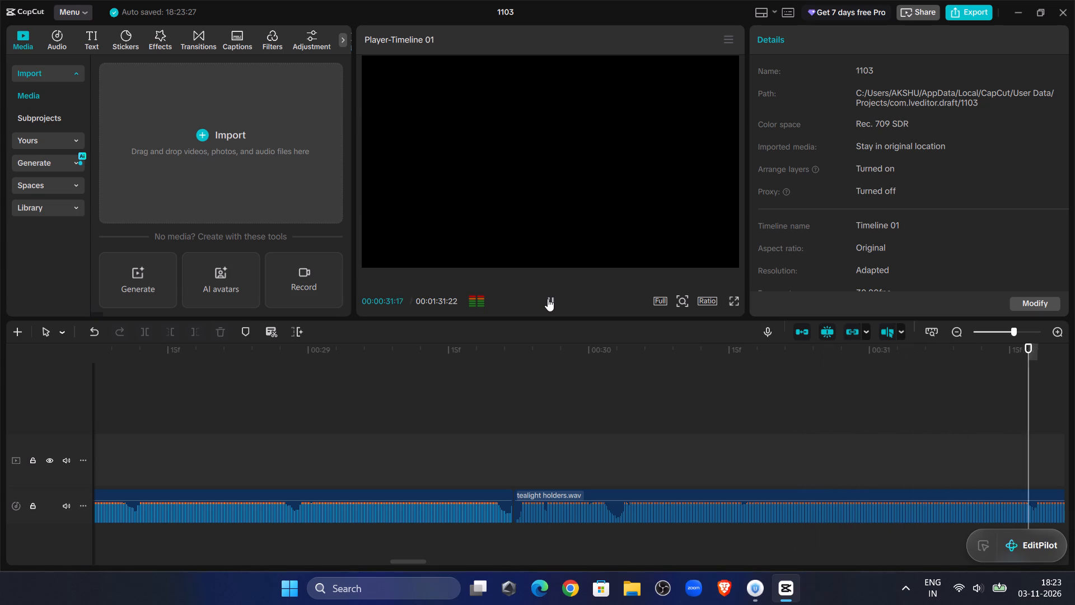
left_click(548, 299)
Move the long clip starting near 00:00:52 back against the clip ending near 00:00:32:02.
left_click(999, 331)
left_click(992, 333)
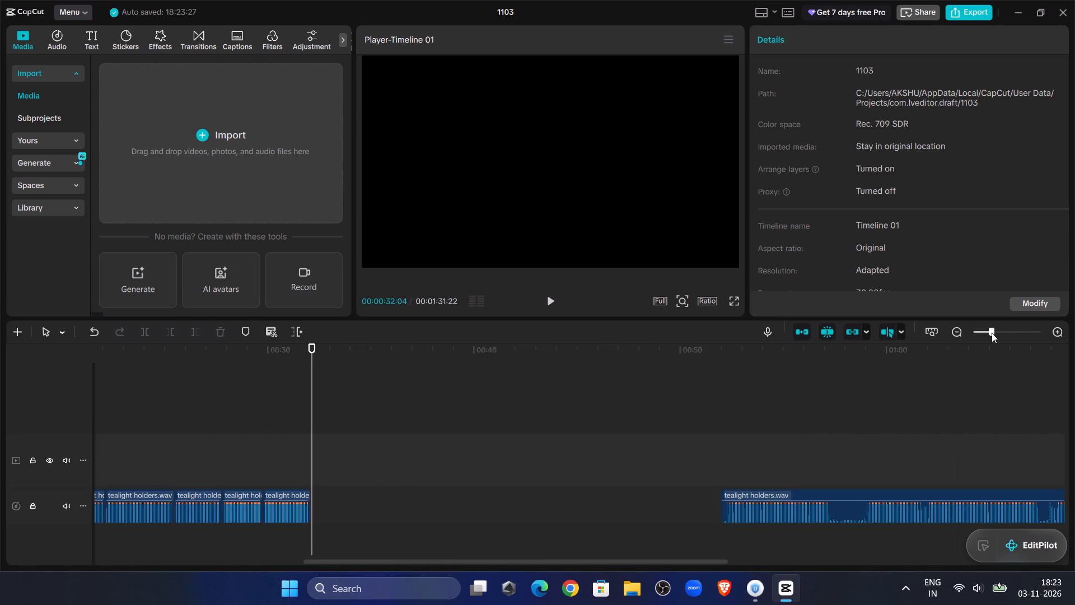
left_click(765, 497)
left_click_drag(791, 497, 379, 501)
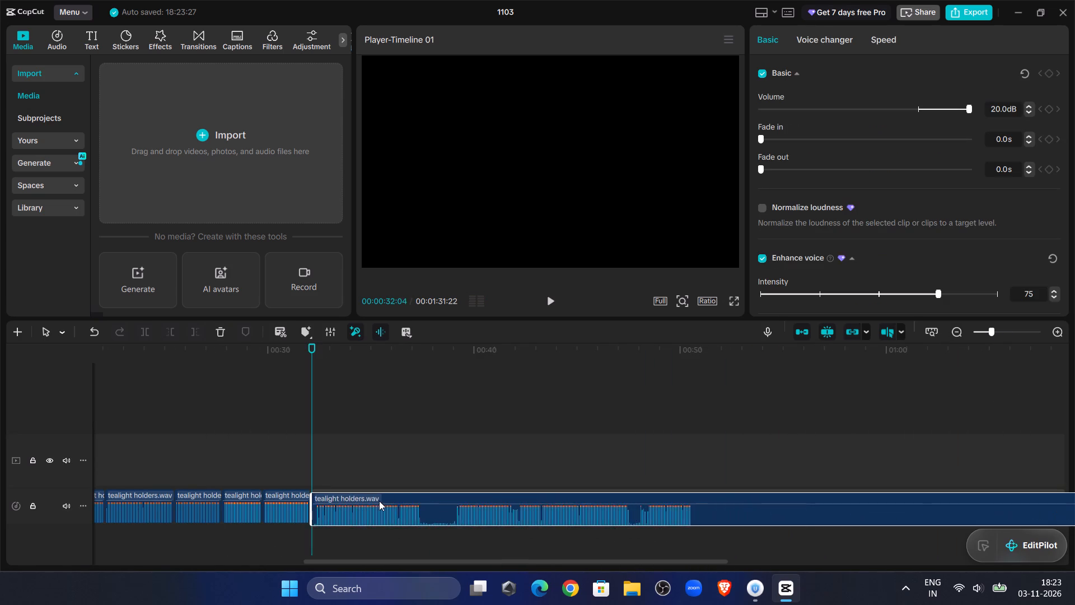
left_click_drag(379, 501, 377, 501)
Play the moved clip to about 00:00:52:27 and trim off everything in it before 00:00:48:09.
left_click(564, 306)
left_click(557, 302)
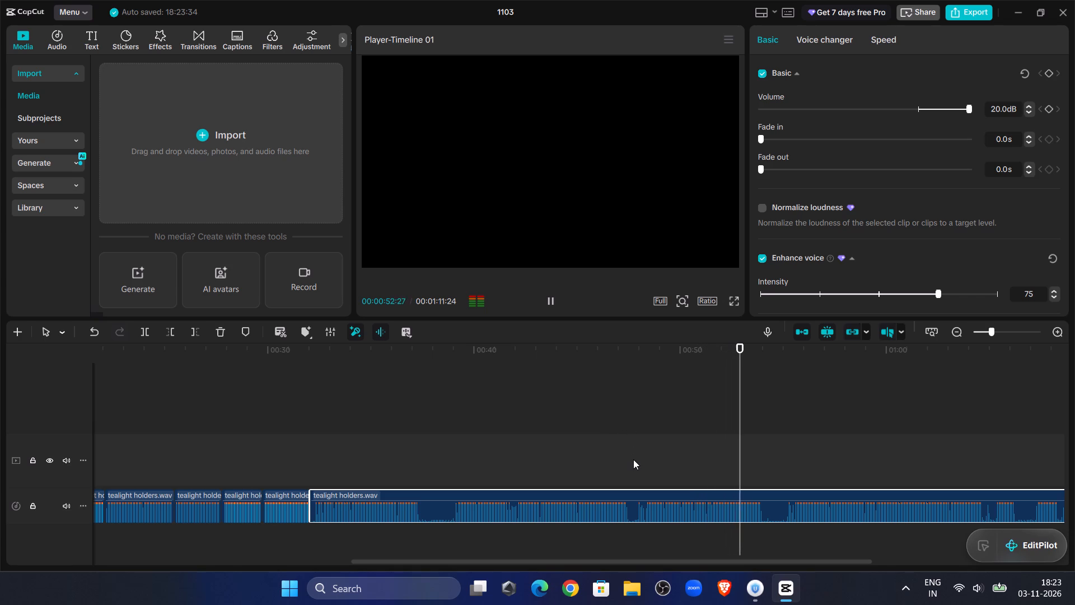
left_click(641, 422)
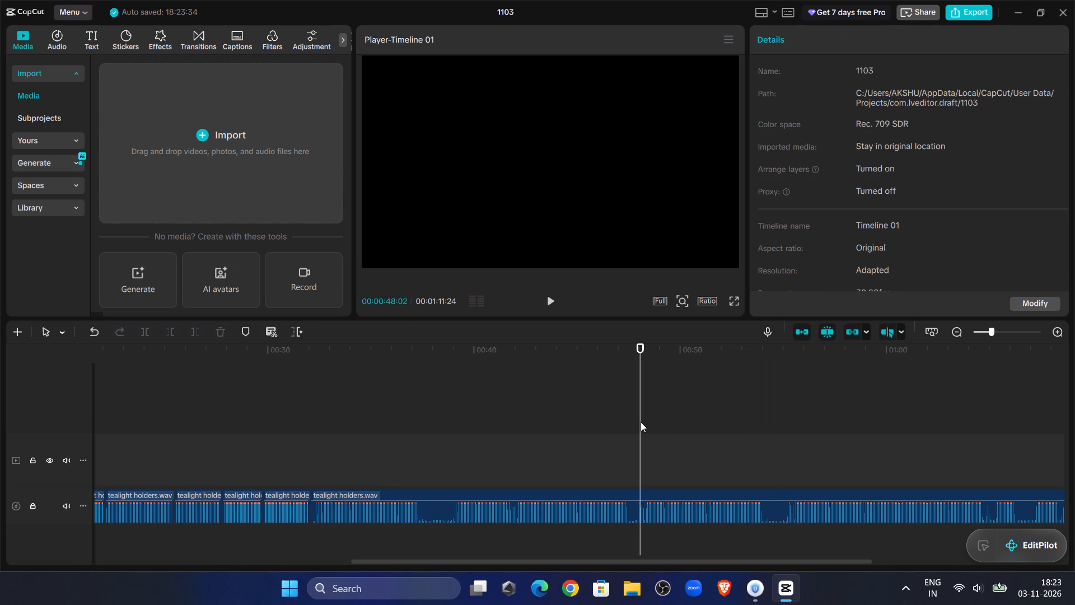
left_click(641, 422)
left_click(639, 495)
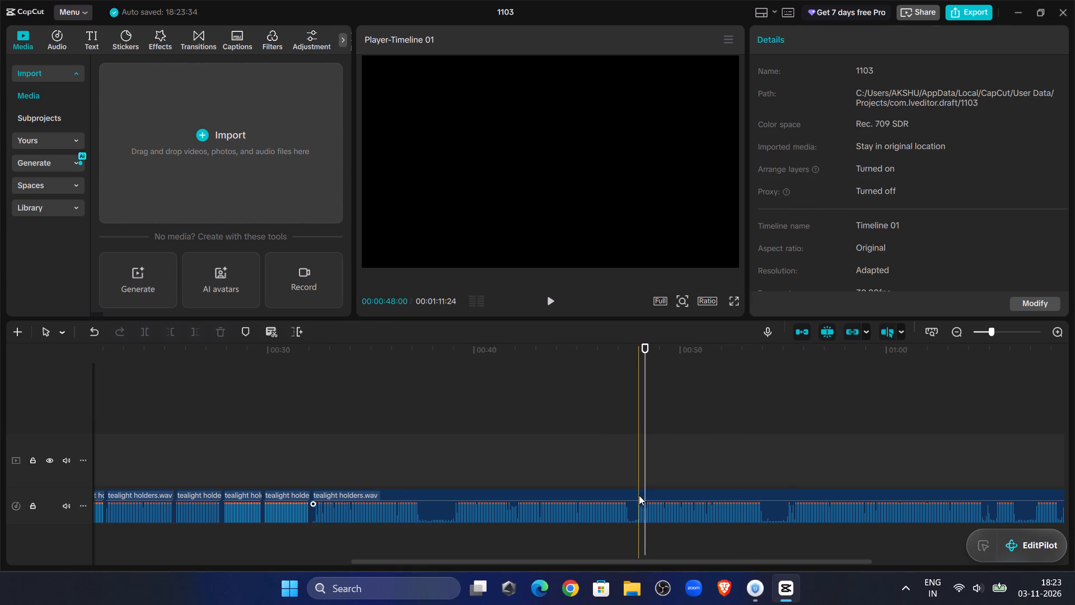
left_click(171, 325)
Move the remaining part of the trimmed clip back against the clip ending near 00:00:32:02, on the same audio track.
left_click_drag(670, 495, 376, 514)
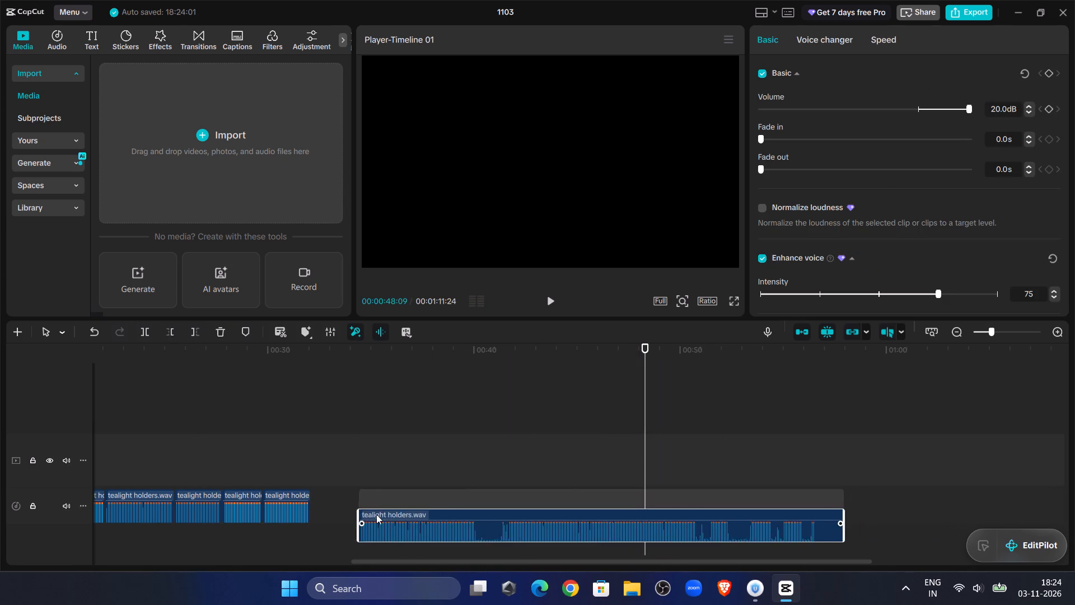
left_click_drag(376, 514, 328, 504)
left_click_drag(344, 494, 350, 468)
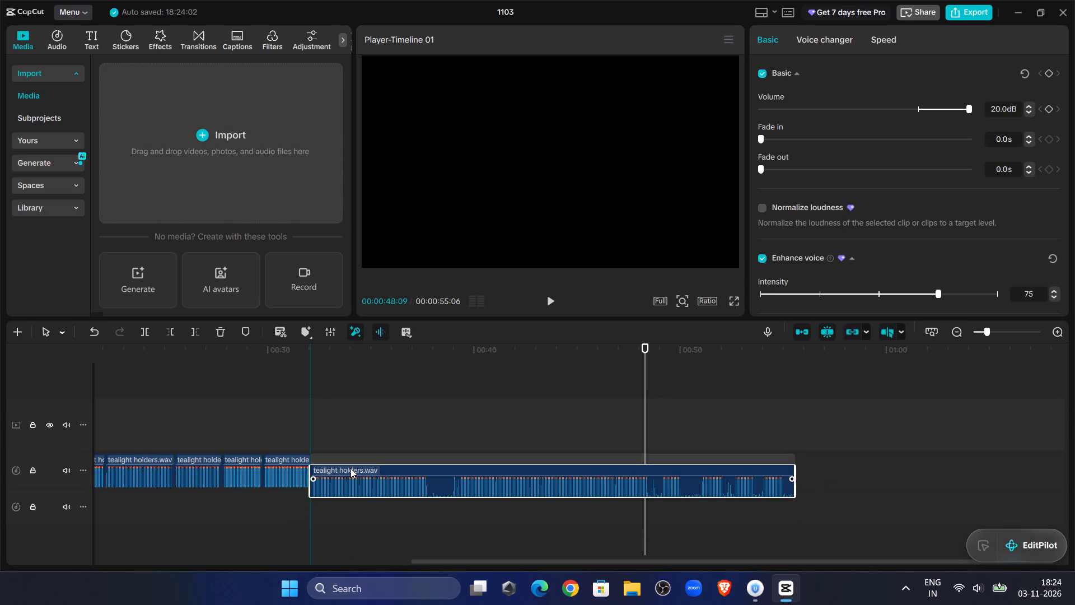
left_click_drag(350, 468, 350, 468)
Split the moved clip at the start of its first long pause, just before 00:00:38.
left_click(306, 399)
left_click_drag(306, 399, 429, 422)
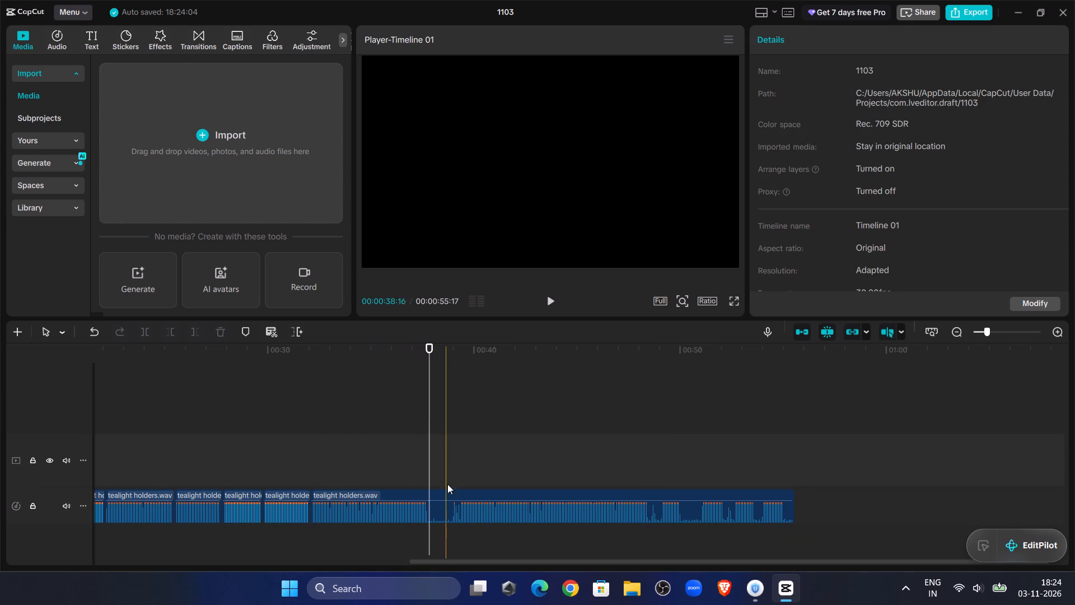
left_click(441, 496)
left_click(141, 338)
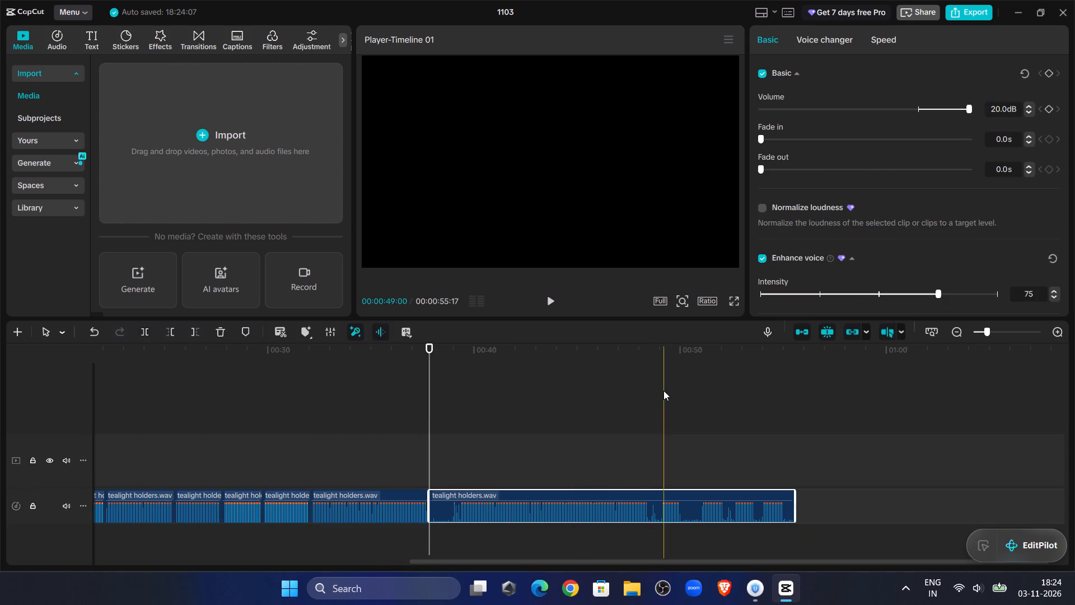
Play the short takes after 00:00:49:00, replay them, and trim off everything in the last clip before 00:00:52:17.
left_click(663, 390)
left_click(558, 304)
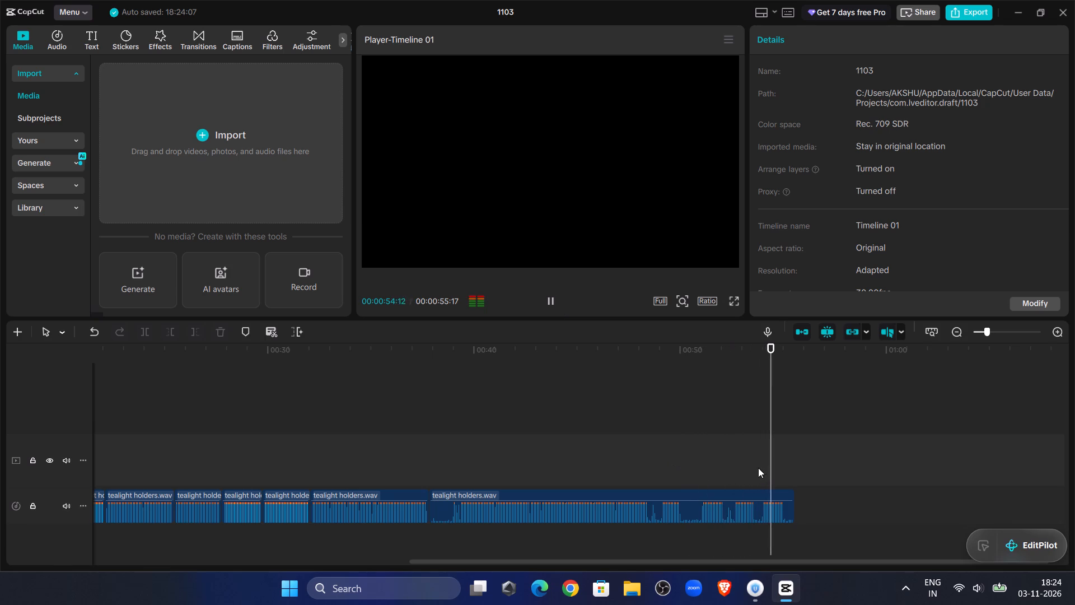
left_click(764, 449)
left_click_drag(764, 449, 661, 469)
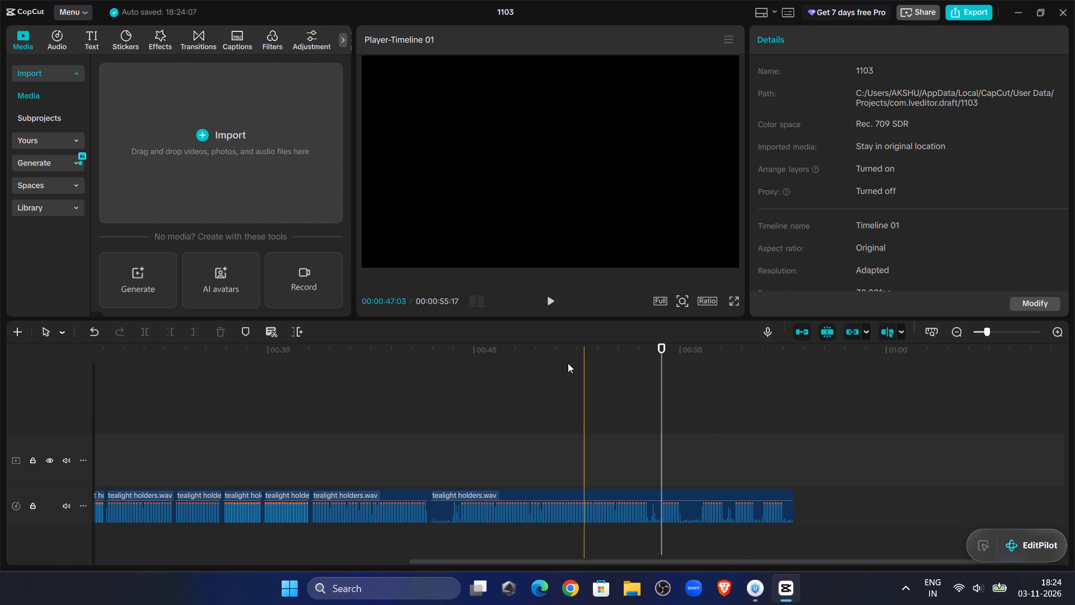
left_click(557, 298)
left_click(723, 407)
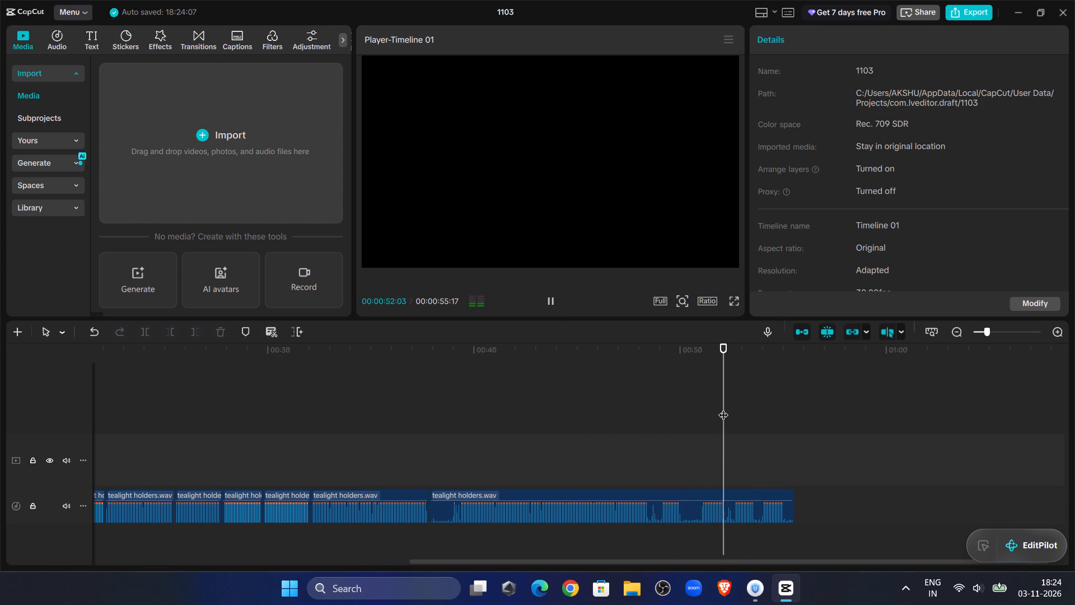
left_click_drag(723, 408, 733, 423)
left_click(731, 514)
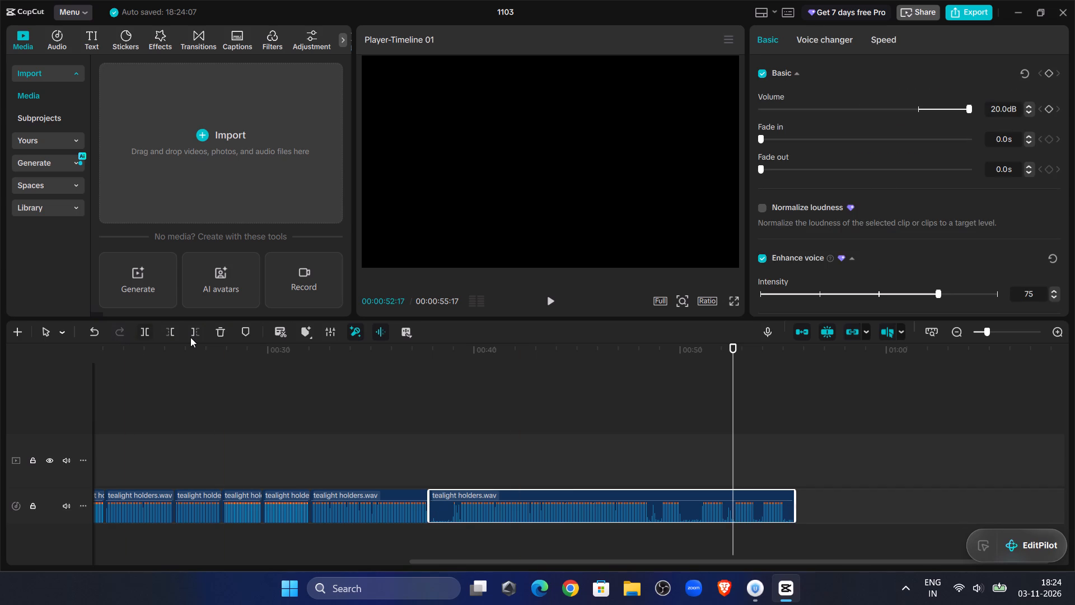
left_click(175, 331)
Move the remaining short clip from 00:00:52:17 back against the clip ending just before 00:00:38.
left_click_drag(744, 494, 466, 500)
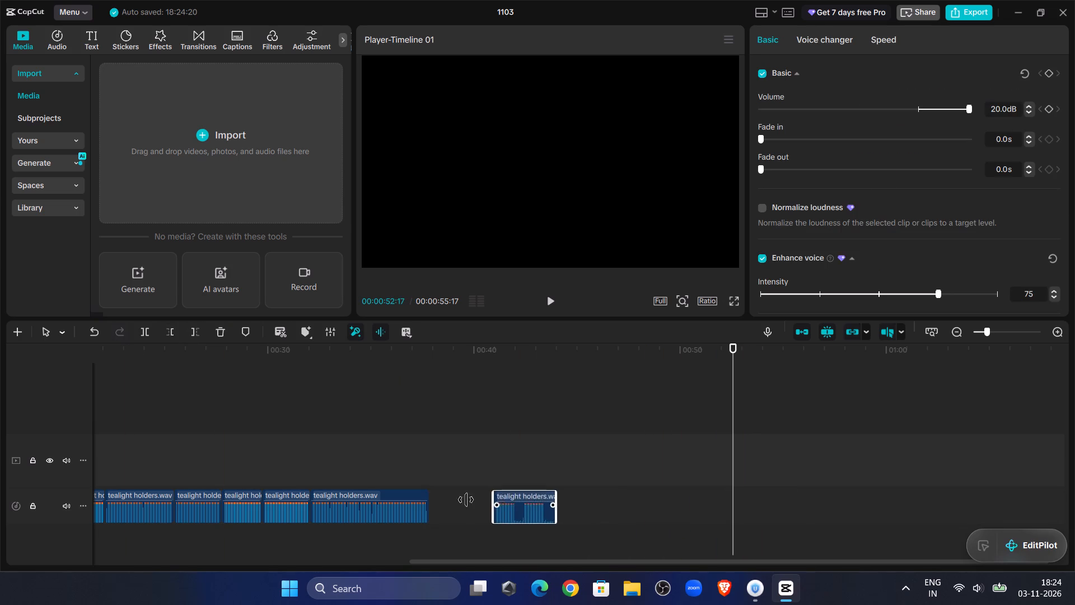
left_click_drag(466, 500, 437, 499)
left_click(448, 457)
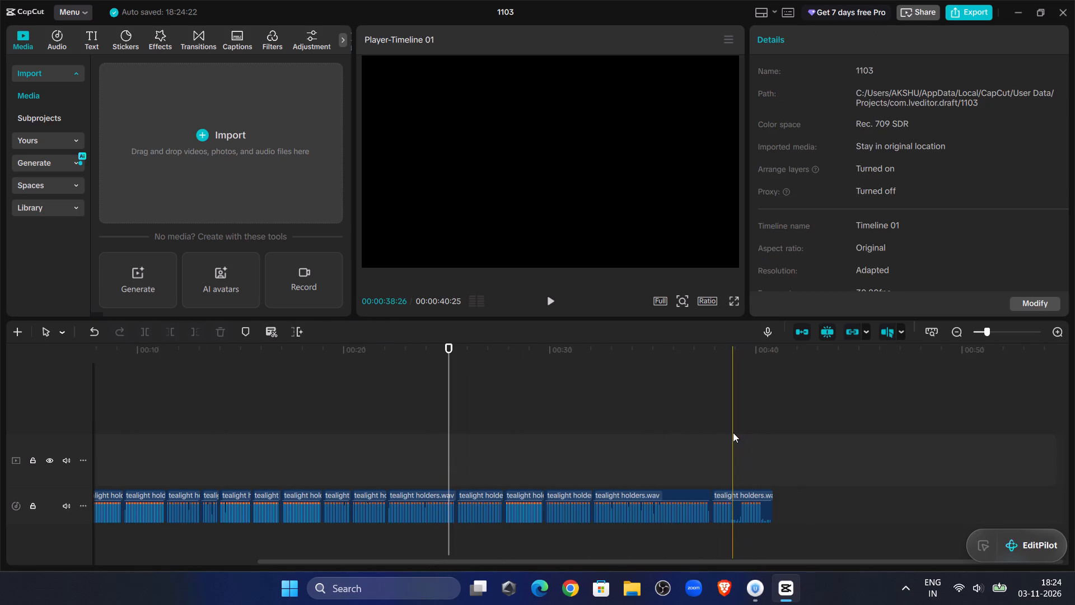
Trim off the end of the last clip from the pause at 00:00:38:29 onward.
left_click(735, 432)
left_click(755, 505)
left_click(188, 332)
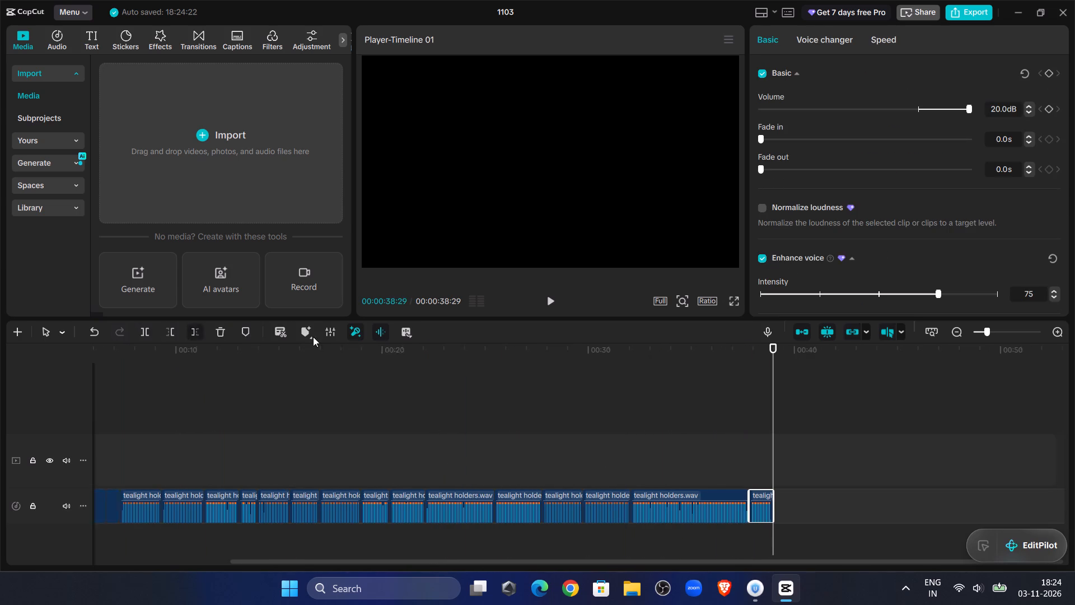
Return to the start of the timeline and play the edited voice-over through about 00:00:04 to check the opening clips.
left_click_drag(775, 411, 0, 400)
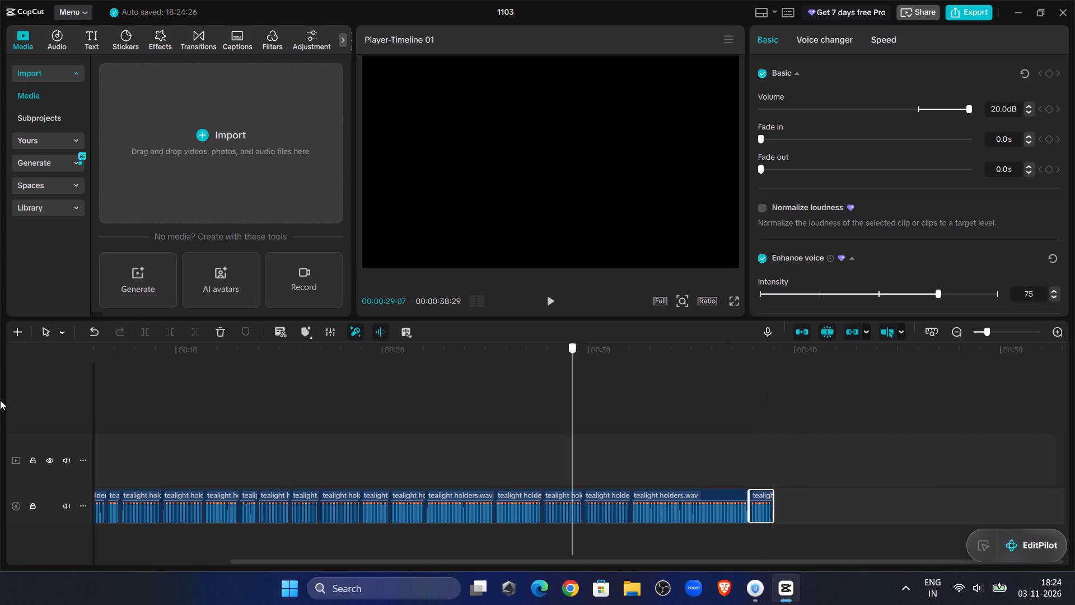
left_click_drag(0, 400, 662, 408)
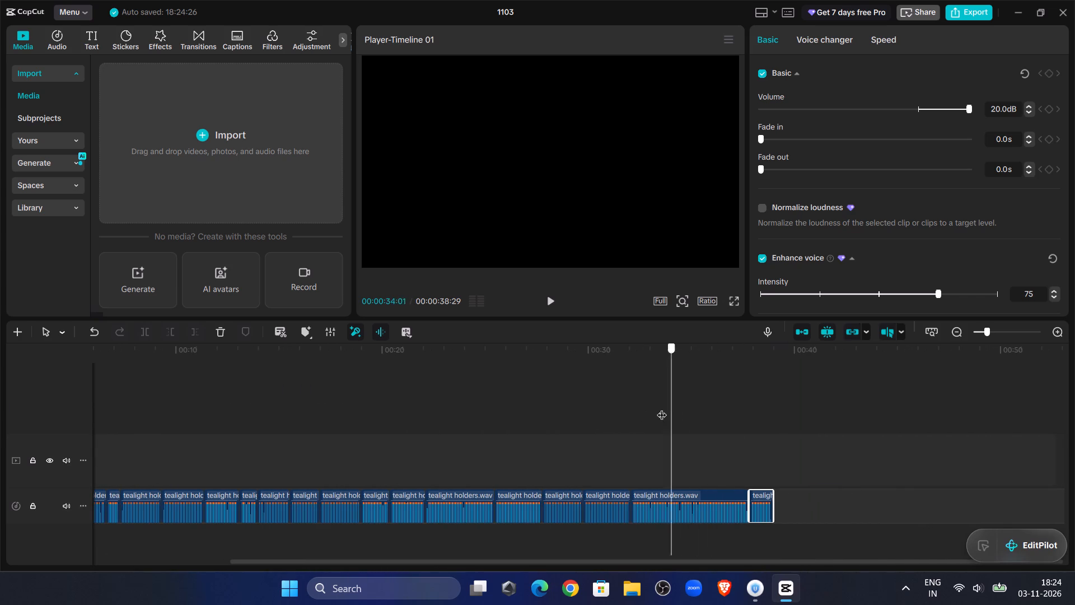
left_click_drag(662, 408, 205, 408)
left_click(0, 477)
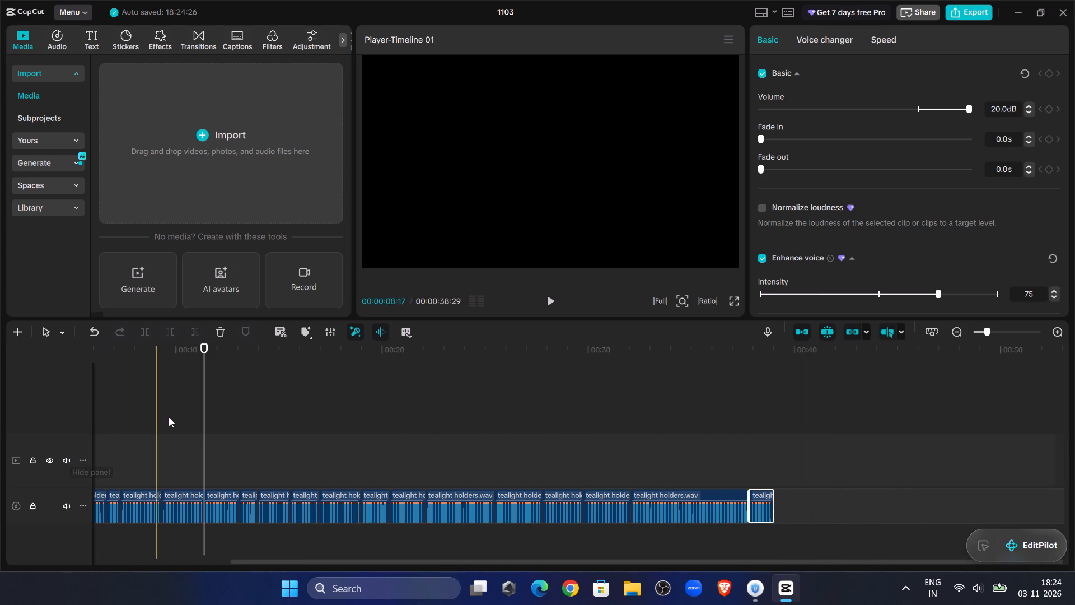
left_click_drag(203, 402, 0, 355)
left_click(557, 297)
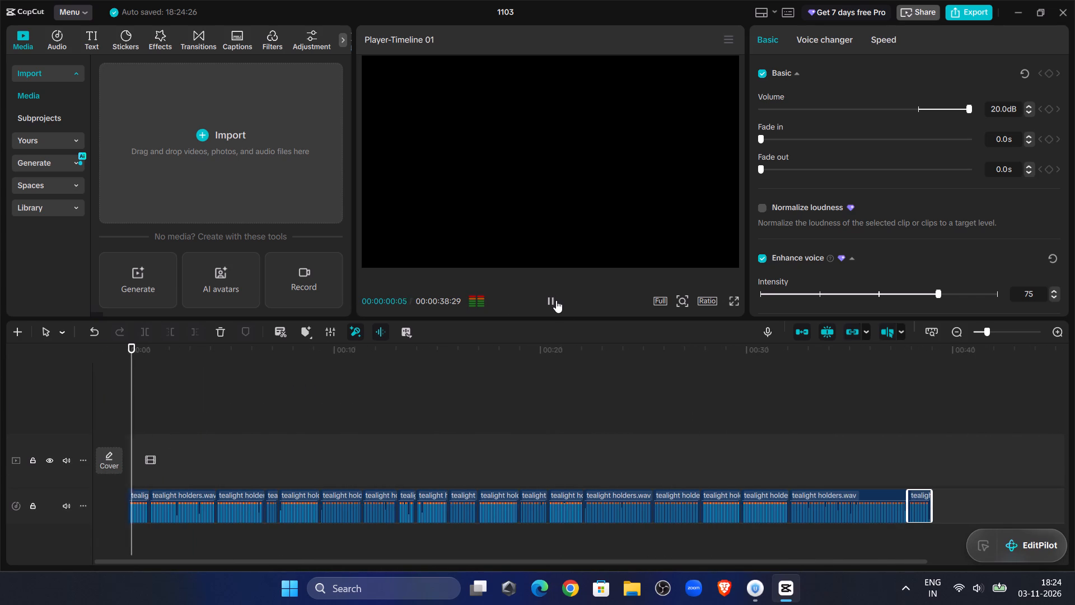
left_click(1002, 332)
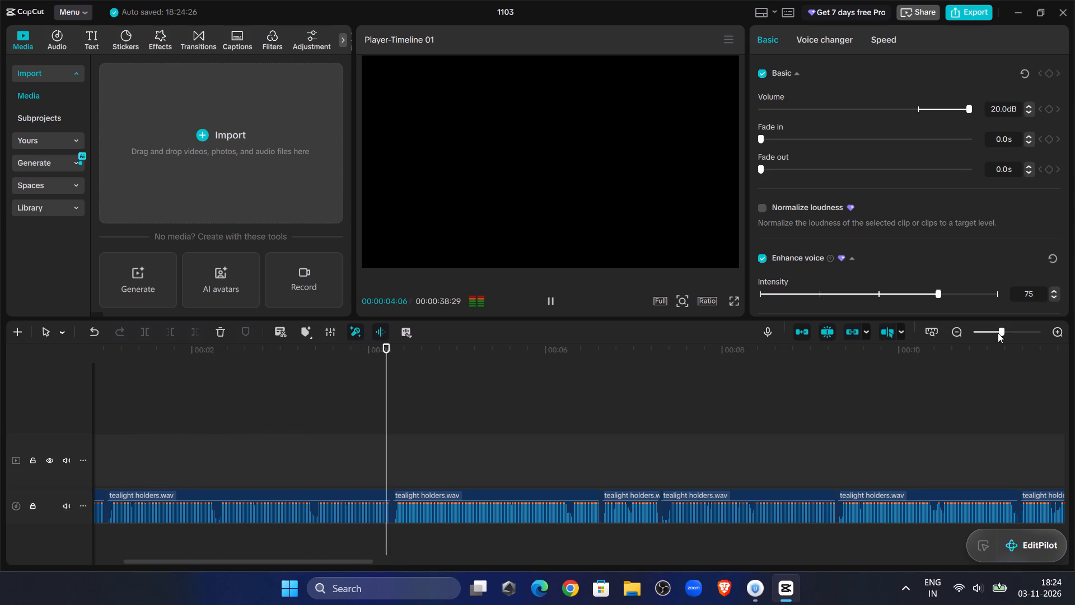
Return to the start of the timeline and play the opening clips through about 00:00:06, replaying them to check the pauses.
left_click(283, 397)
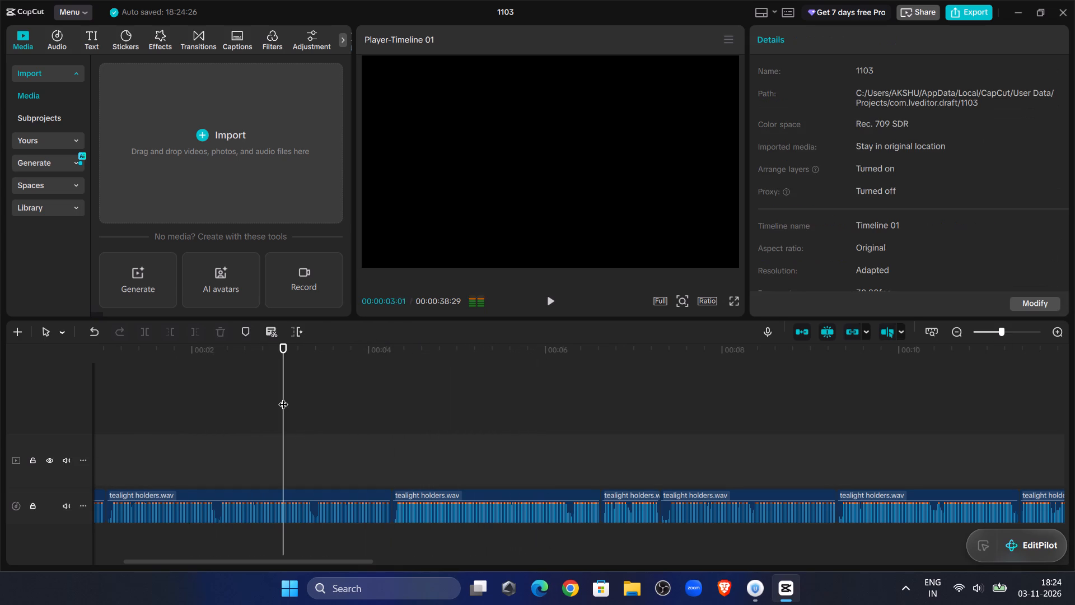
left_click_drag(283, 397, 0, 383)
left_click(549, 299)
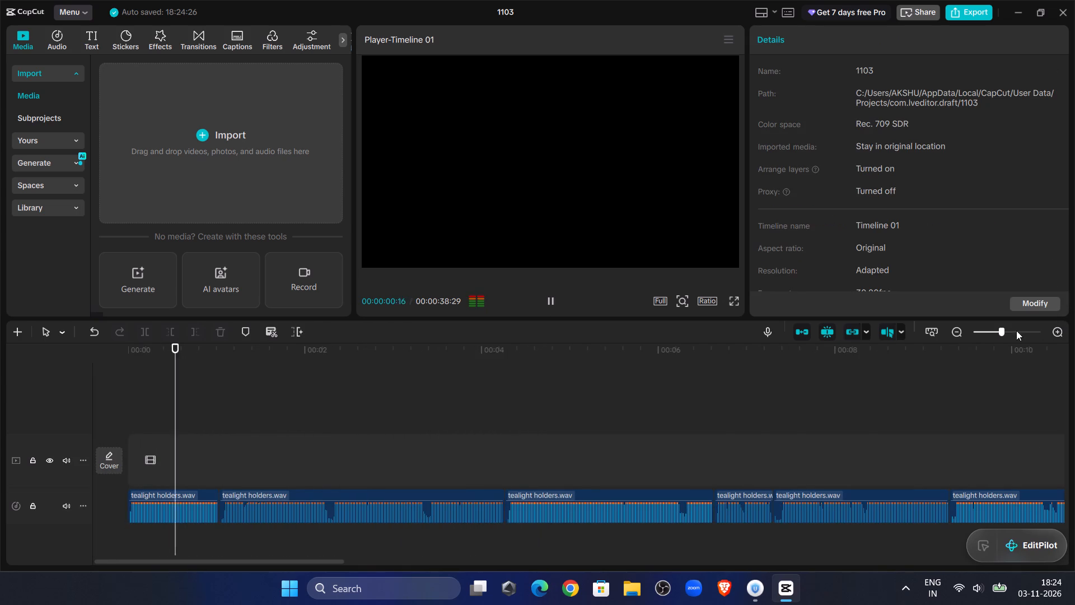
left_click(1013, 331)
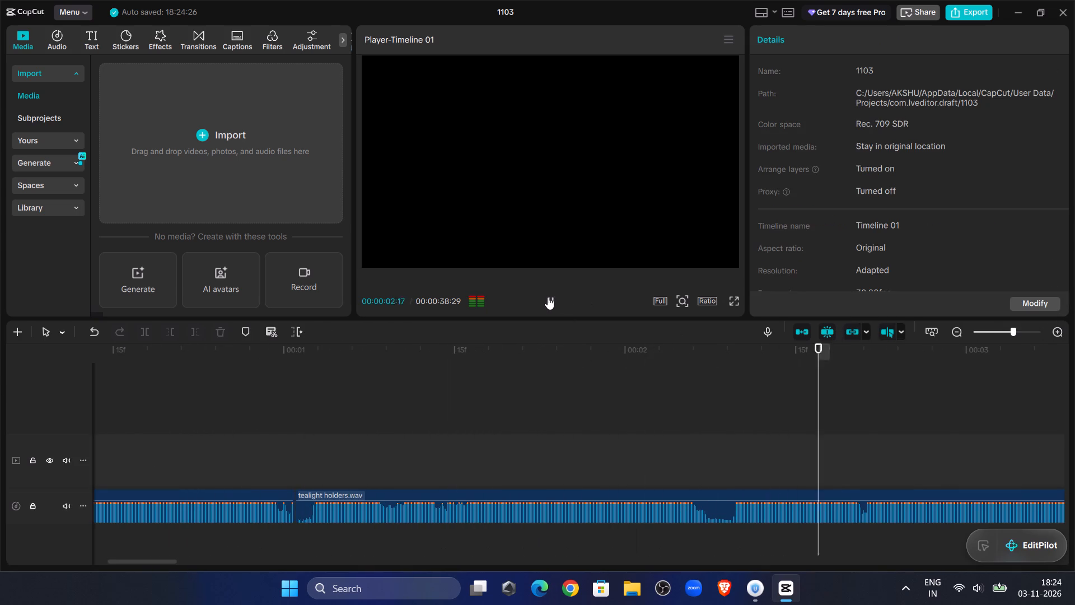
left_click(548, 297)
left_click(548, 297)
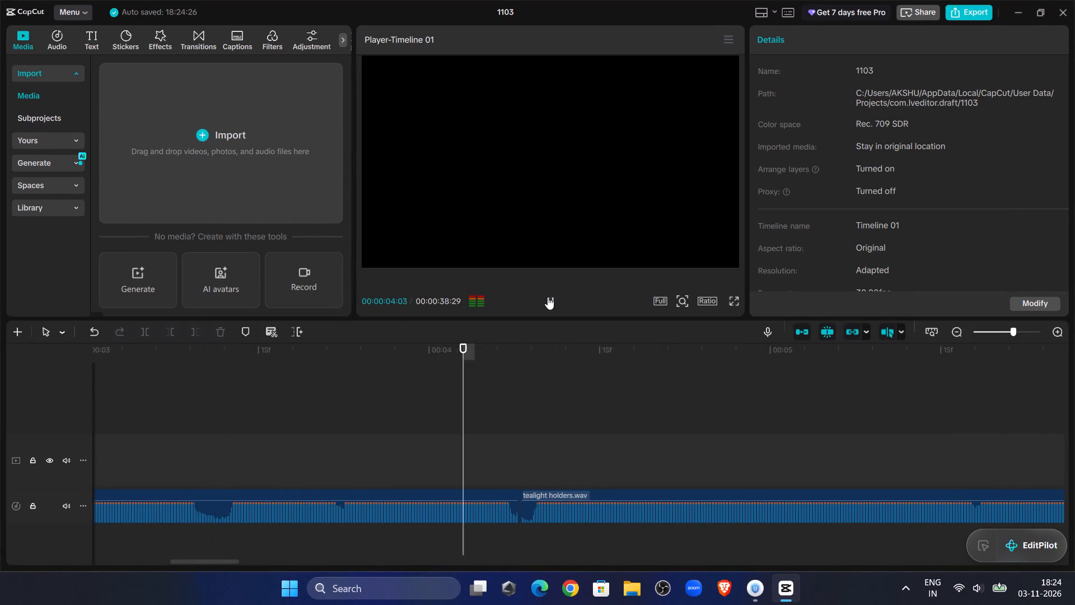
left_click(1004, 336)
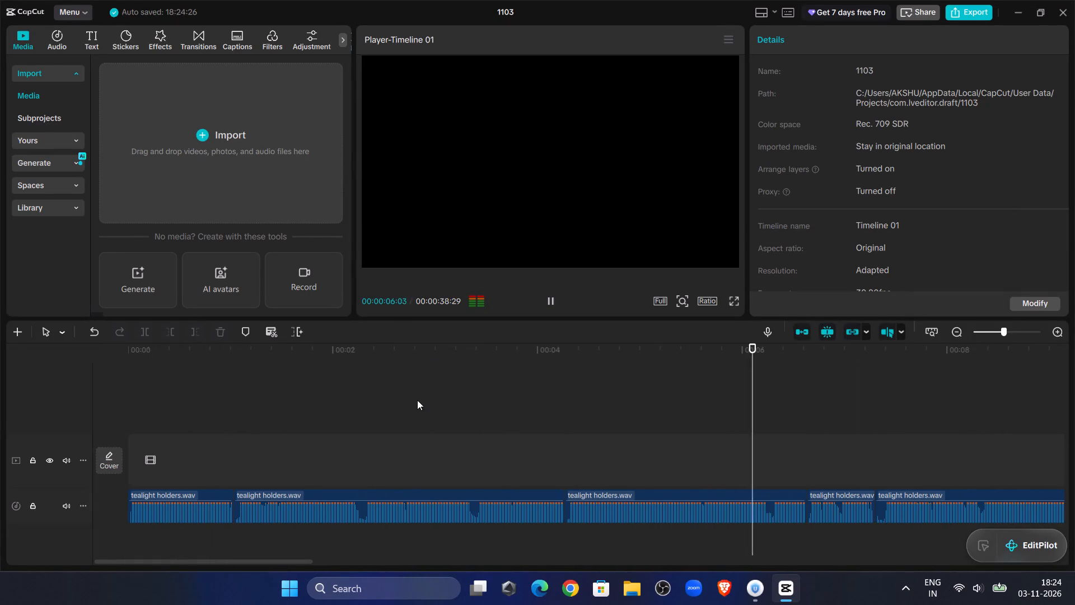
left_click(417, 400)
left_click_drag(417, 400, 196, 408)
left_click(540, 301)
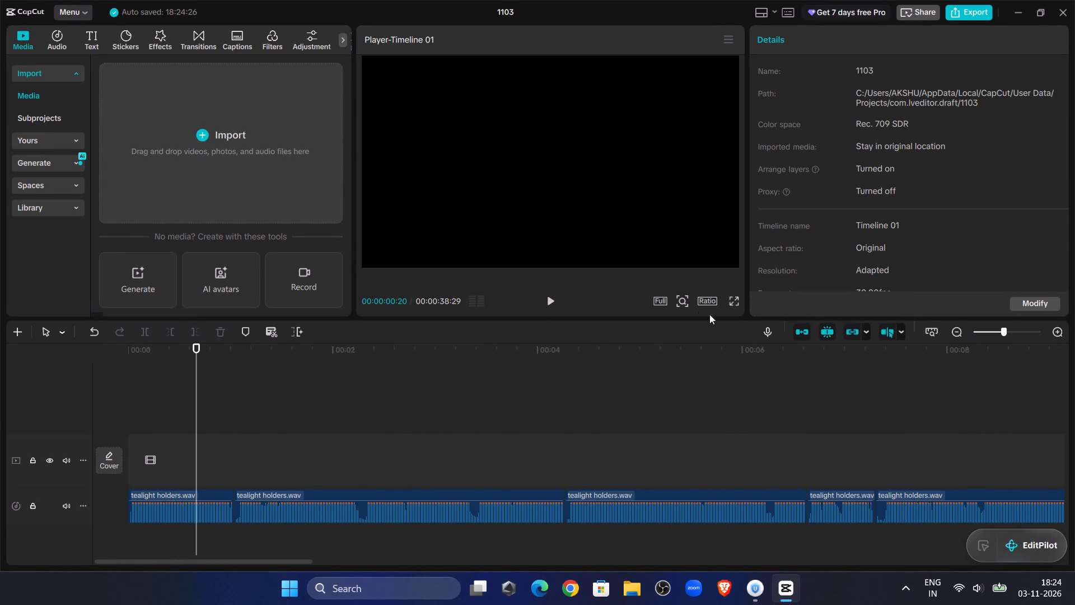
left_click(551, 302)
left_click(1013, 331)
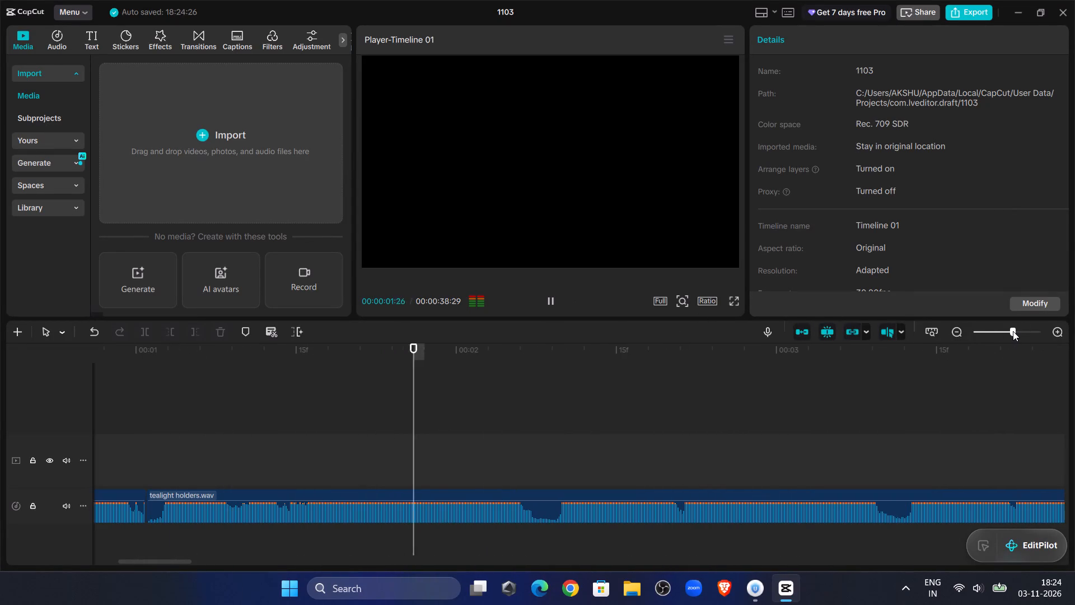
Recheck the pause after 00:00:02 and split the second clip there at about 00:00:02:08.
left_click(538, 389)
left_click_drag(538, 389, 522, 385)
double_click(557, 304)
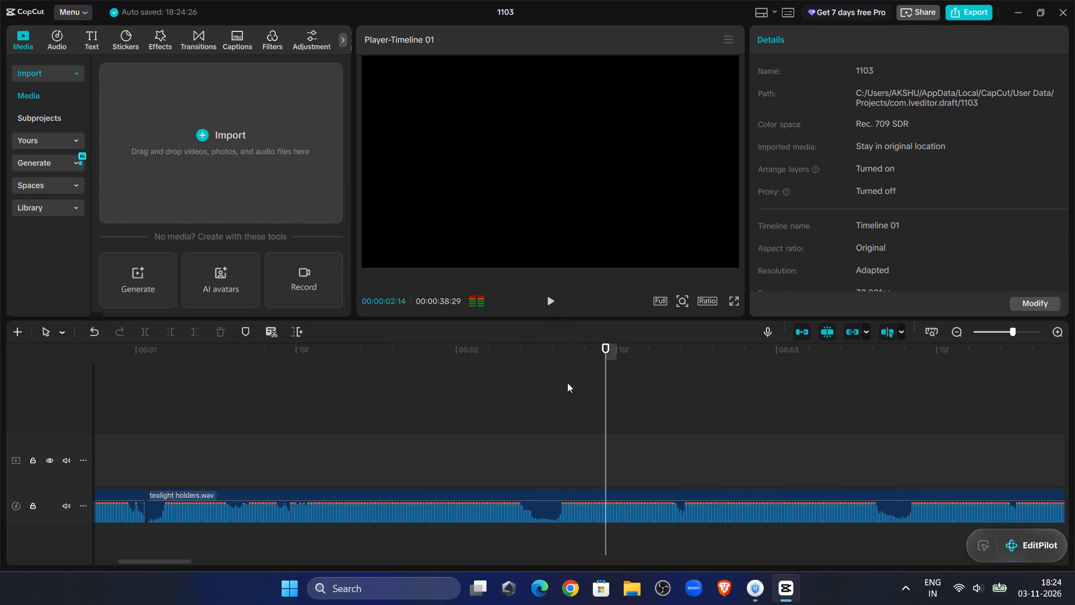
left_click(544, 435)
left_click(555, 502)
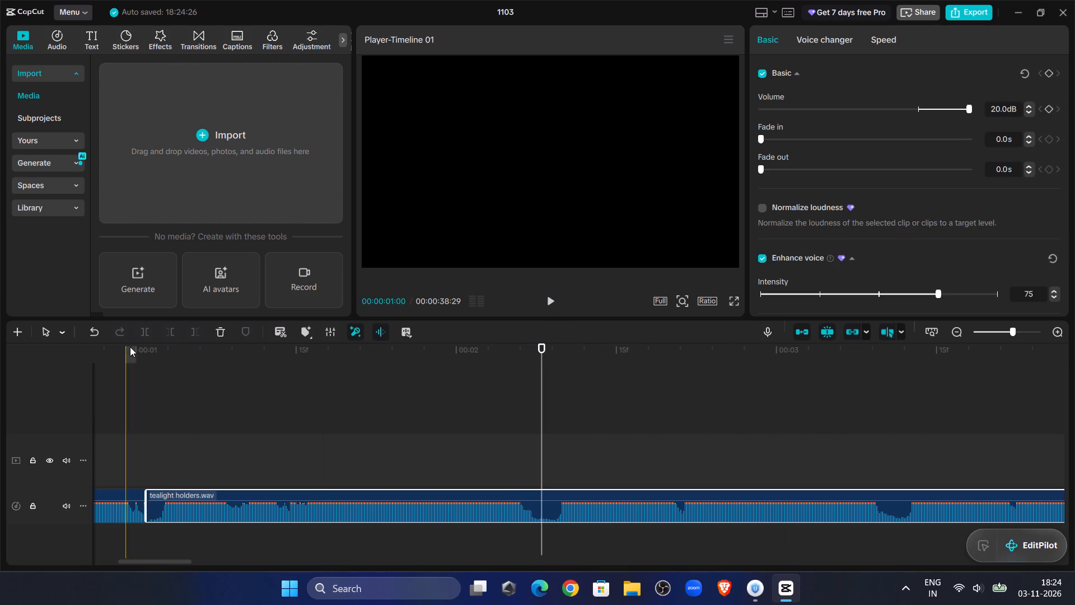
left_click(134, 329)
left_click(139, 331)
Trim the start of the new clip up to about 00:00:02:09 and move it back against the preceding clip.
double_click(550, 302)
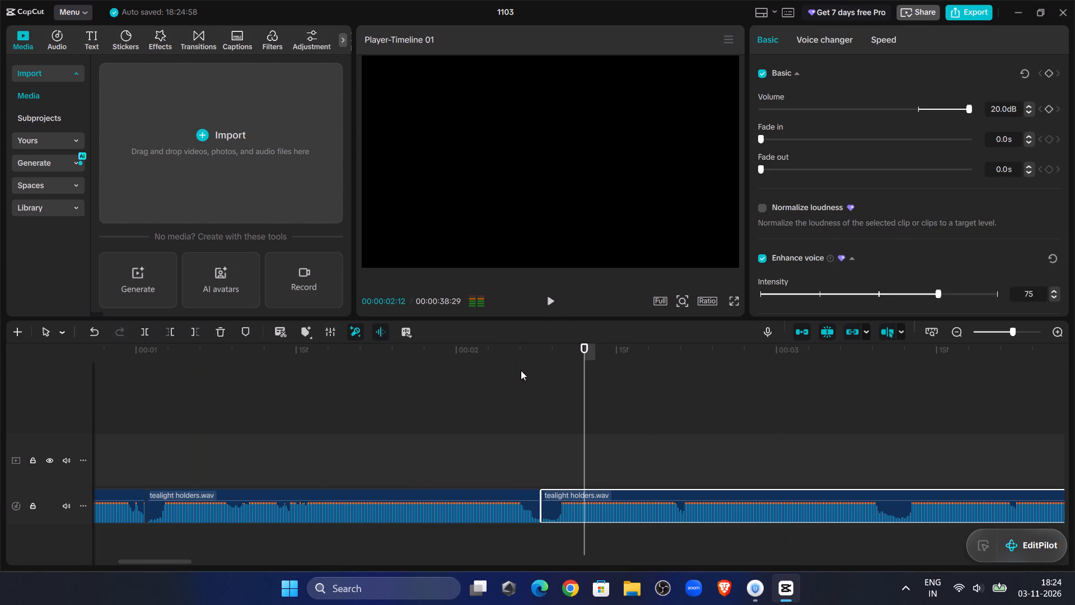
left_click_drag(586, 420, 555, 420)
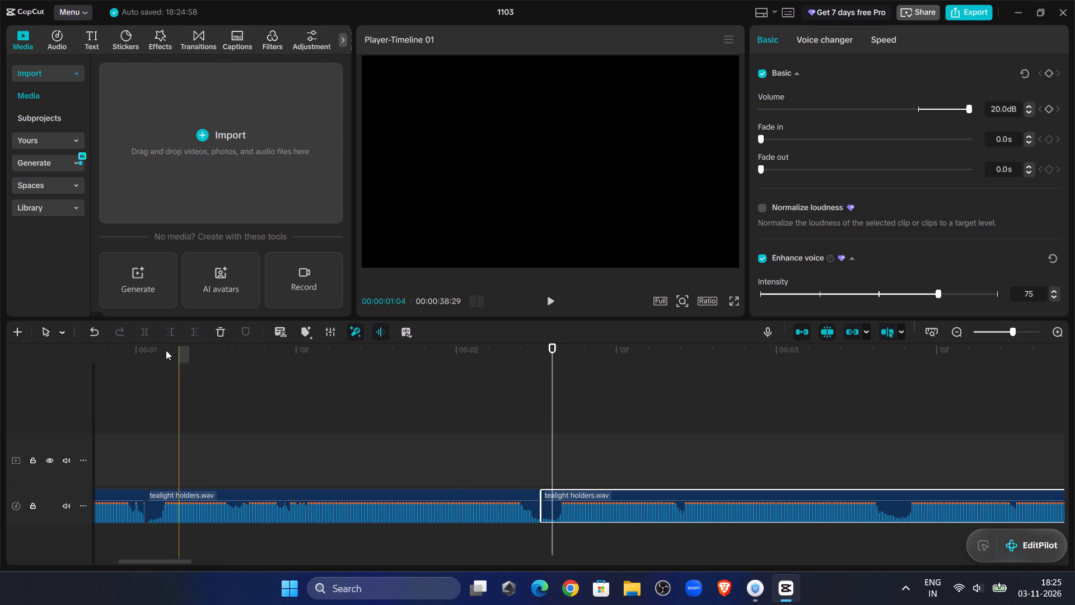
left_click(164, 334)
left_click_drag(564, 494, 551, 495)
Replay from the start through about 00:00:03:18 and close the small gap before the clip starting just after 00:00:04:07.
left_click(288, 351)
left_click_drag(288, 351, 0, 362)
left_click(563, 295)
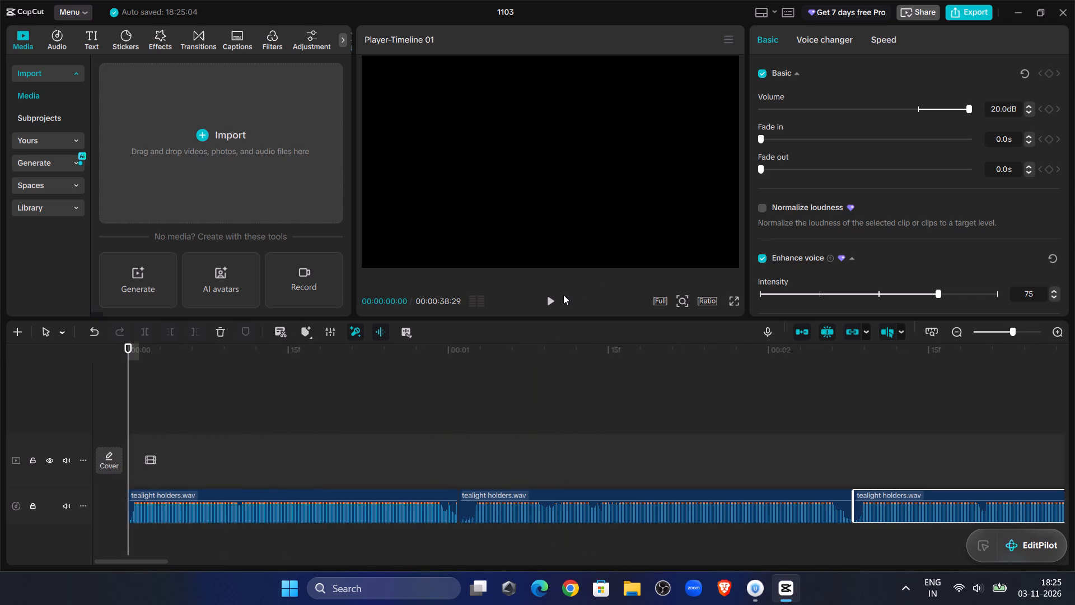
left_click(559, 296)
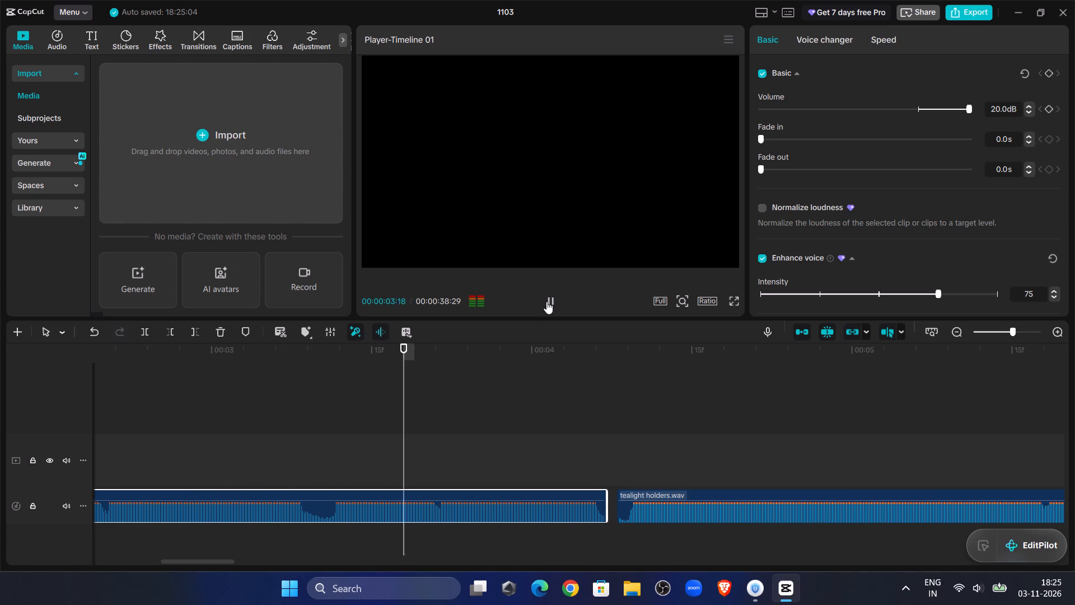
left_click(546, 301)
left_click(657, 489)
left_click(665, 496)
left_click_drag(665, 496, 655, 500)
Play on from about 00:00:03:16 and move all clips after 00:00:06:17 back together to close the gap there.
left_click(387, 373)
left_click(546, 311)
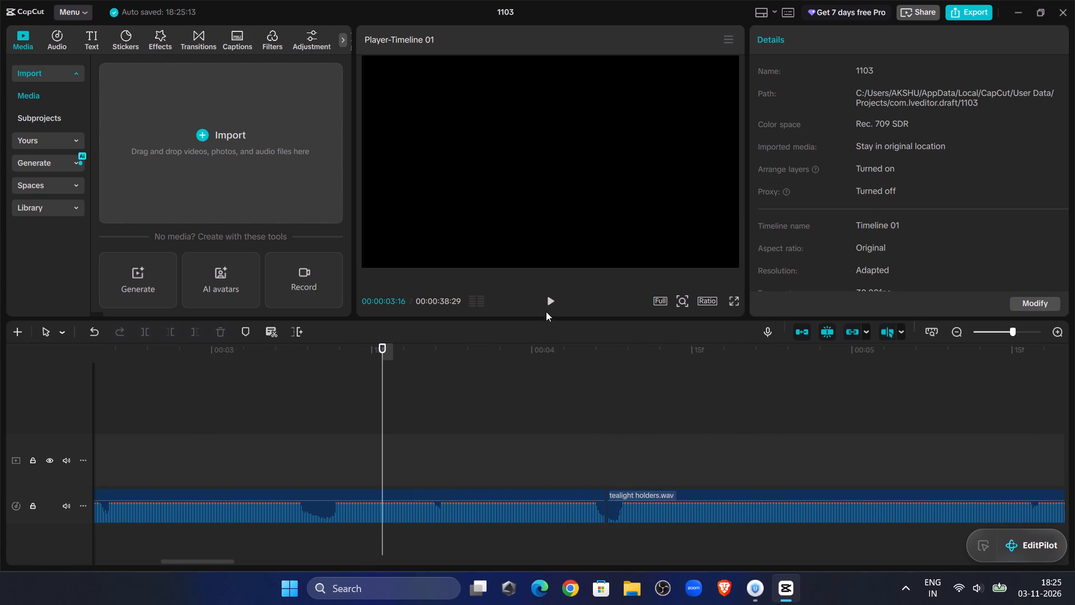
left_click(546, 305)
left_click(1006, 332)
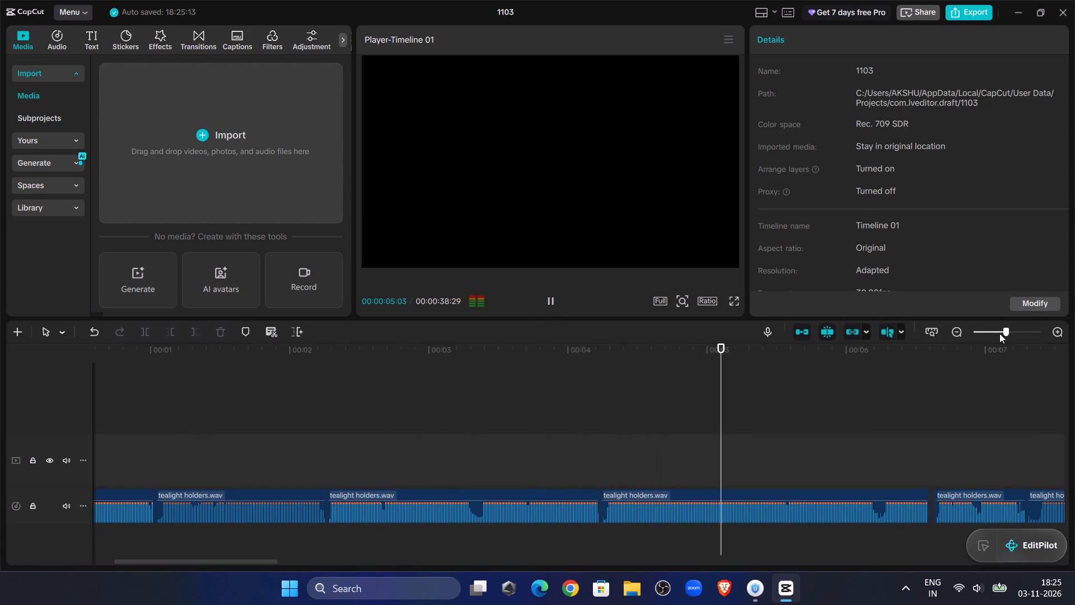
left_click(548, 304)
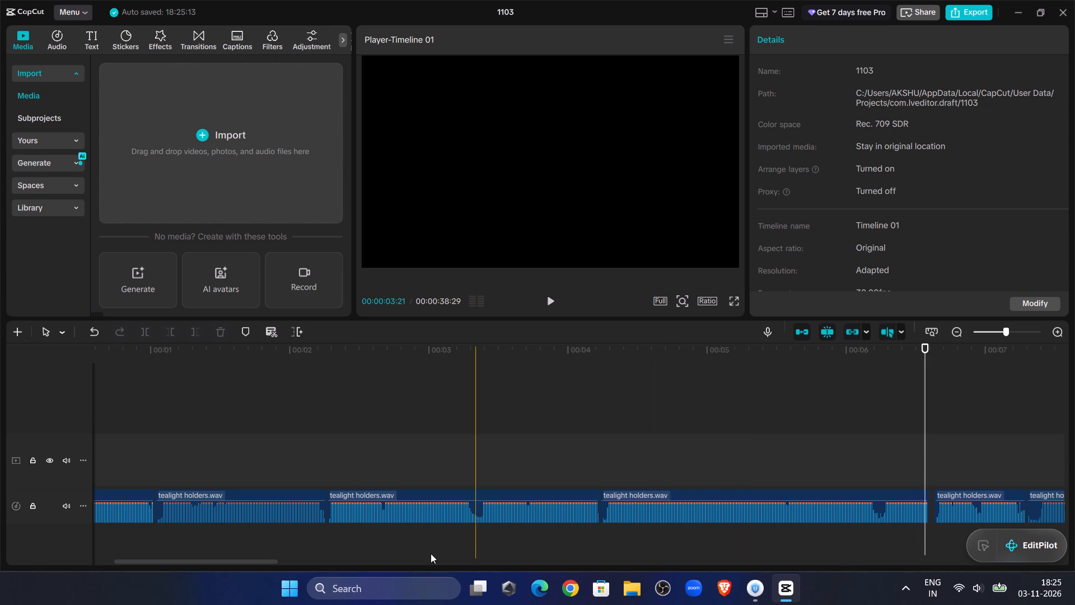
left_click_drag(234, 560, 314, 573)
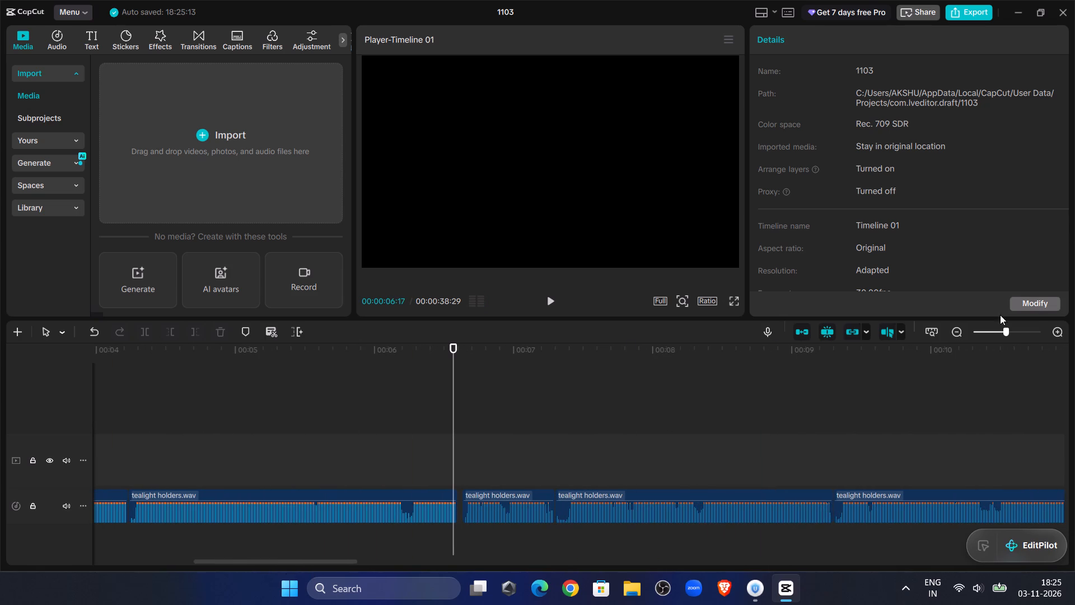
left_click(989, 332)
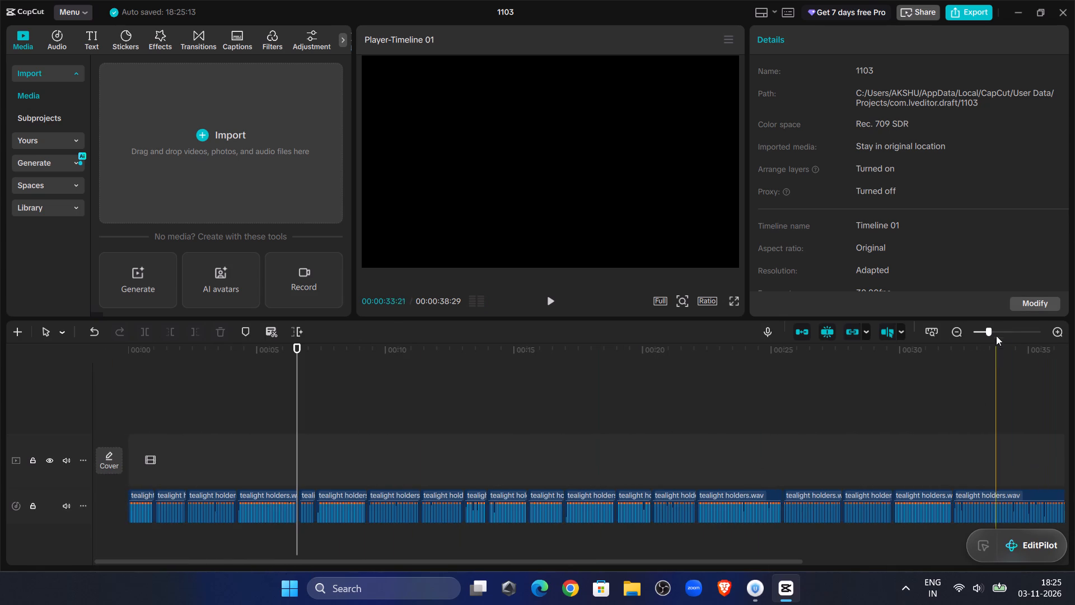
left_click(983, 333)
left_click_drag(472, 514, 241, 498)
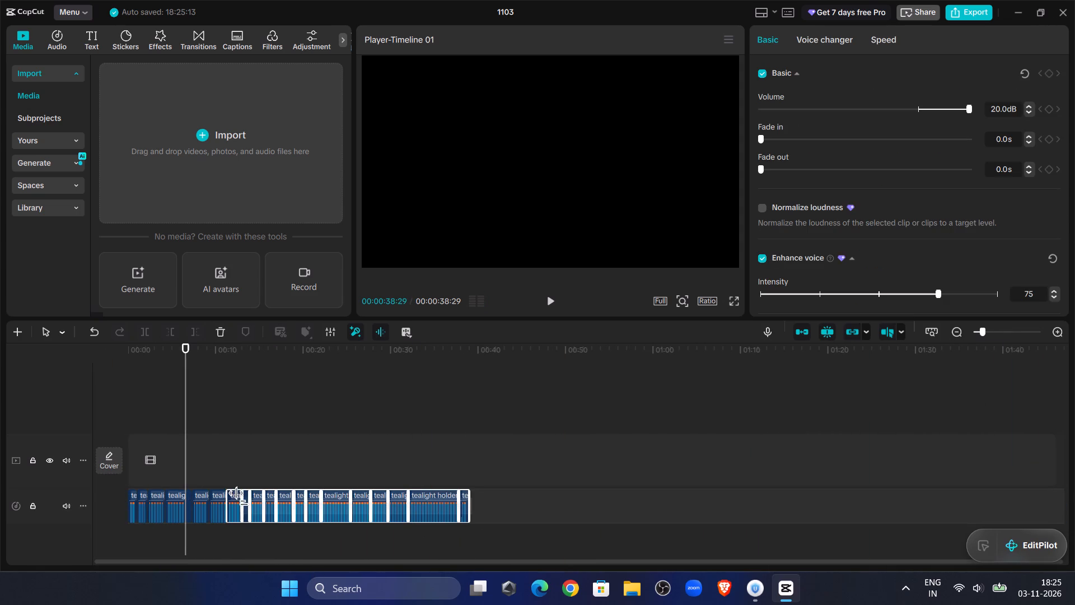
left_click_drag(241, 498, 190, 501)
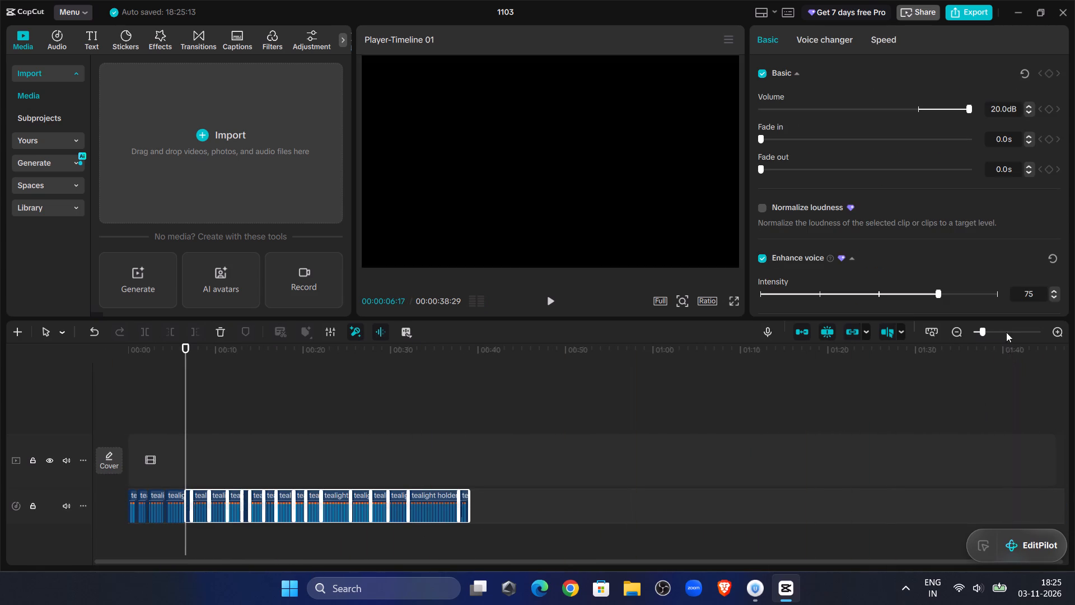
left_click(1006, 331)
left_click_drag(235, 494, 219, 502)
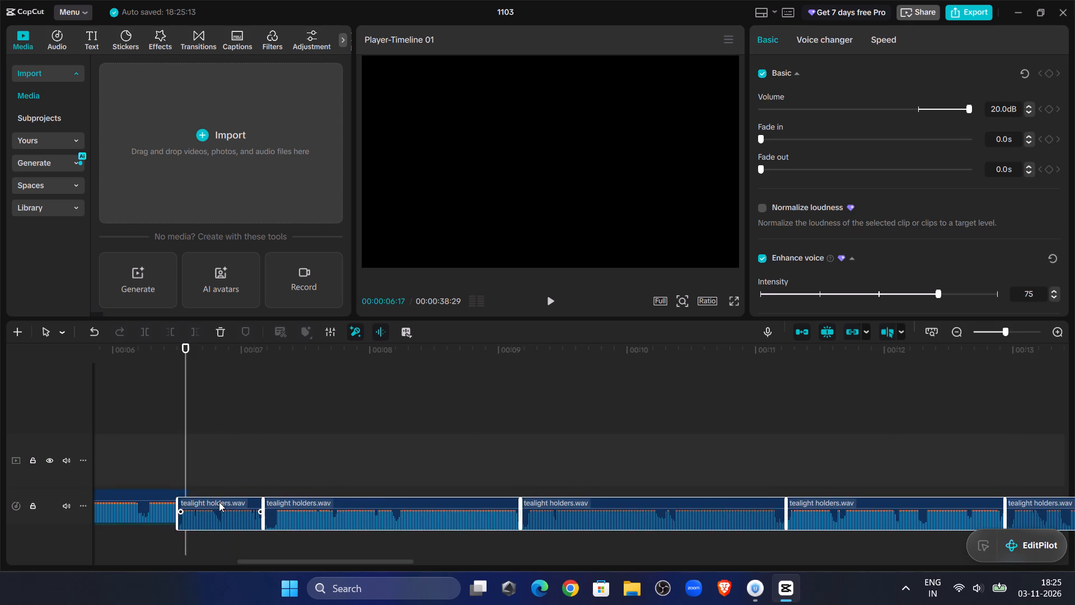
left_click_drag(219, 502, 233, 504)
Play the voice-over from about 00:00:06:08 through 00:00:27:19, and replay the part from about 00:00:21 to check for repeated takes.
left_click(149, 418)
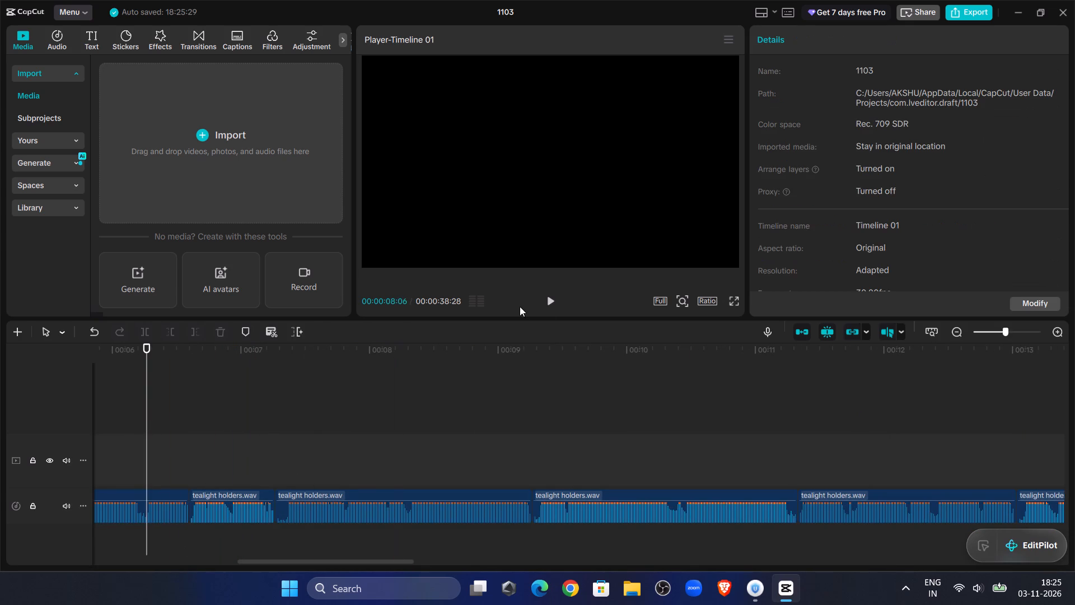
left_click(548, 295)
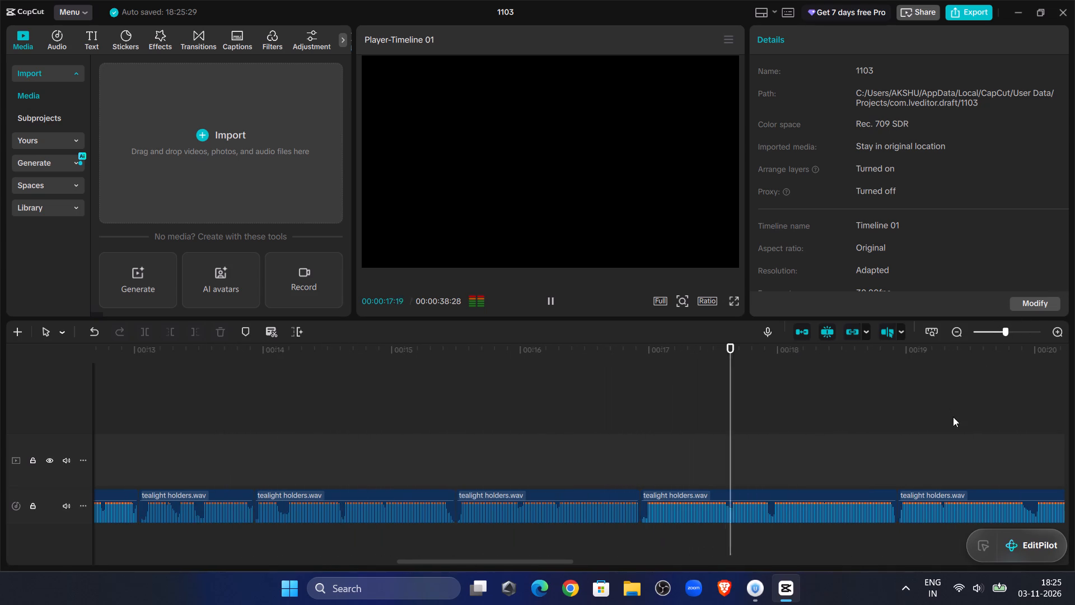
left_click_drag(417, 561, 471, 559)
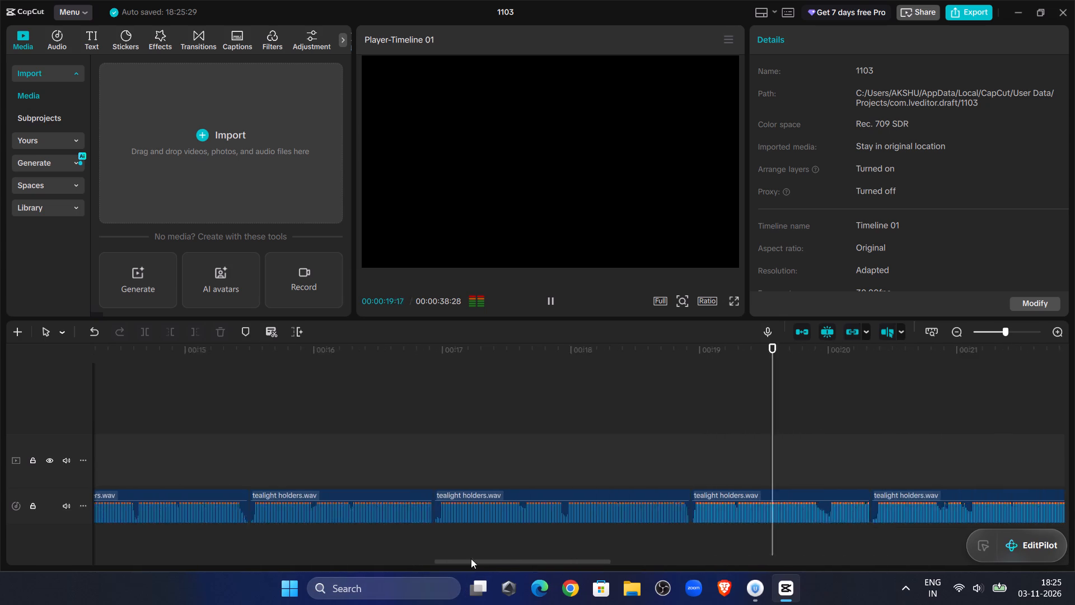
left_click_drag(471, 559, 533, 561)
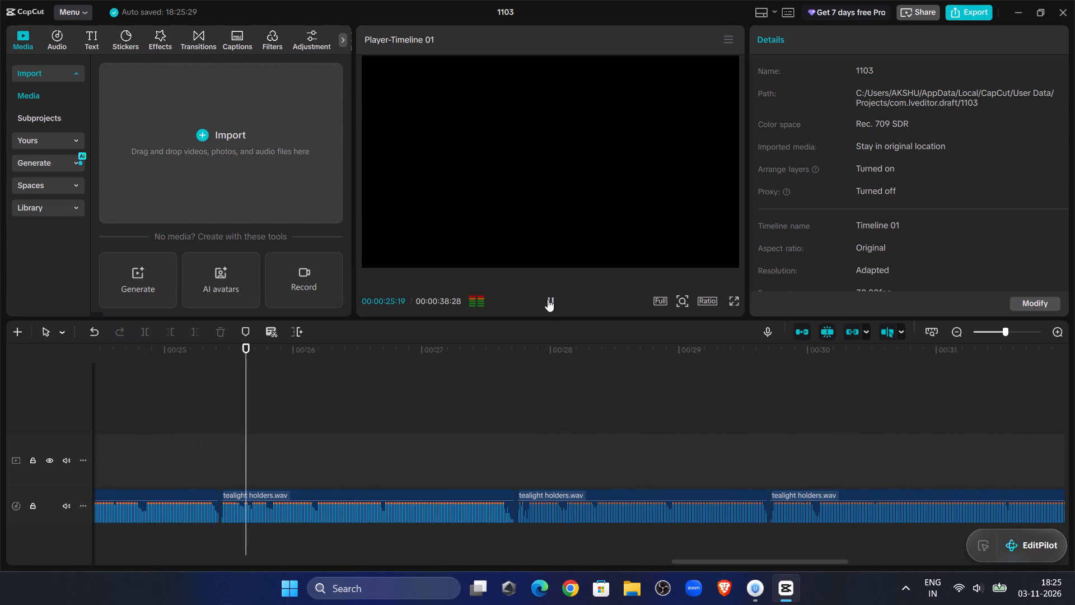
left_click(341, 384)
left_click_drag(341, 384, 77, 423)
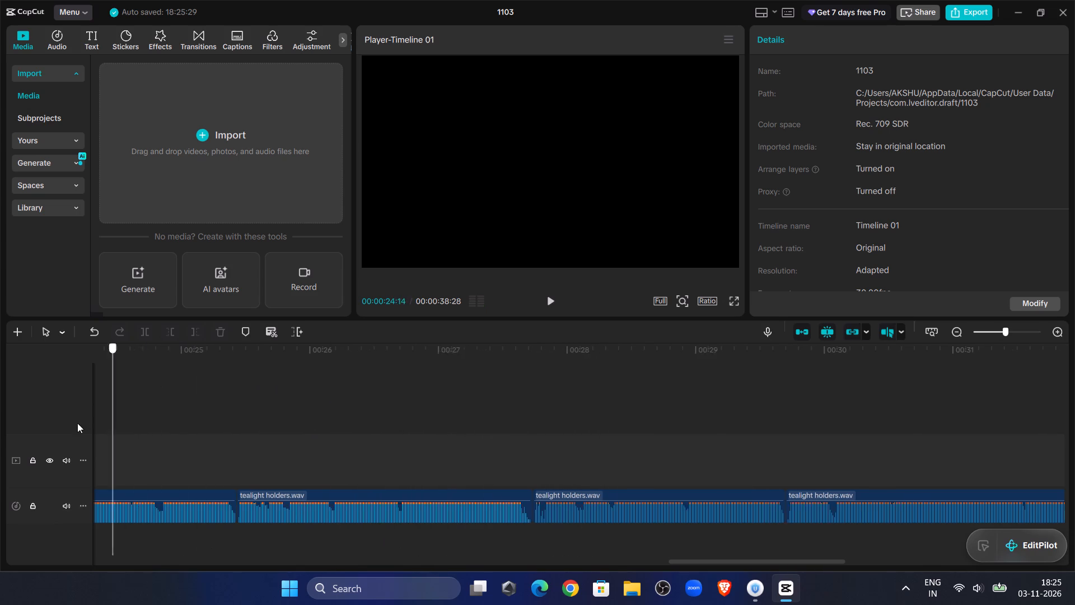
left_click_drag(77, 423, 175, 407)
left_click(546, 296)
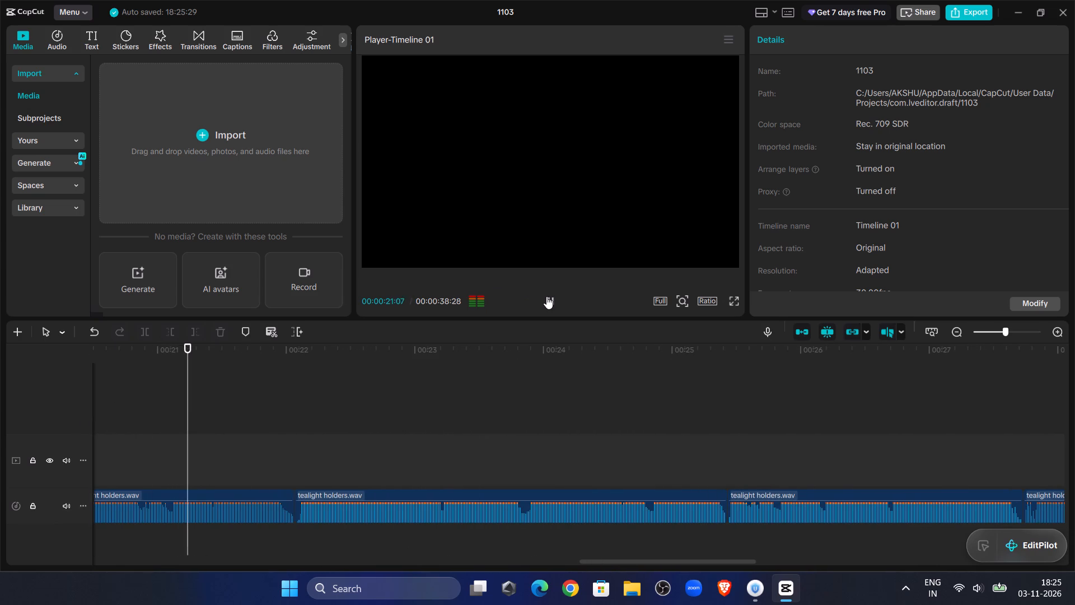
left_click(546, 296)
Delete the two consecutive clips between about 00:00:22:02 and 00:00:27:22.
left_click(502, 501)
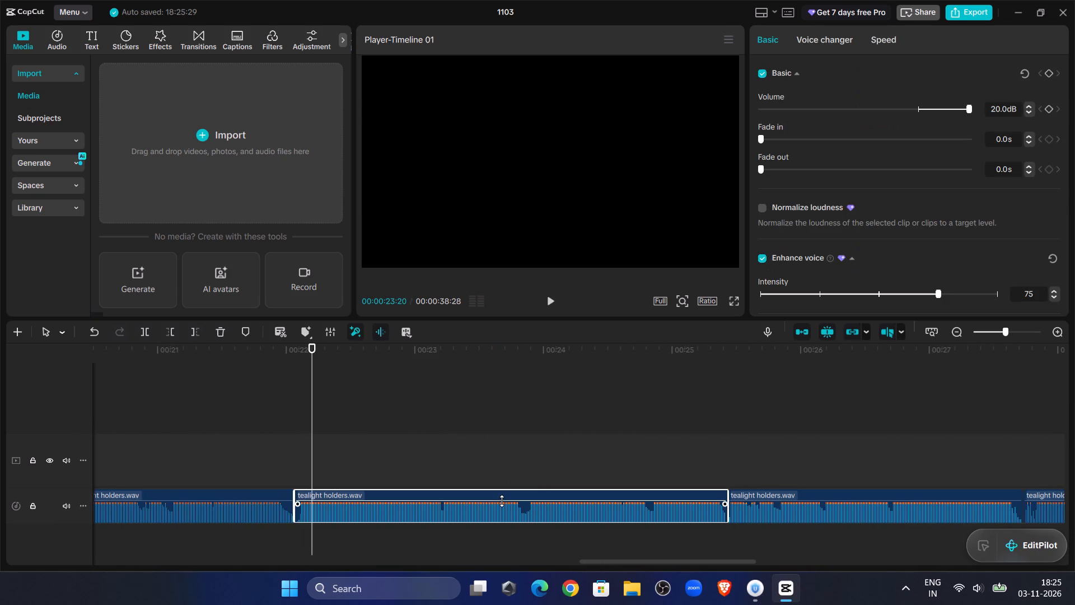
key("Delete")
left_click(801, 505)
key("Delete")
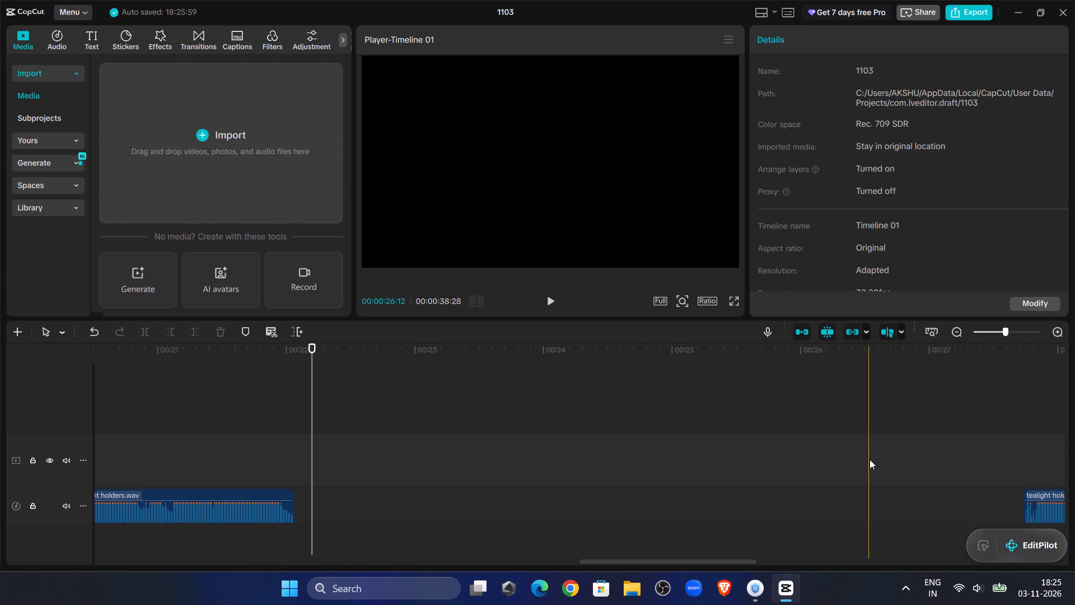
Play the clip after the gap from about 00:00:28 and the clip ending at 00:00:22:02 to compare how they connect.
left_click(1020, 411)
left_click(565, 301)
double_click(557, 302)
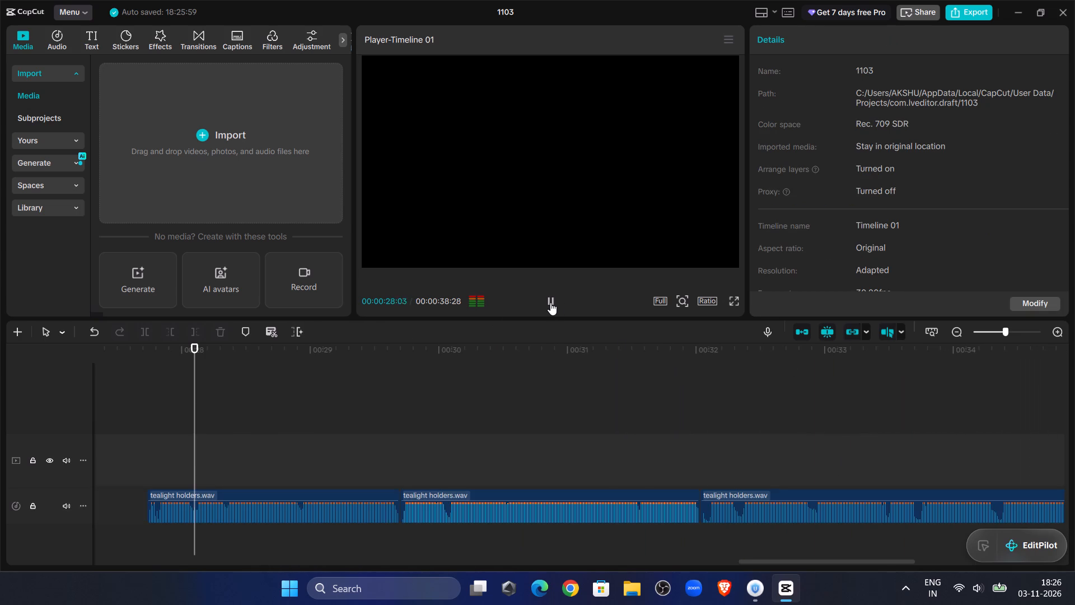
left_click(172, 417)
left_click_drag(173, 417, 71, 423)
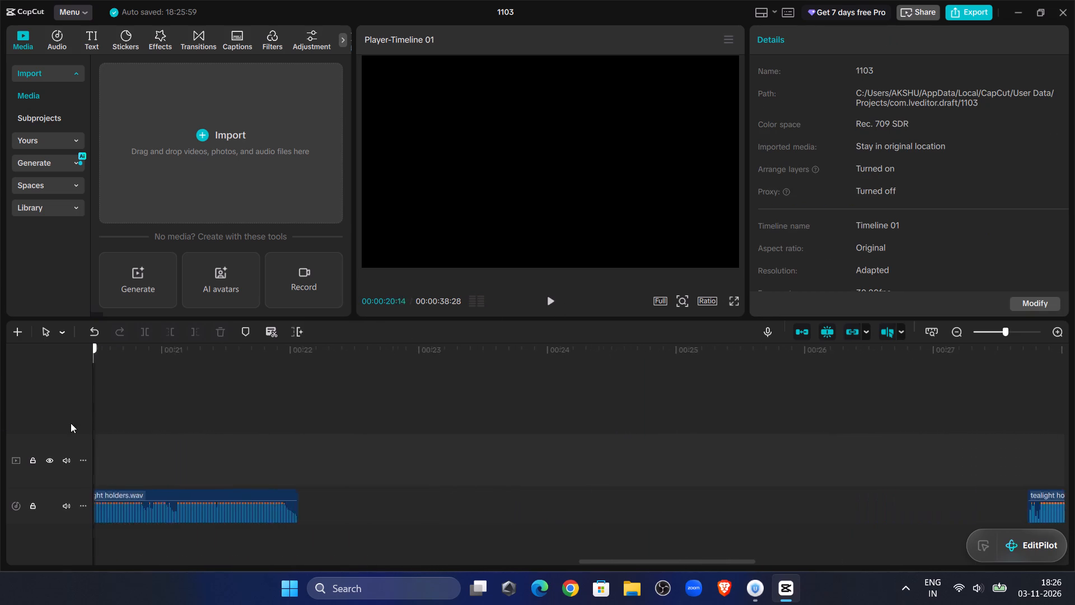
left_click_drag(71, 423, 533, 467)
left_click(544, 313)
left_click(546, 306)
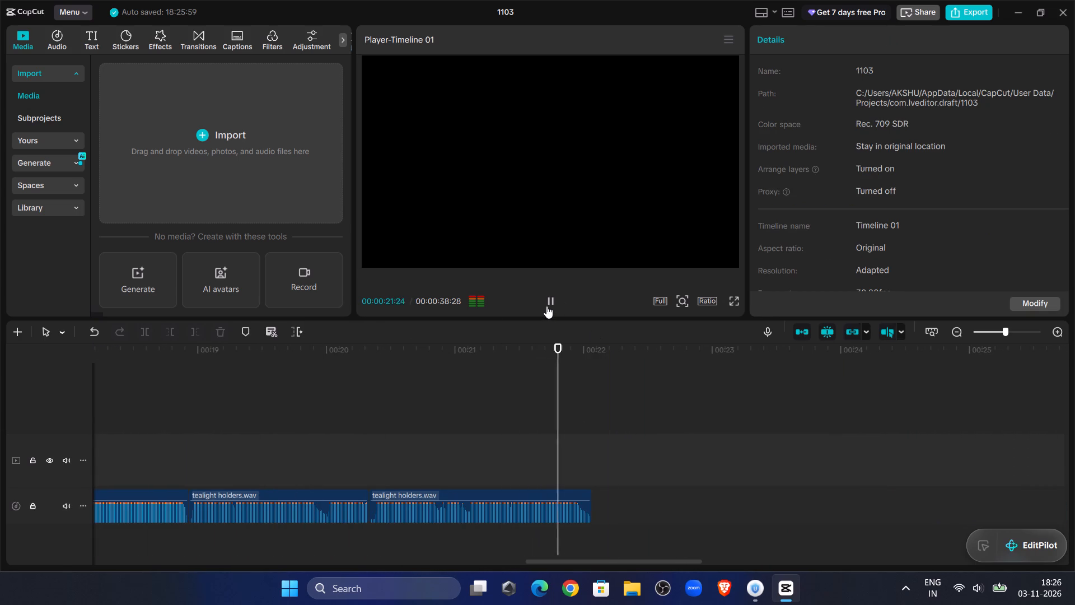
left_click(546, 306)
Move the four remaining clips after the gap back together against the clip ending at 00:00:22:02.
left_click_drag(597, 401, 590, 399)
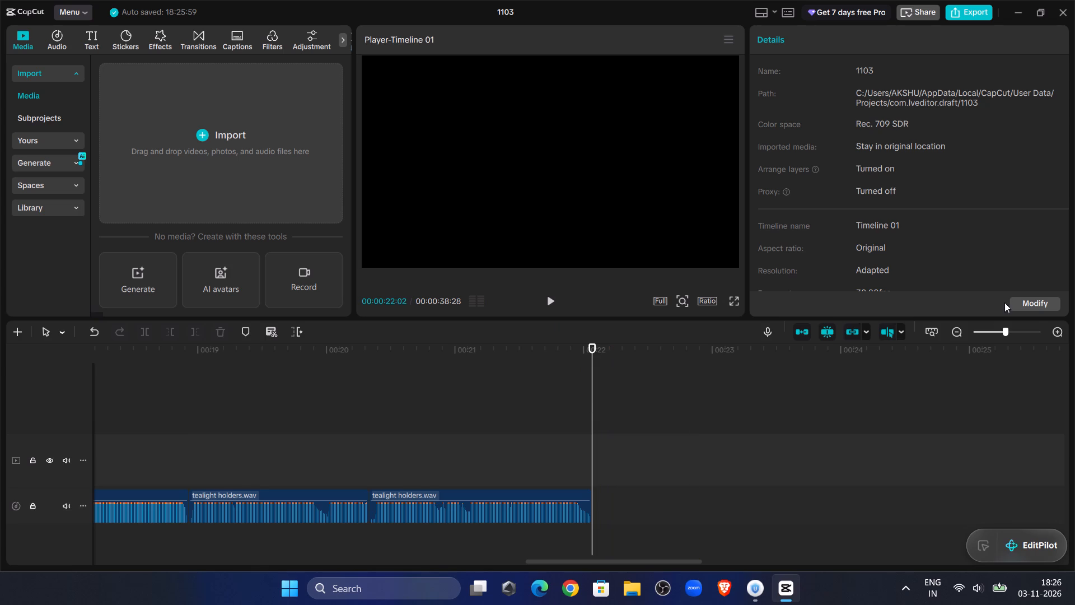
left_click(992, 332)
left_click(986, 332)
left_click_drag(807, 504, 712, 504)
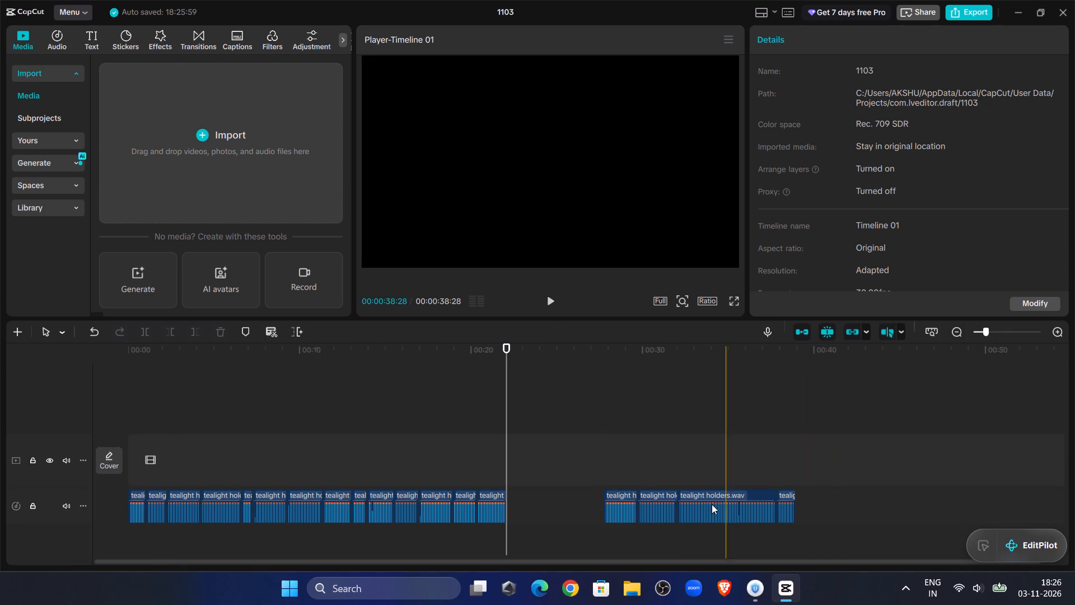
left_click_drag(712, 504, 609, 497)
left_click_drag(717, 494, 615, 509)
Play across the join near 00:00:22, cut the earlier clip's end at 00:00:22:00, and trim the following clip's start to 00:00:22:04.
left_click(482, 407)
left_click(557, 310)
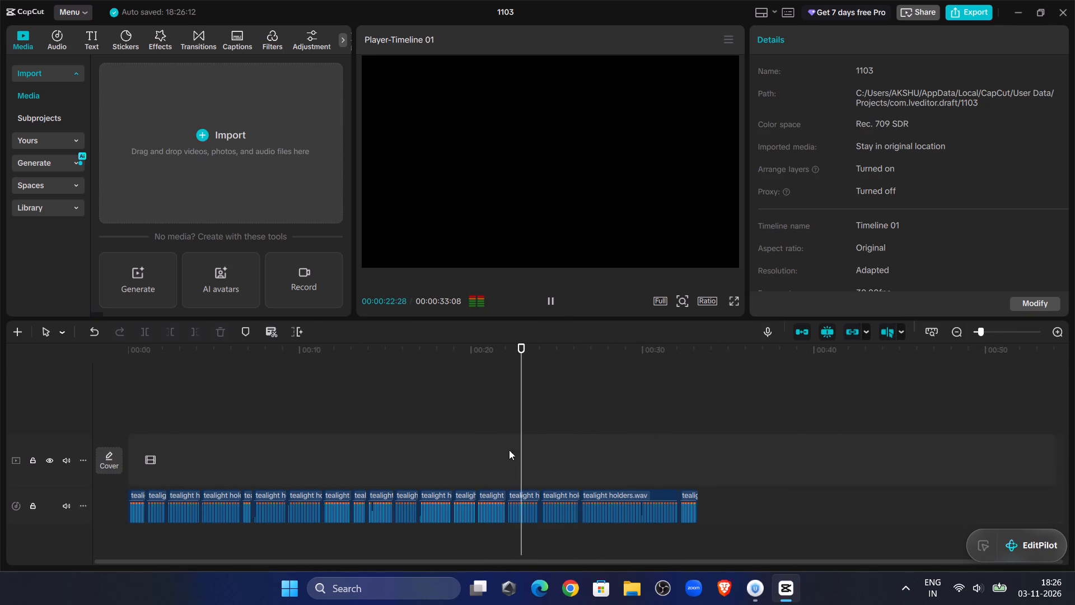
left_click(471, 408)
left_click(555, 302)
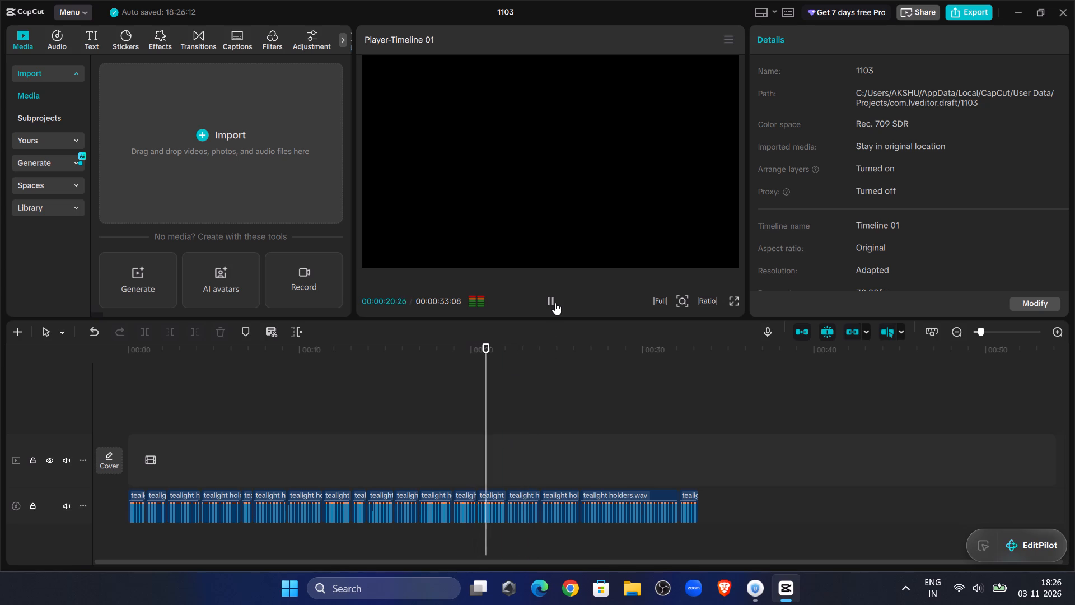
left_click(555, 302)
left_click(1000, 335)
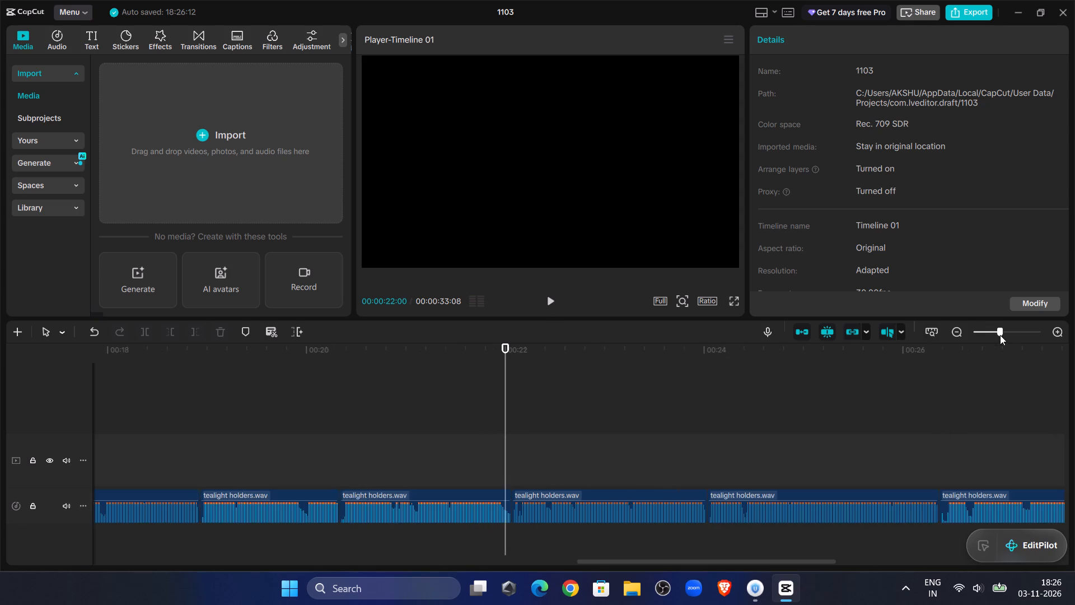
left_click(1007, 332)
left_click_drag(1014, 333, 1037, 341)
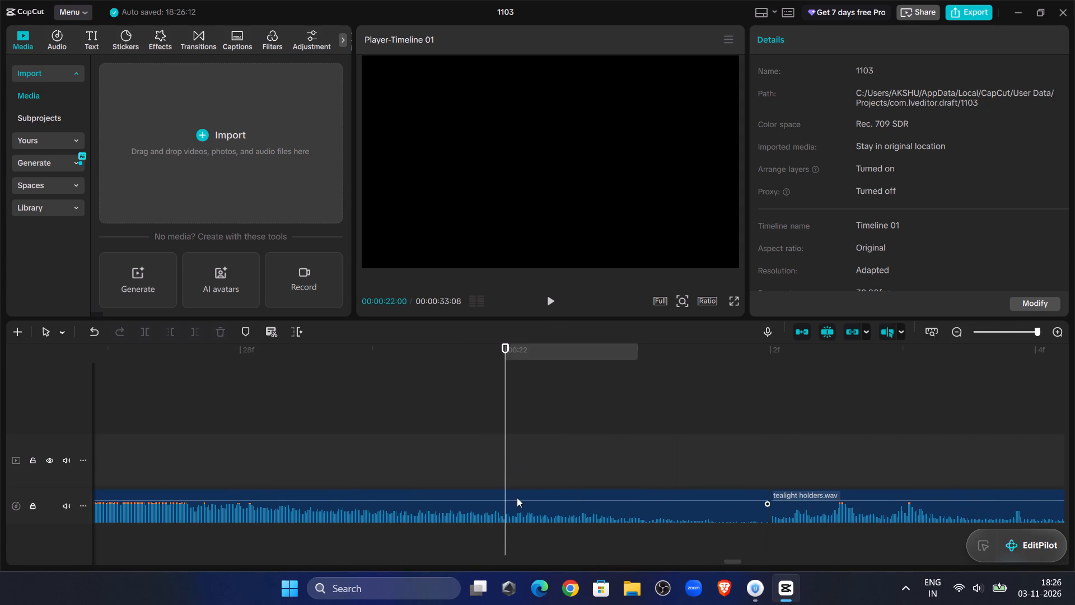
left_click(510, 500)
left_click(193, 336)
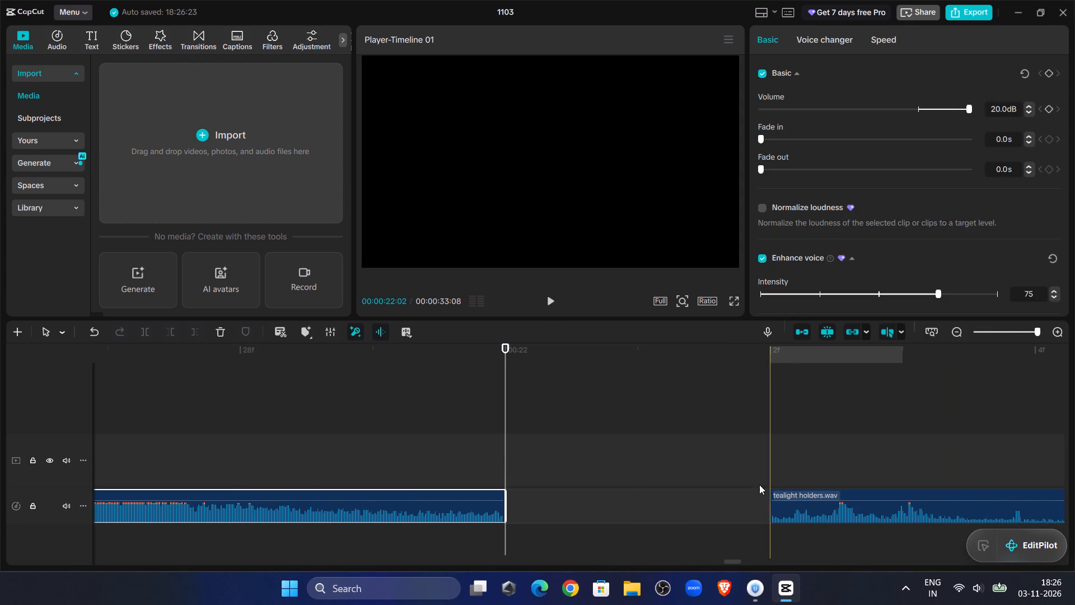
left_click(983, 450)
left_click(974, 509)
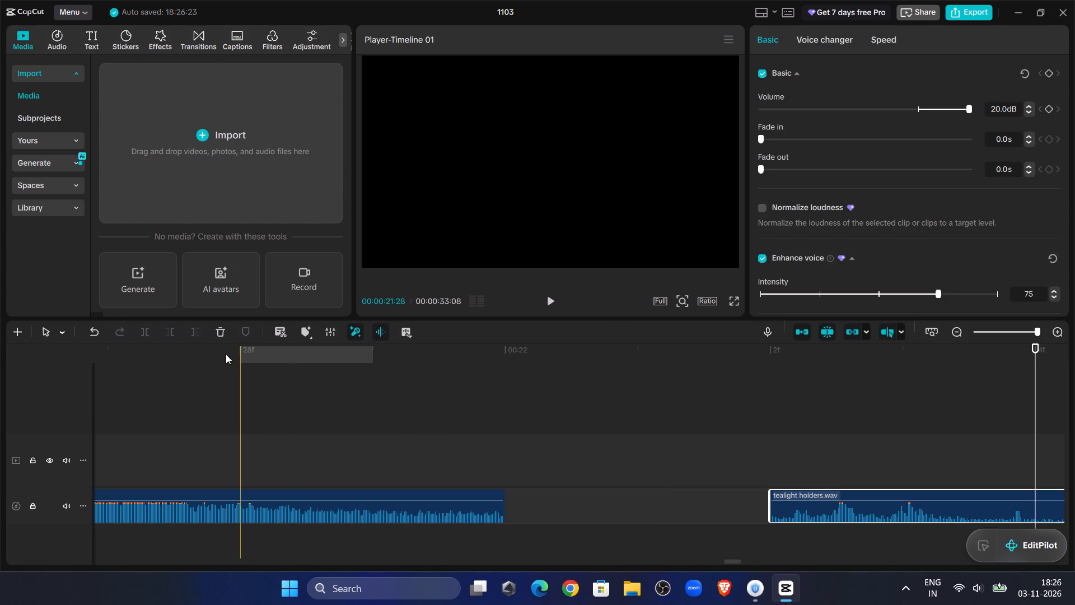
left_click(169, 332)
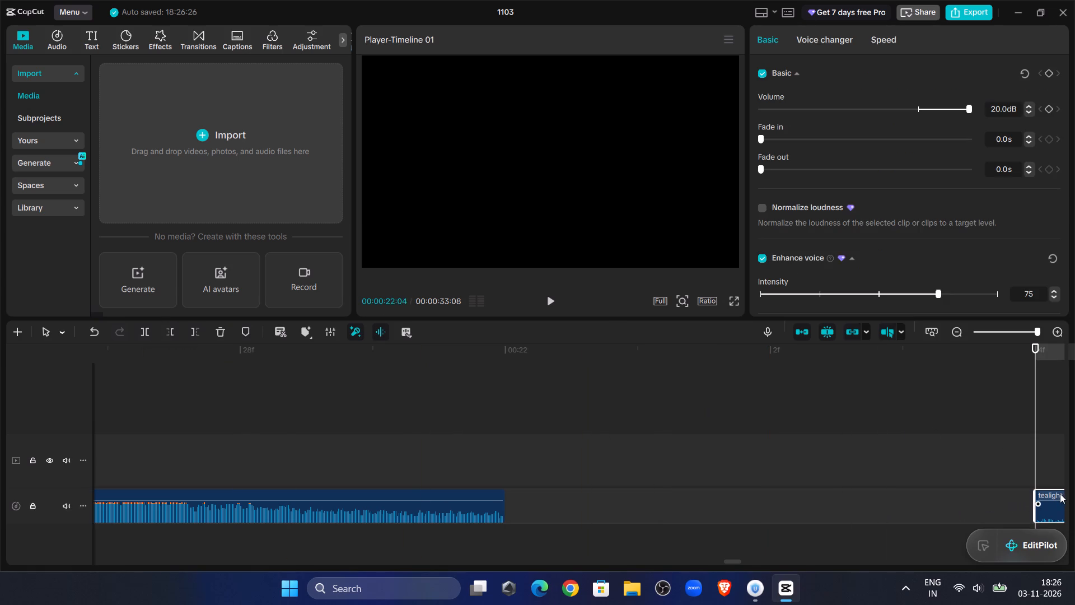
Close the gap at 00:00:22:00 by moving the trimmed clip and the clip after it back against the preceding clips.
left_click_drag(1059, 494, 510, 515)
left_click(1002, 331)
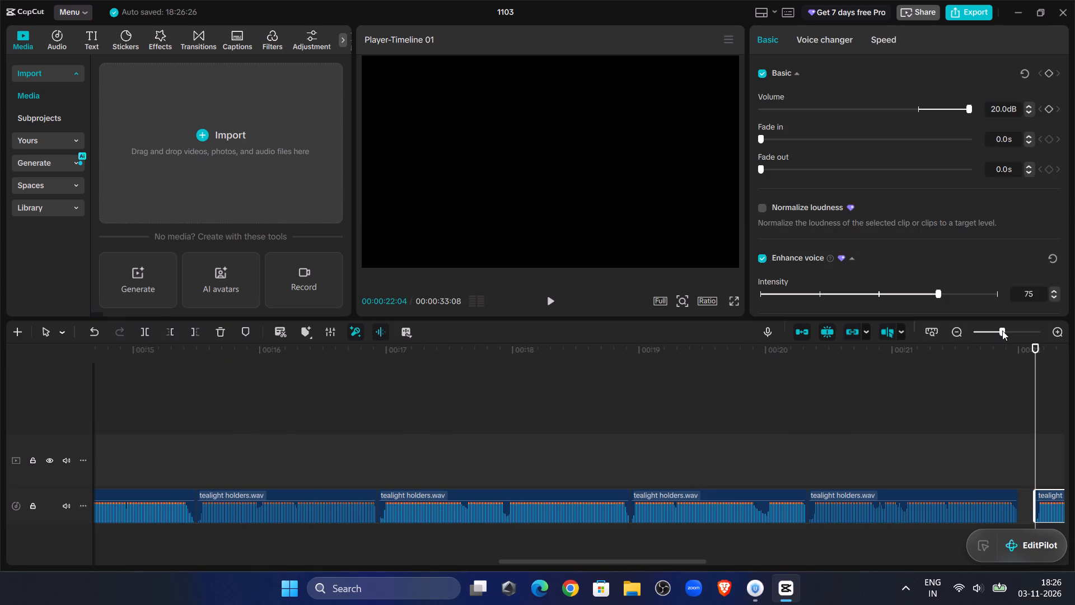
left_click(995, 333)
left_click_drag(593, 561, 800, 576)
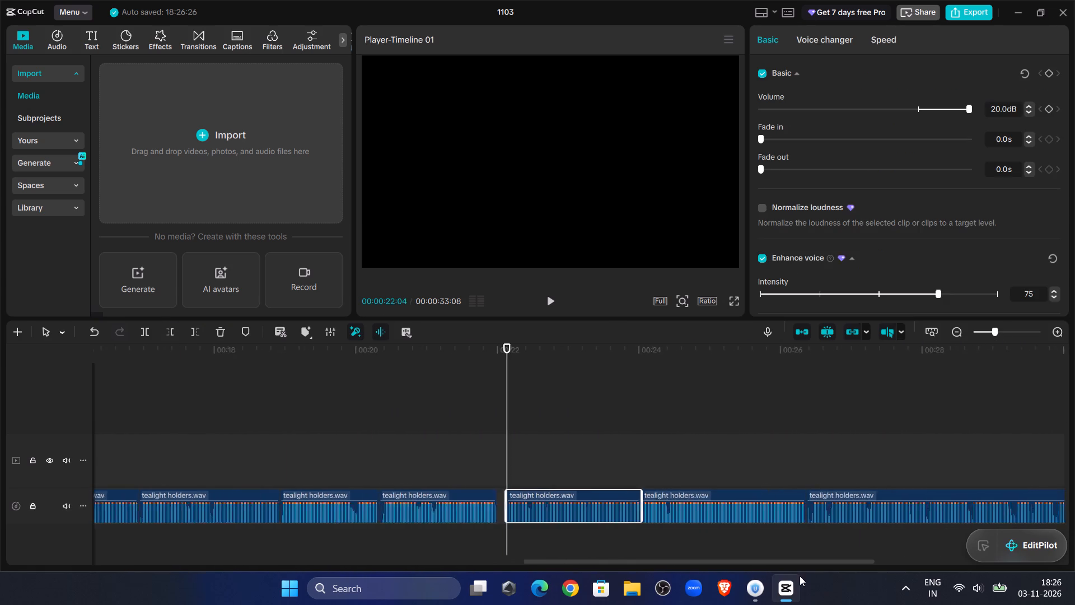
left_click_drag(800, 576, 843, 569)
left_click_drag(400, 494, 391, 497)
left_click(504, 495)
left_click_drag(504, 495, 494, 505)
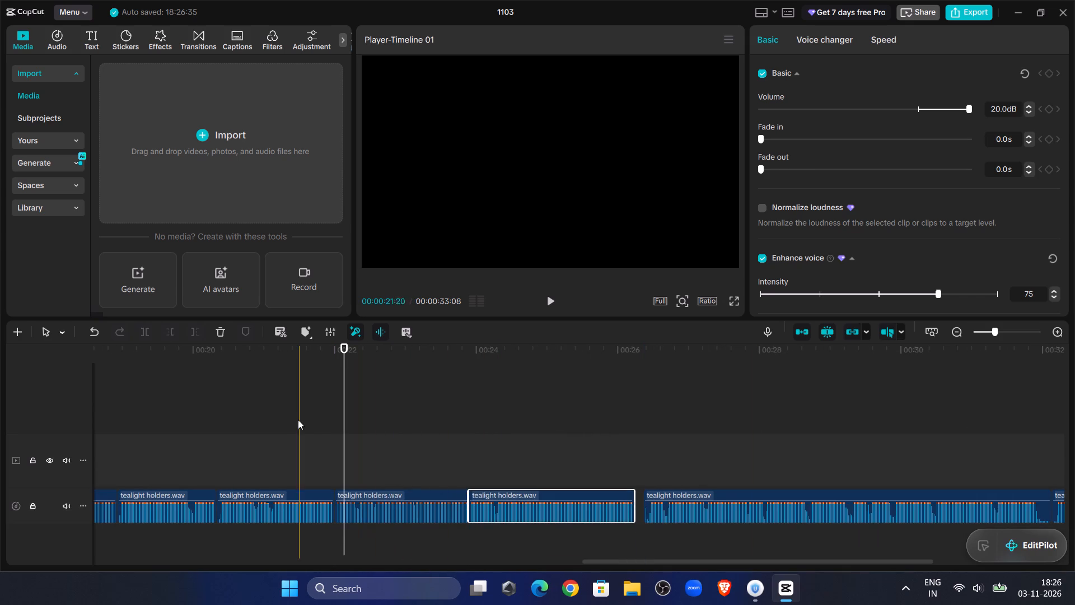
Play the voice-over from about 00:00:21 and move the last two clips back to close the gaps before them.
left_click(294, 418)
left_click(551, 304)
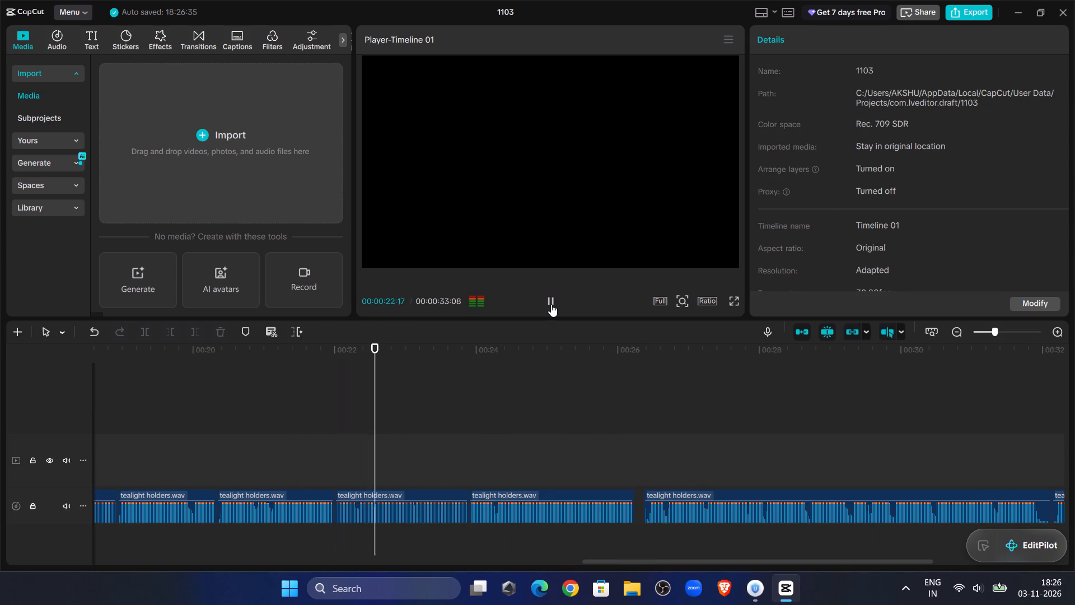
left_click(695, 495)
left_click_drag(695, 495, 682, 500)
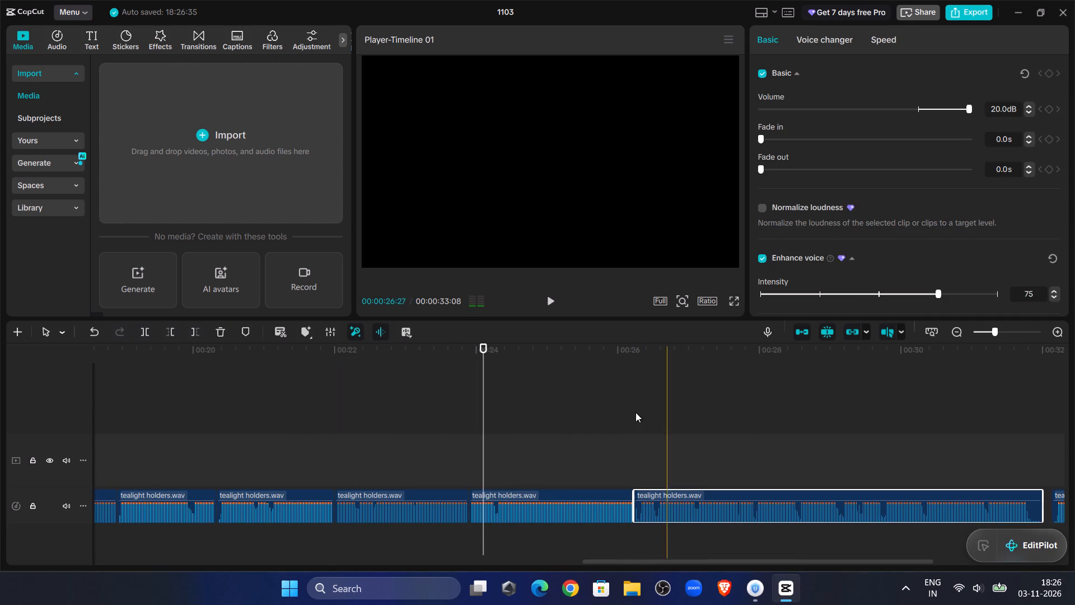
left_click(559, 294)
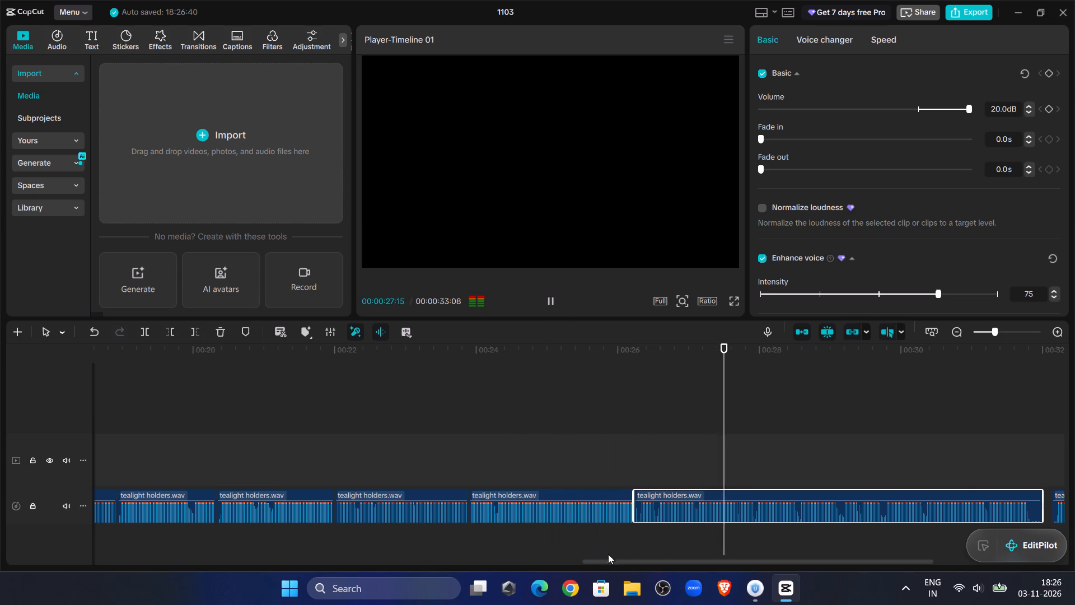
left_click_drag(611, 559, 702, 559)
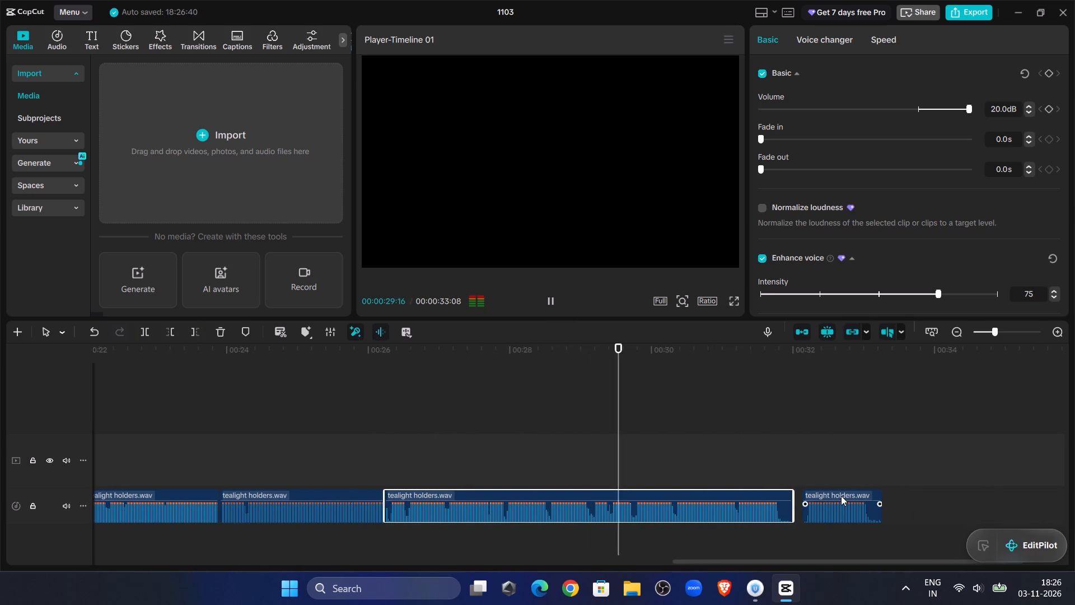
left_click(841, 496)
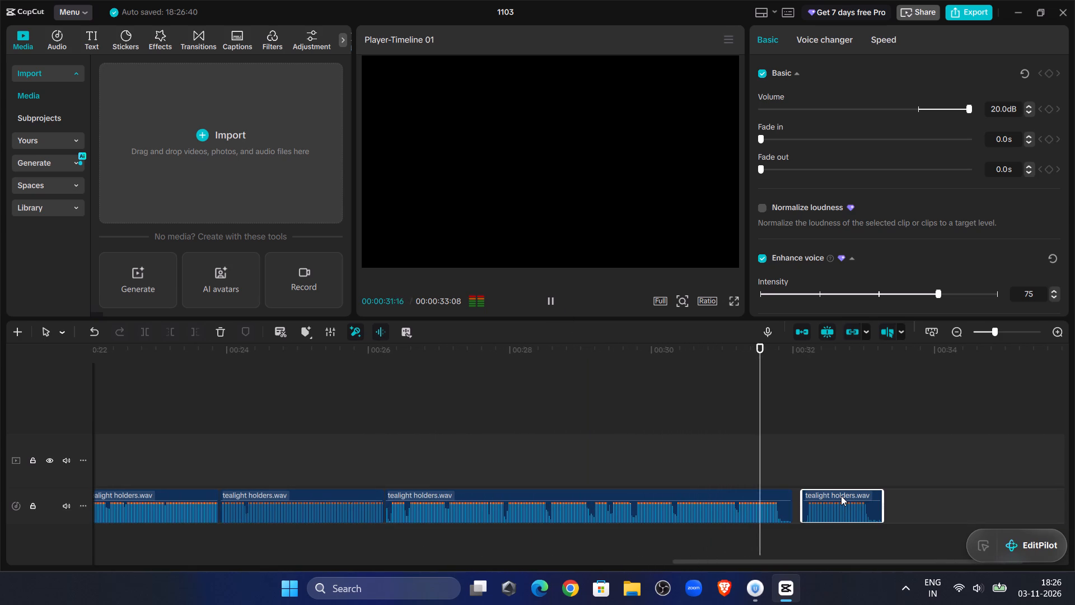
left_click(841, 494)
left_click_drag(841, 494, 833, 501)
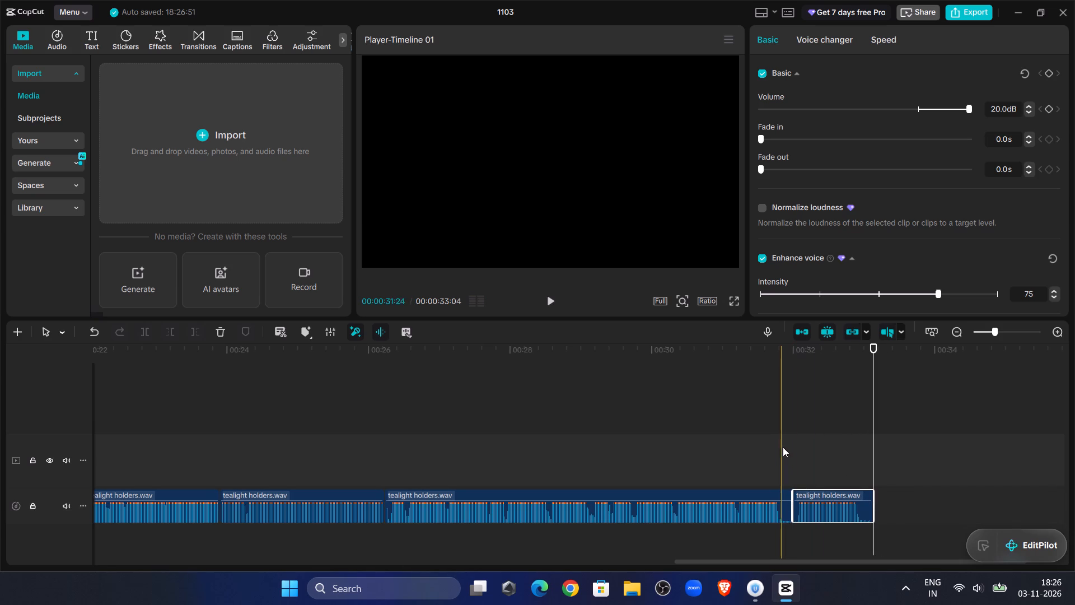
Play from 00:00:29:05, trim the second-to-last clip's end at 00:00:31:07, and move the last clip back against it.
left_click(623, 417)
left_click(543, 300)
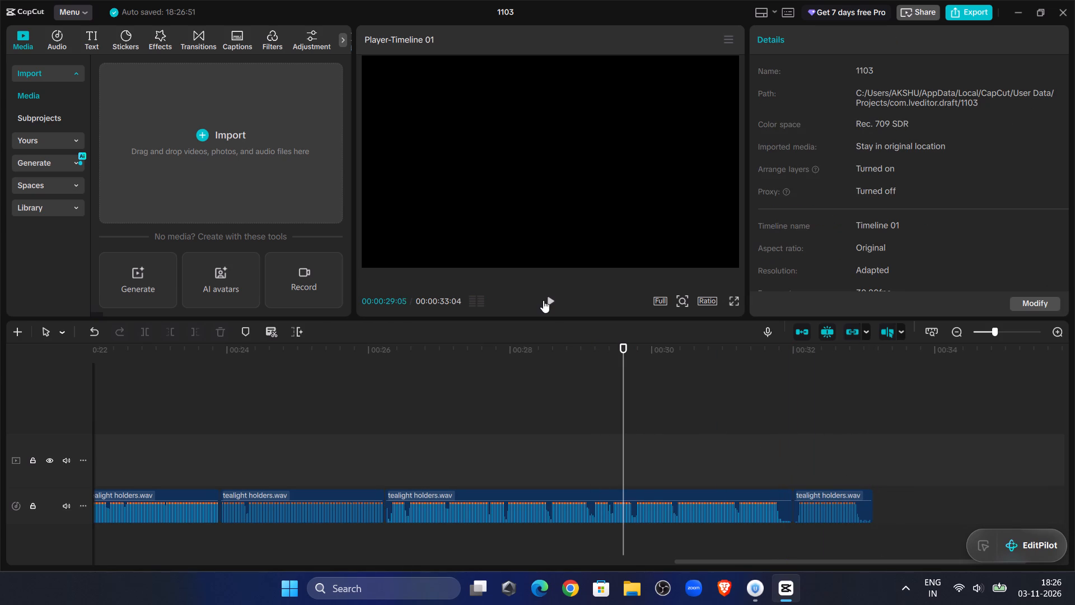
left_click(551, 303)
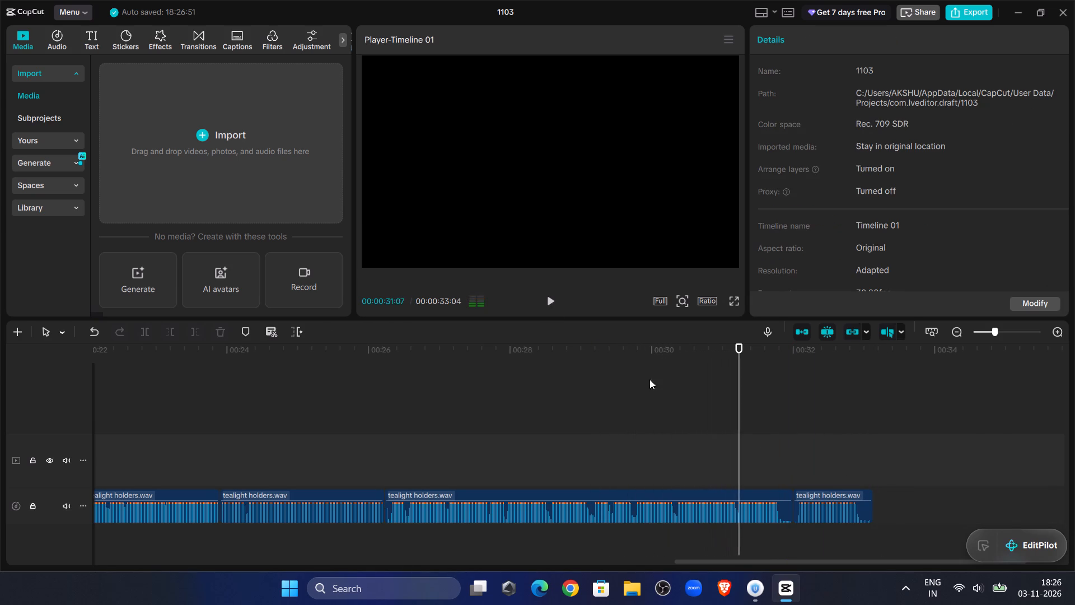
left_click(705, 512)
left_click(188, 334)
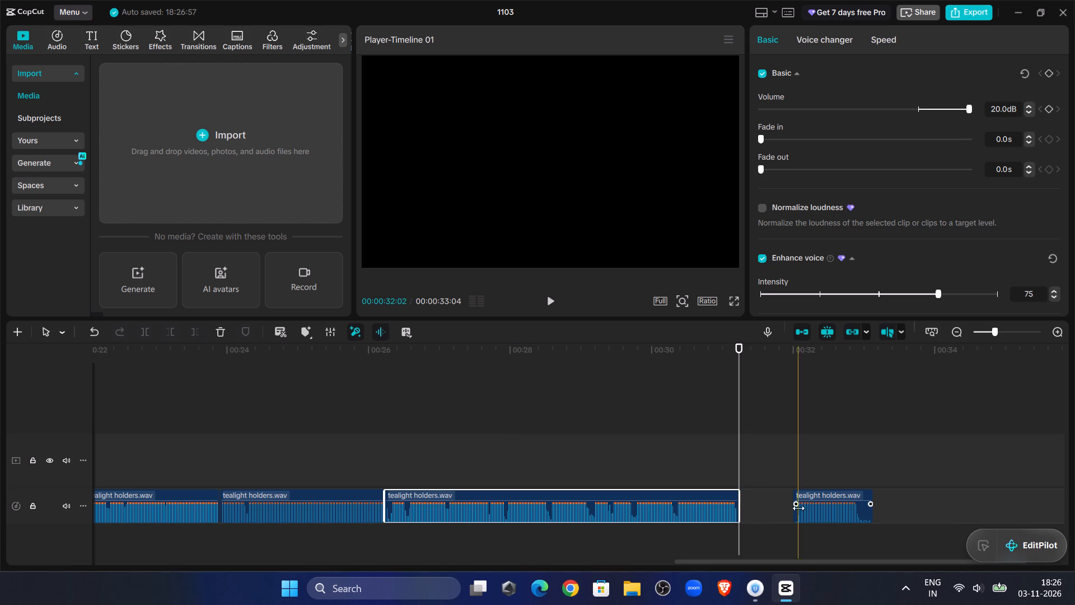
left_click(814, 494)
left_click_drag(814, 494, 763, 496)
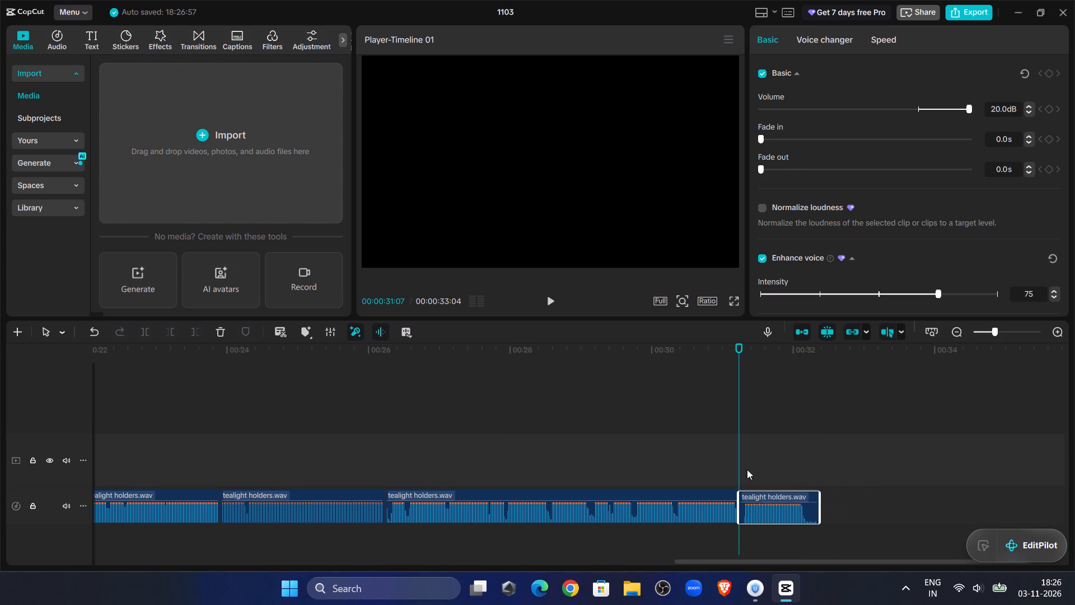
Replay the ending from about 00:00:28, set the second-to-last clip's speed to about 1.4x, and play the faster clip.
left_click(688, 404)
left_click_drag(688, 404, 530, 389)
left_click(559, 299)
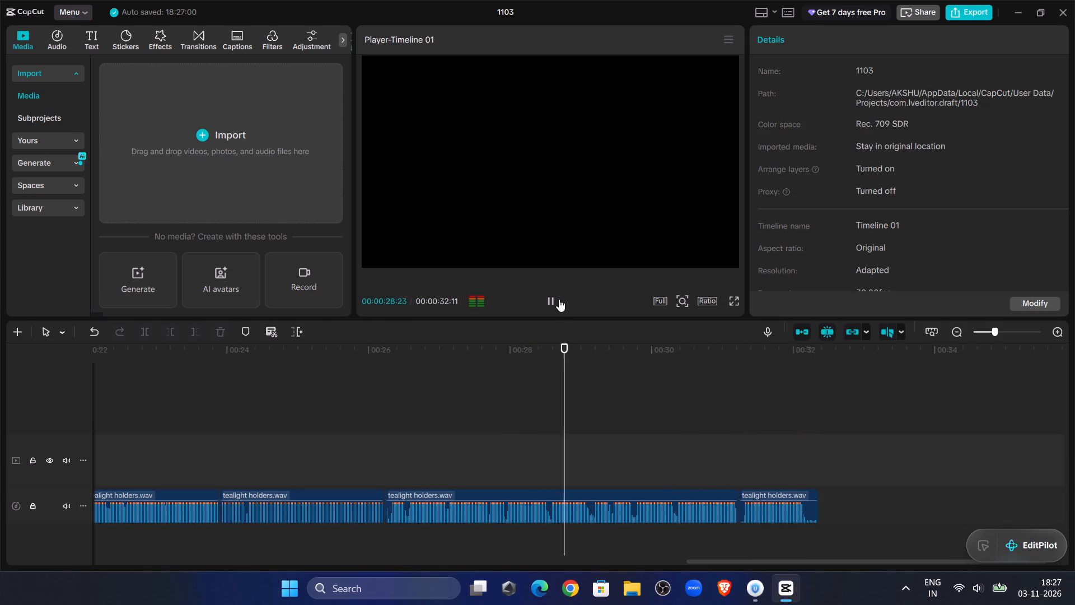
left_click(559, 299)
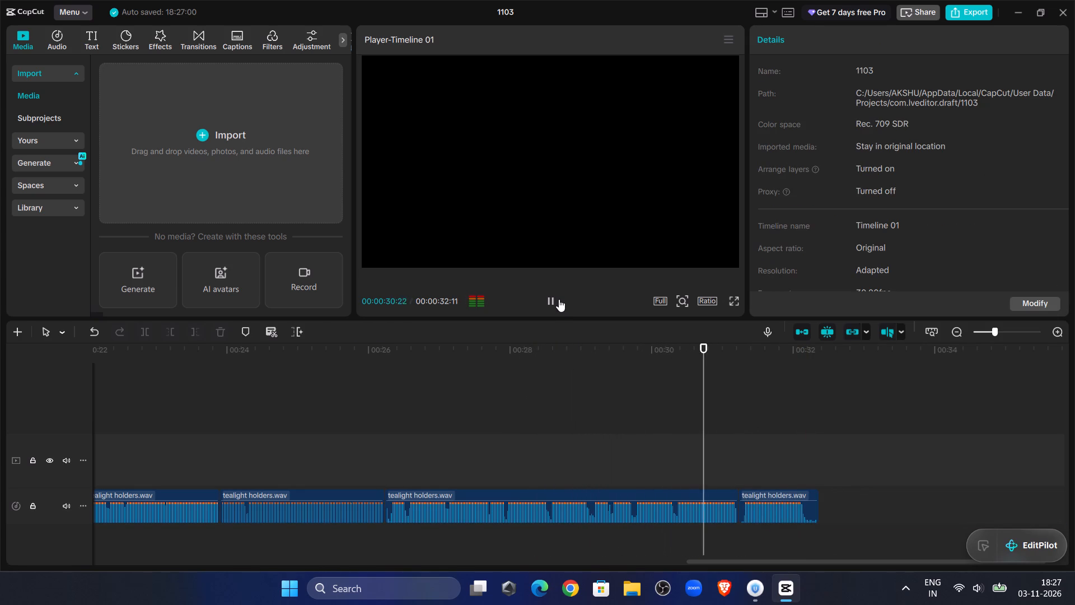
left_click(657, 492)
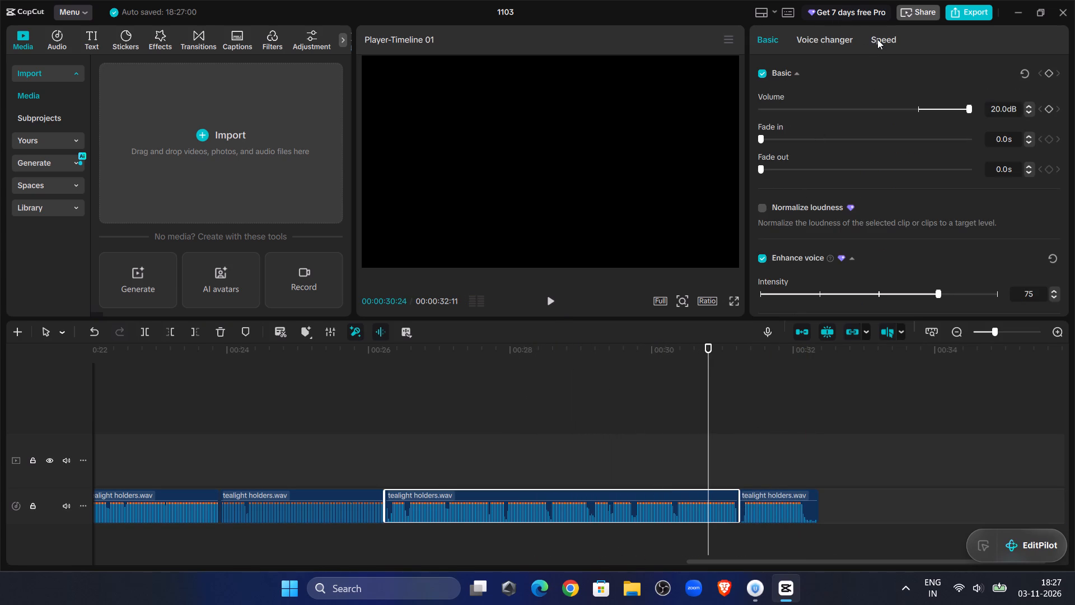
left_click(877, 39)
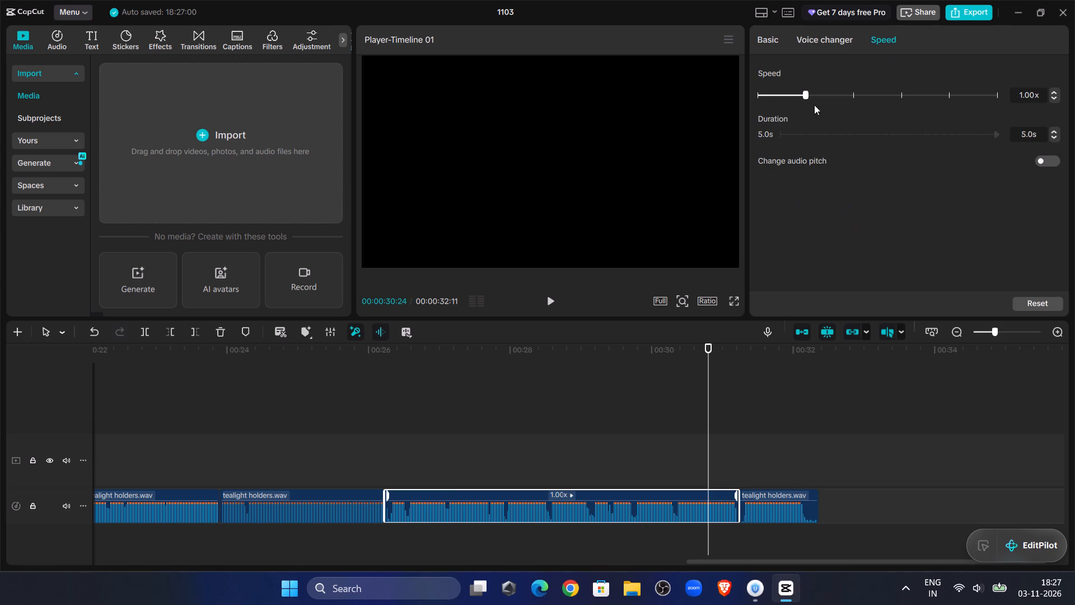
left_click(825, 98)
left_click(376, 430)
left_click(557, 297)
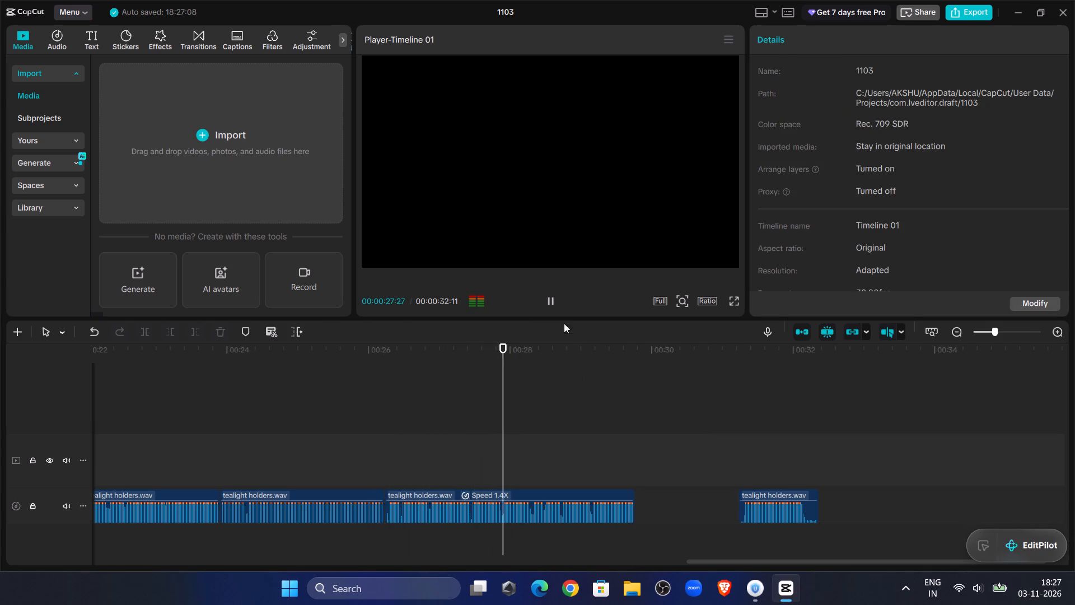
Move the last clip back against the end of the 1.4x clip.
left_click(759, 503)
left_click_drag(762, 495, 662, 496)
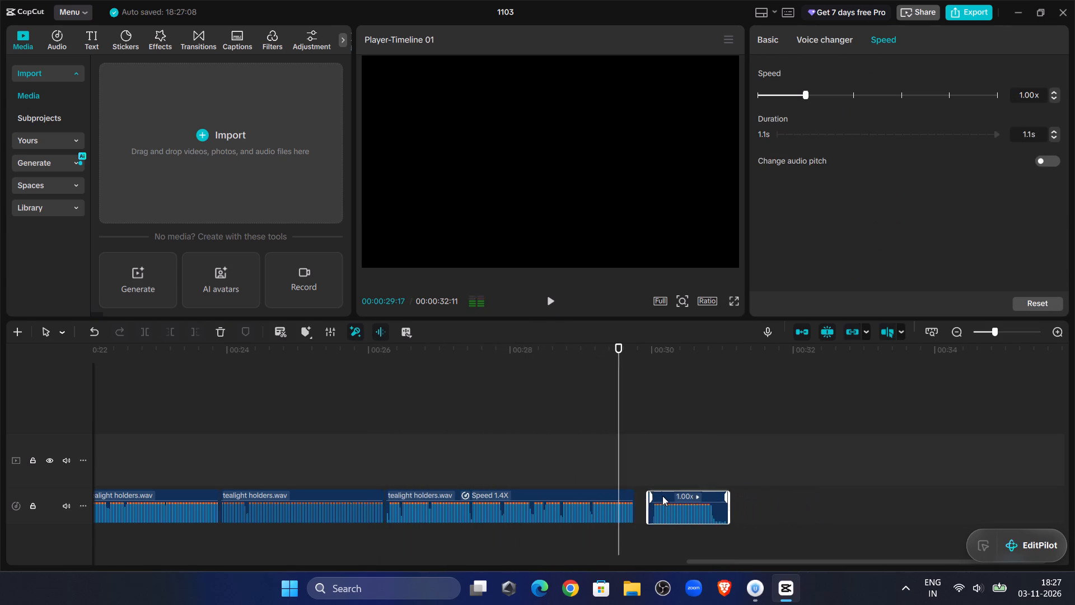
left_click_drag(662, 496, 658, 496)
Play the ending, set the last clip's speed to 1.41x, and replay it from about 00:00:29:17.
left_click(558, 301)
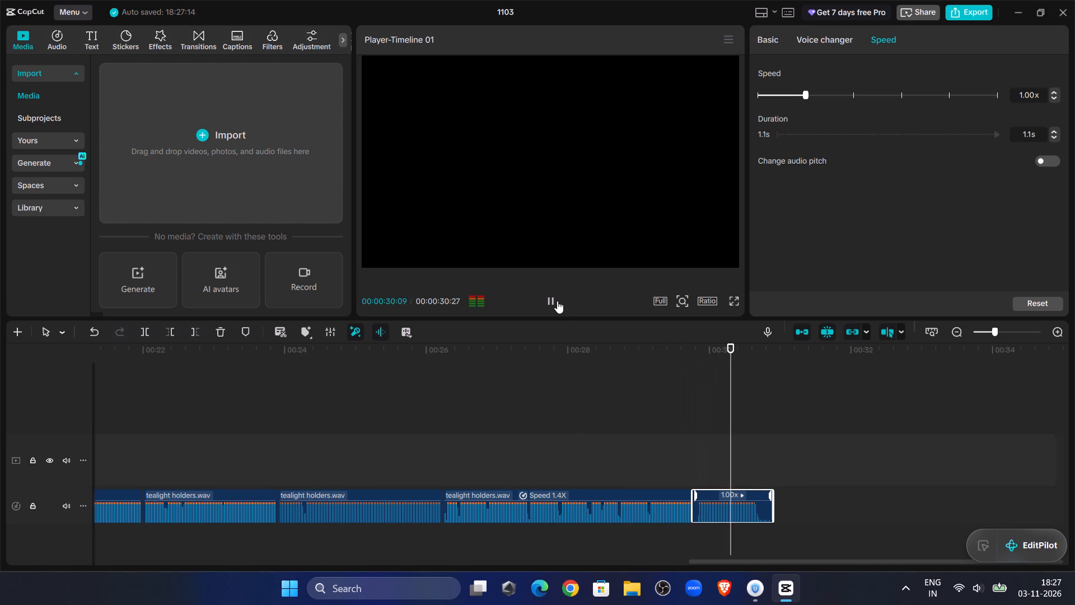
left_click(557, 301)
left_click(825, 91)
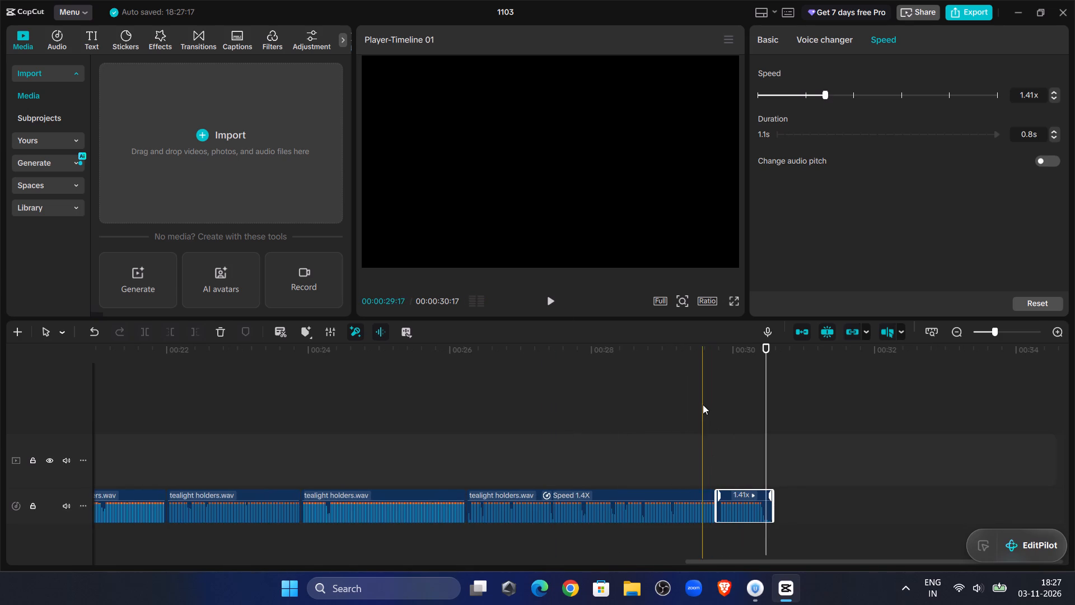
left_click(703, 404)
left_click(546, 301)
left_click(546, 301)
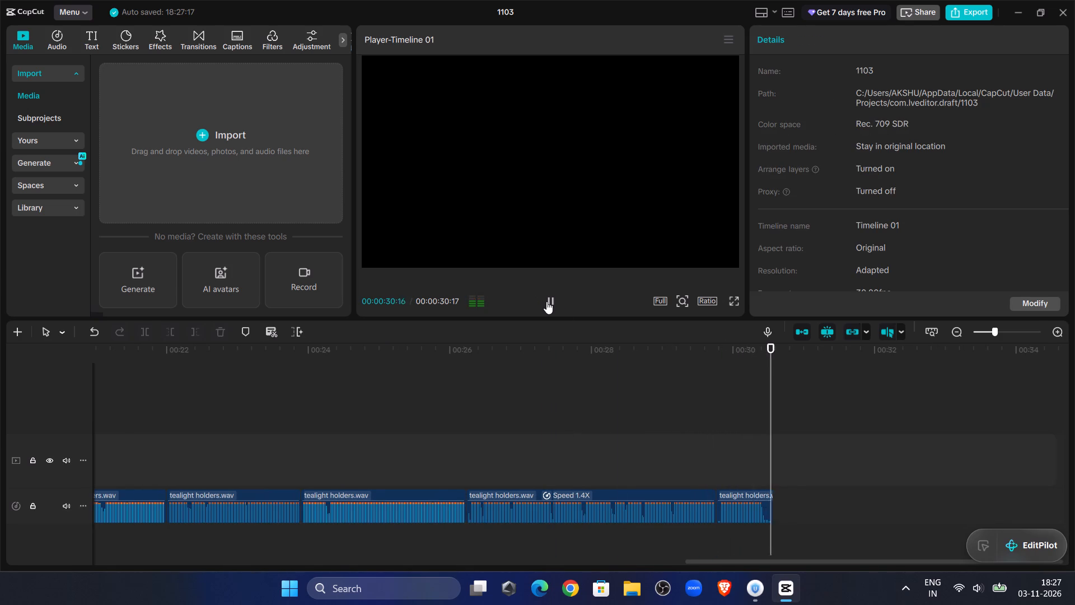
left_click(546, 301)
Apply the Sweet voice filter to the second-to-last clip, the 1.4x one around 00:00:28:04.
left_click(758, 422)
left_click_drag(758, 422, 1074, 434)
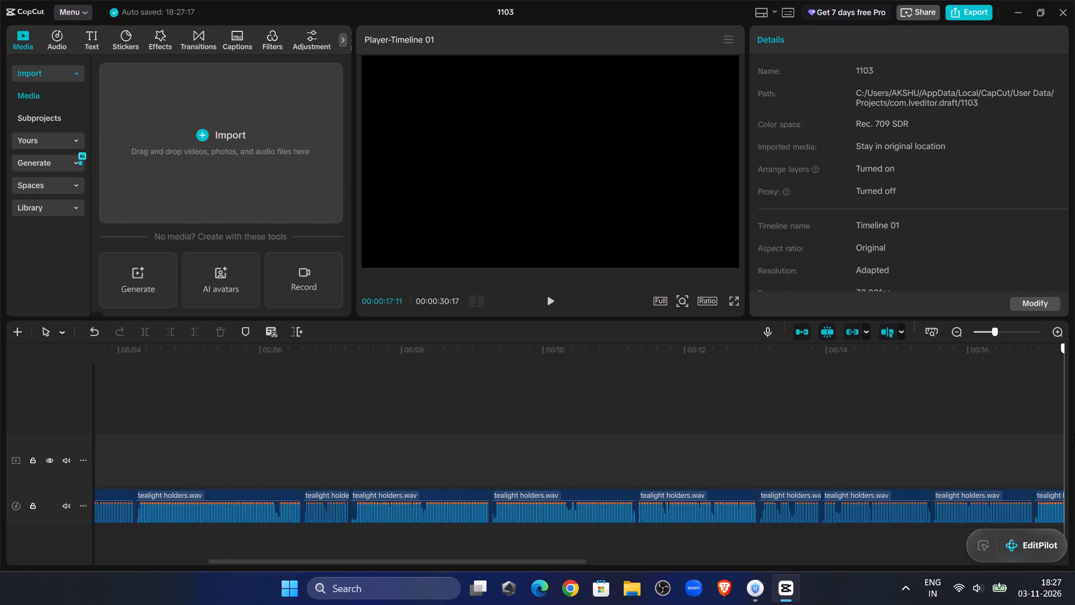
left_click_drag(1074, 434, 630, 452)
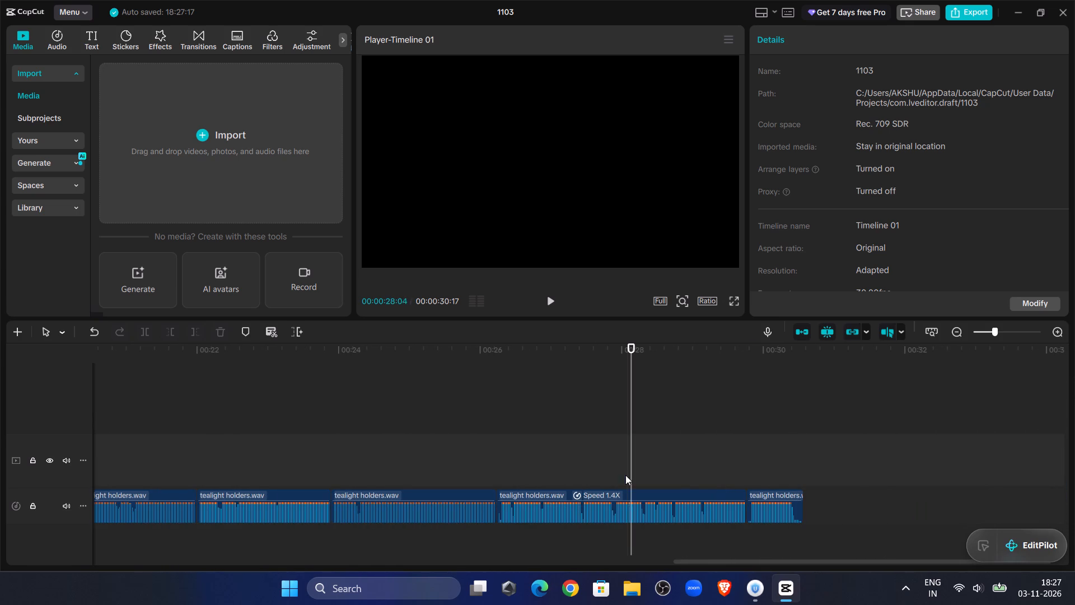
left_click(629, 507)
left_click(832, 48)
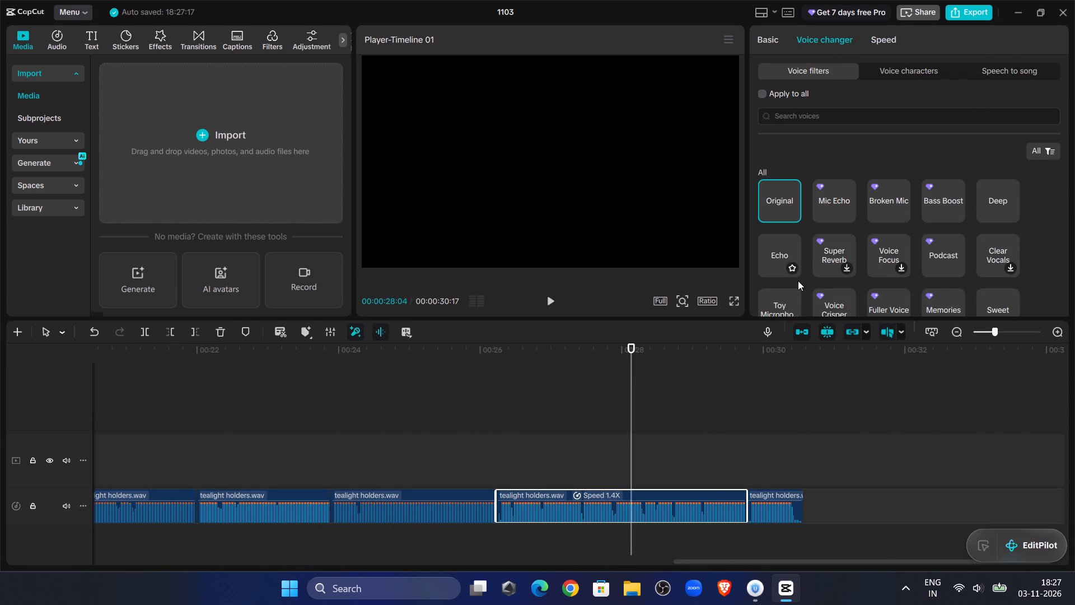
scroll(798, 286, "down", 2)
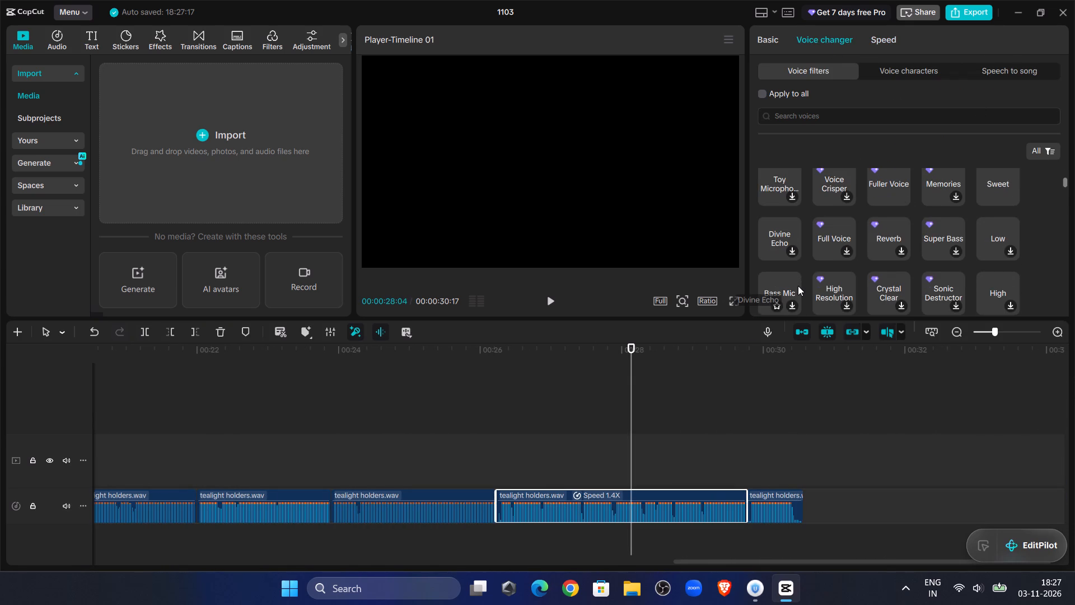
left_click(1001, 180)
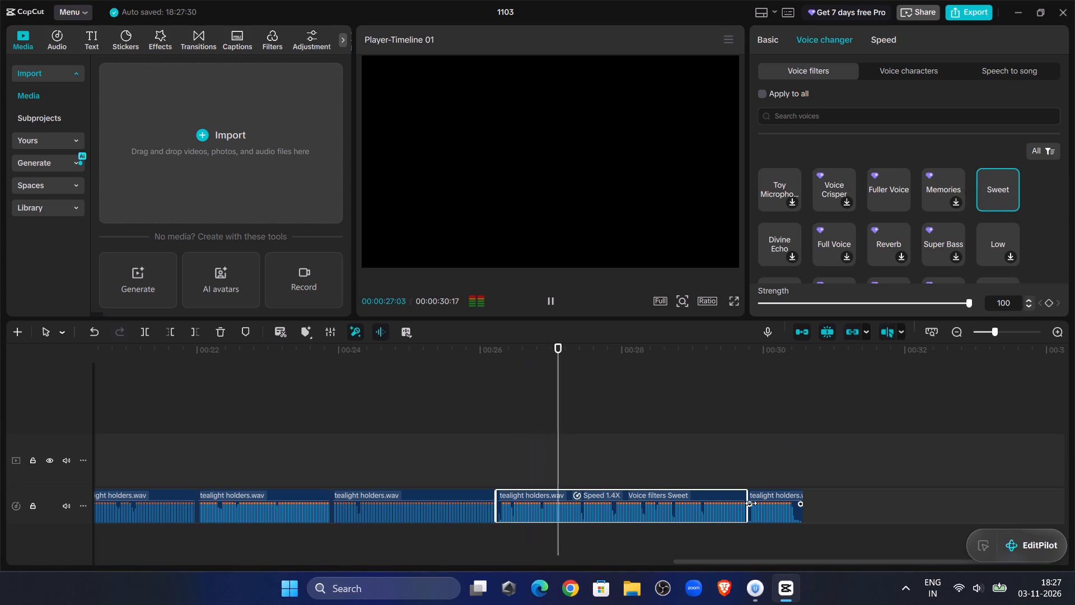
Apply the Sweet voice filter to the last clip and play it from about 00:00:29:18.
left_click(767, 504)
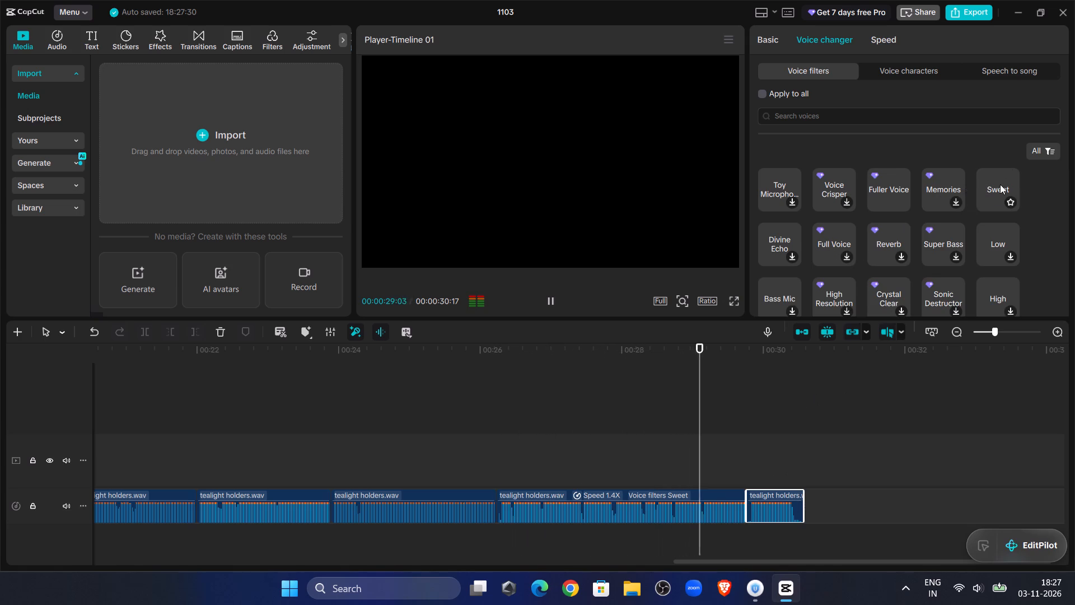
left_click(1000, 184)
left_click(557, 296)
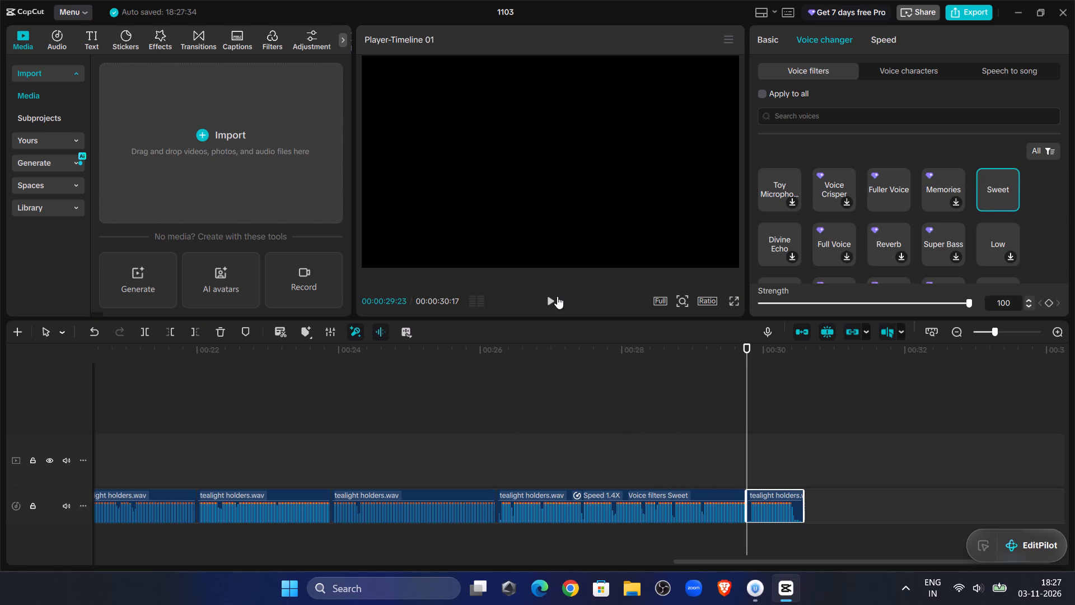
left_click(735, 480)
left_click(551, 312)
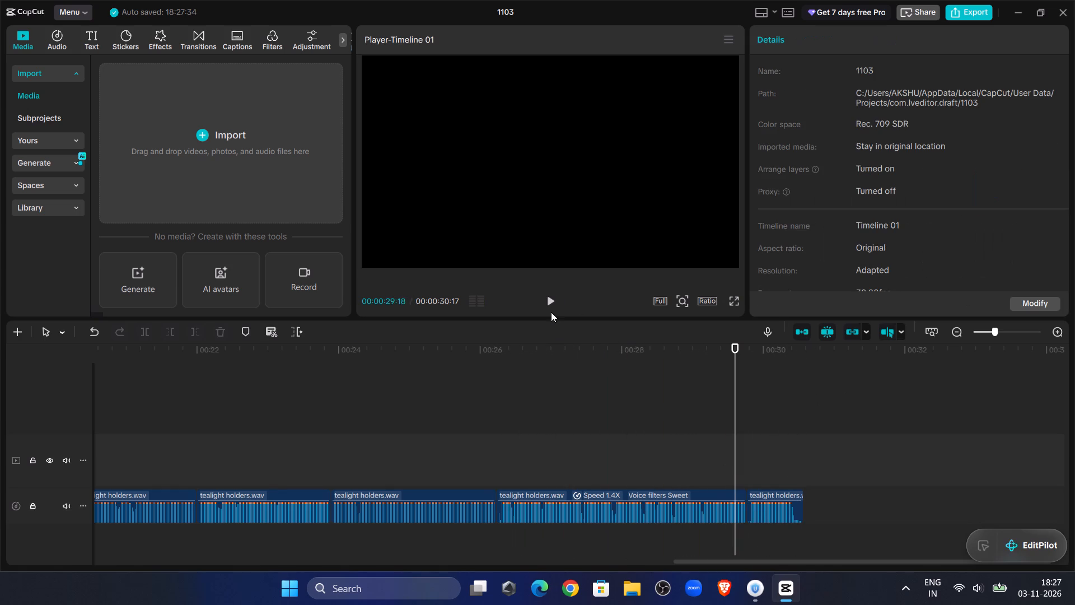
left_click(549, 307)
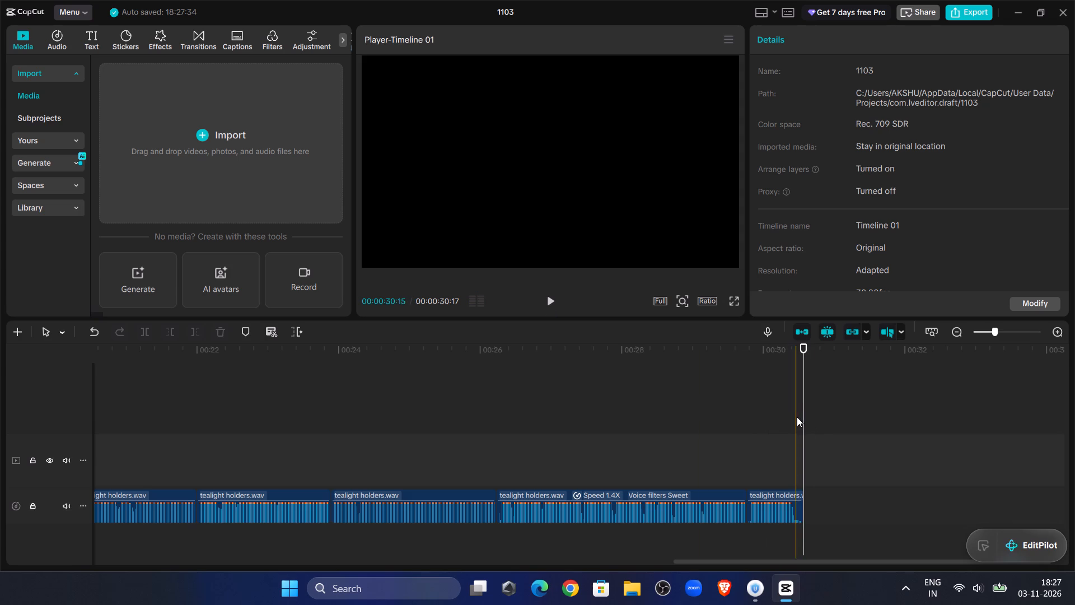
Trim off the last clip's tail after 00:00:30:14 and replay the ending from about 00:00:29:04.
left_click(796, 417)
left_click(776, 504)
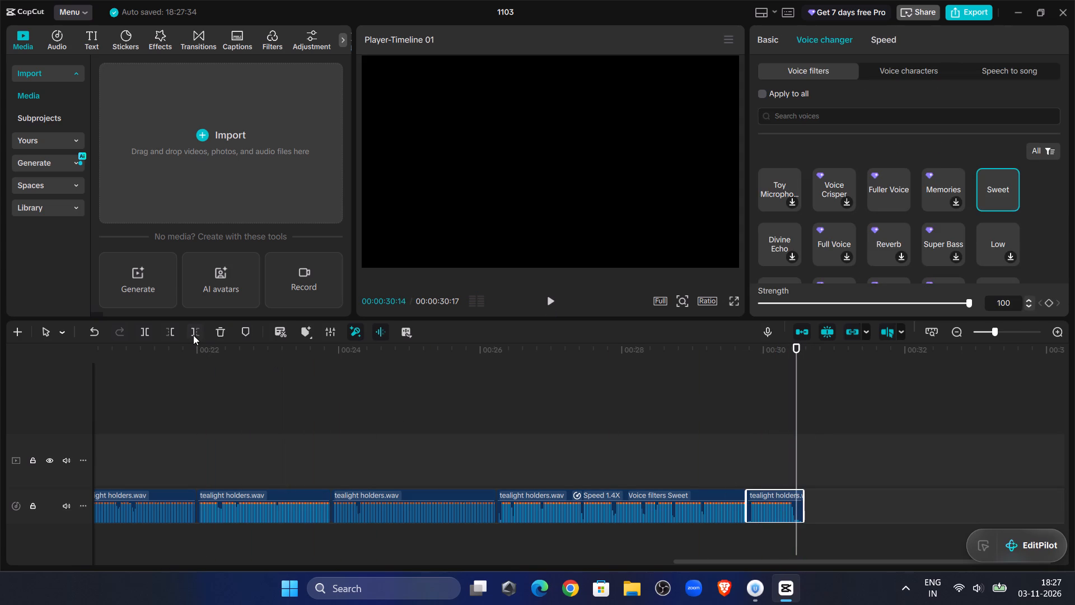
left_click(193, 335)
left_click(730, 403)
left_click_drag(730, 403, 702, 401)
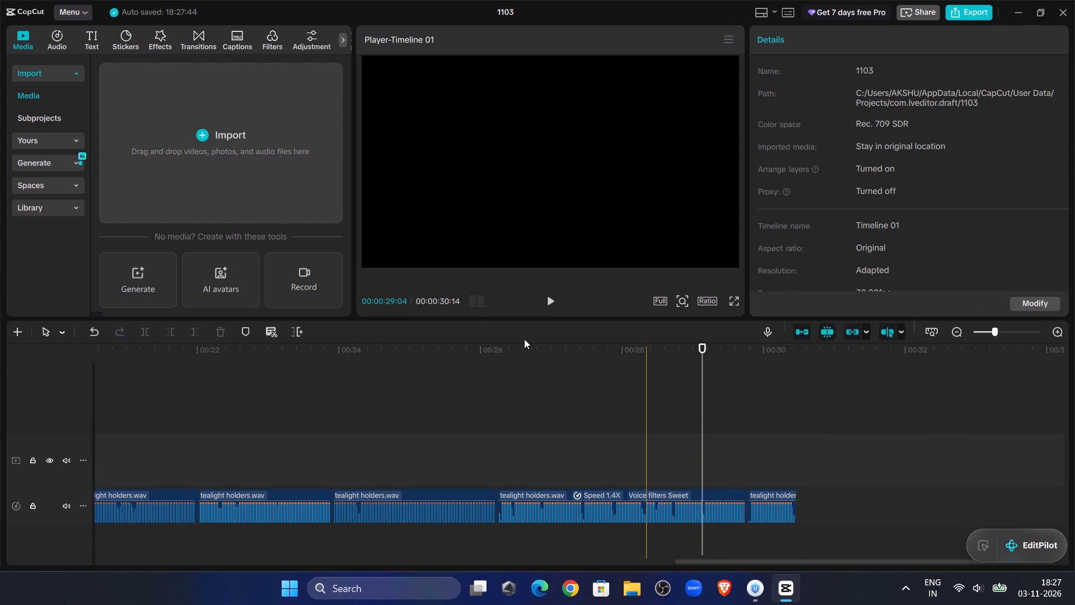
left_click(555, 301)
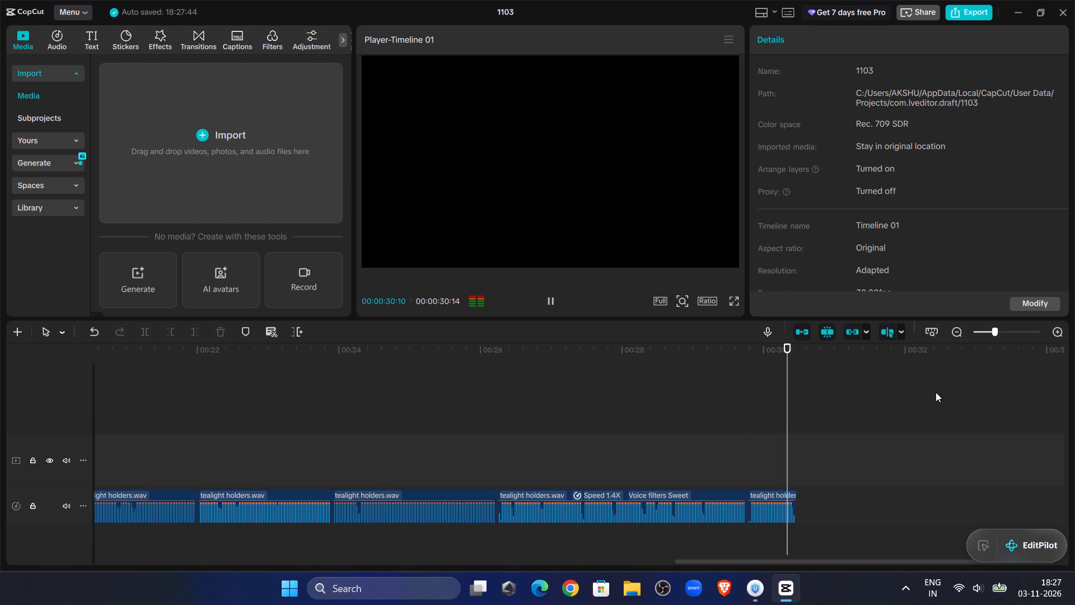
Trim the silent start of the last clip up to 00:00:29:24.
left_click(1003, 333)
left_click_drag(1017, 334, 1025, 334)
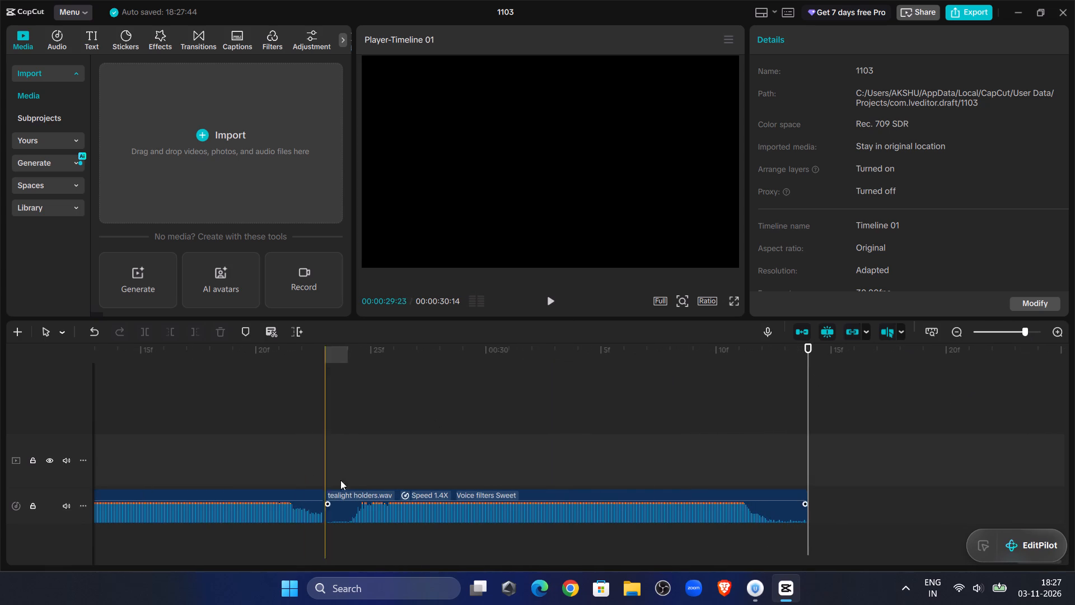
left_click(347, 457)
left_click(361, 504)
left_click(173, 334)
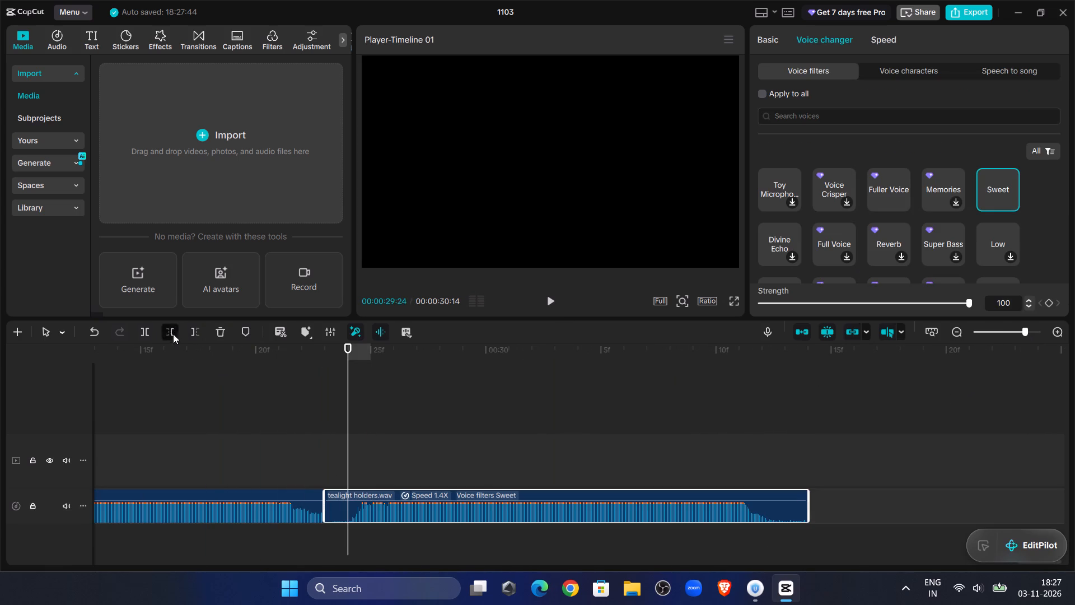
Move the last clip back against the end of the previous clip and replay the join from about 00:00:29:15.
left_click_drag(368, 492, 356, 497)
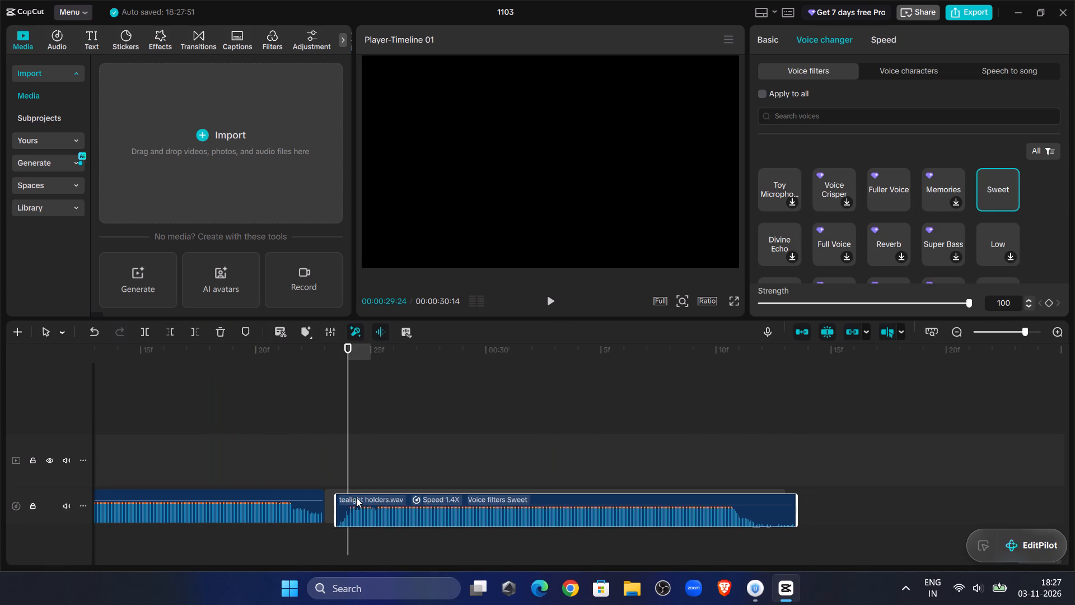
left_click_drag(356, 497, 344, 501)
left_click(139, 395)
left_click(552, 297)
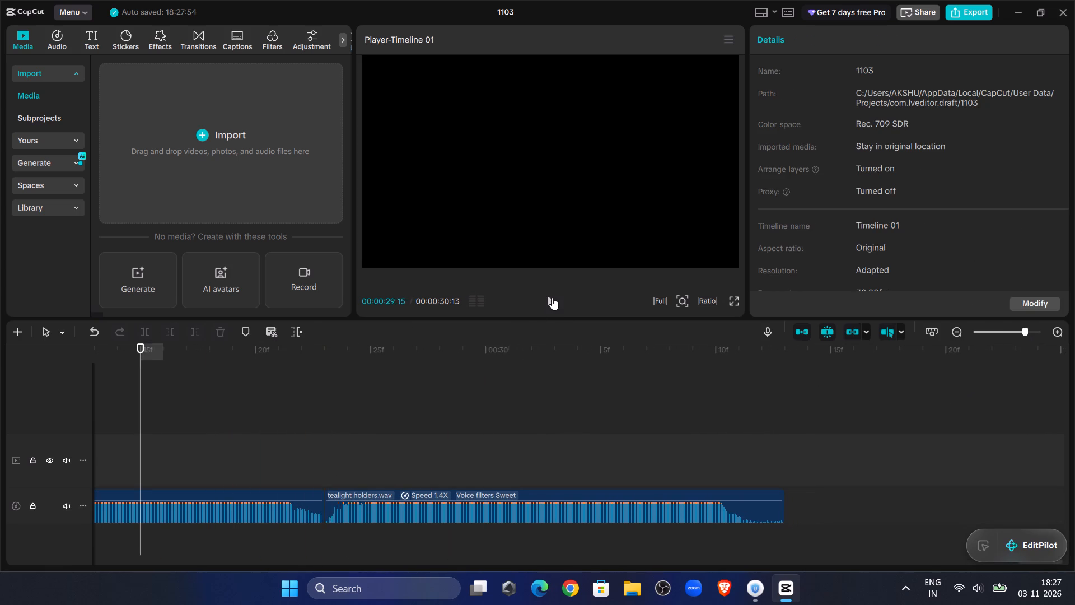
left_click(552, 297)
left_click(553, 298)
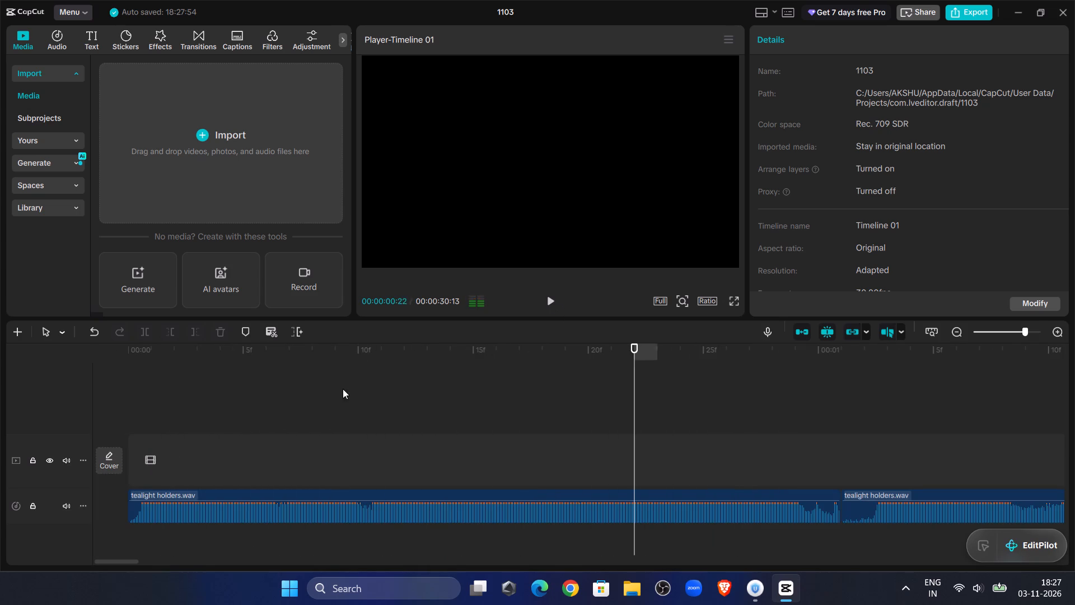
Return the playhead to 00:00:00:00 and fit the whole voice-over in the timeline view.
left_click(216, 435)
left_click_drag(216, 435, 0, 427)
left_click(1006, 331)
left_click_drag(1002, 332, 998, 334)
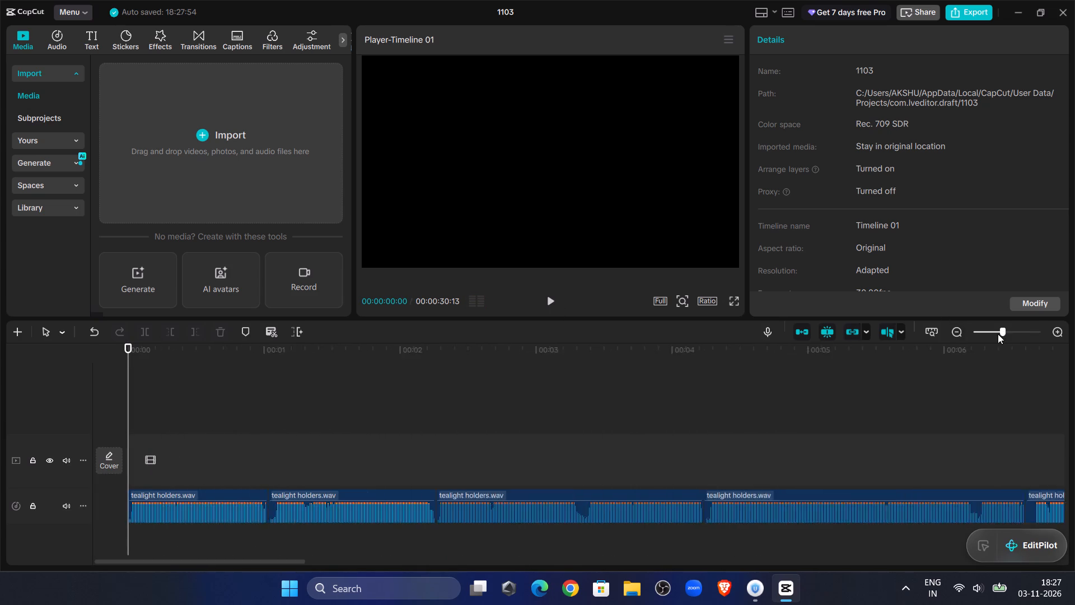
left_click_drag(998, 334, 990, 333)
left_click_drag(990, 333, 951, 331)
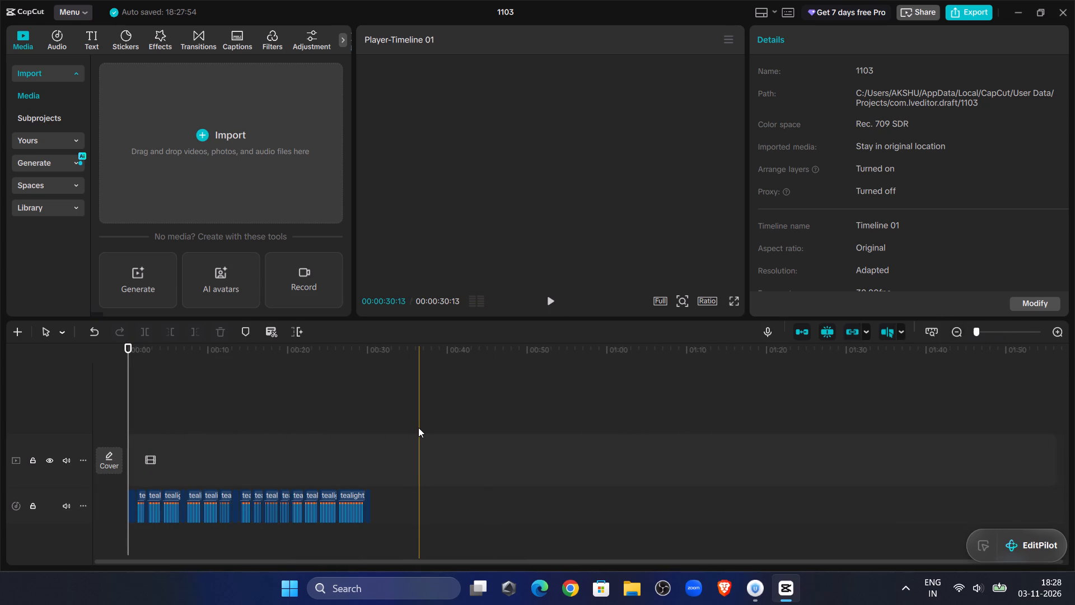
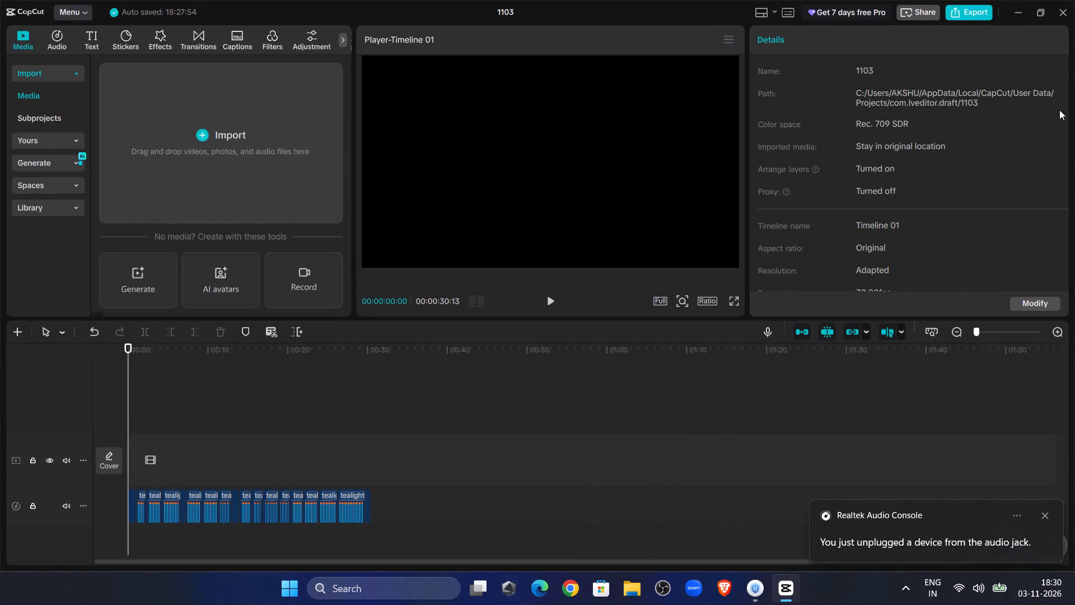
Switch to File Explorer and open the craft folder in Pictures > Gallery > owner on the POCO M4 Pro phone's internal storage.
left_click(1022, 22)
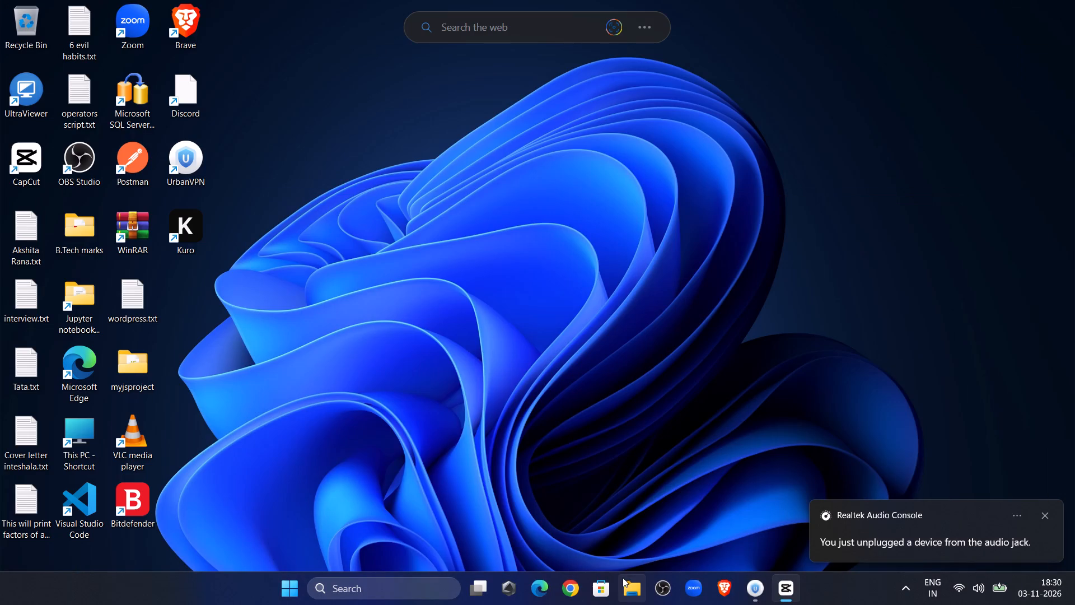
left_click(623, 578)
left_click(1047, 513)
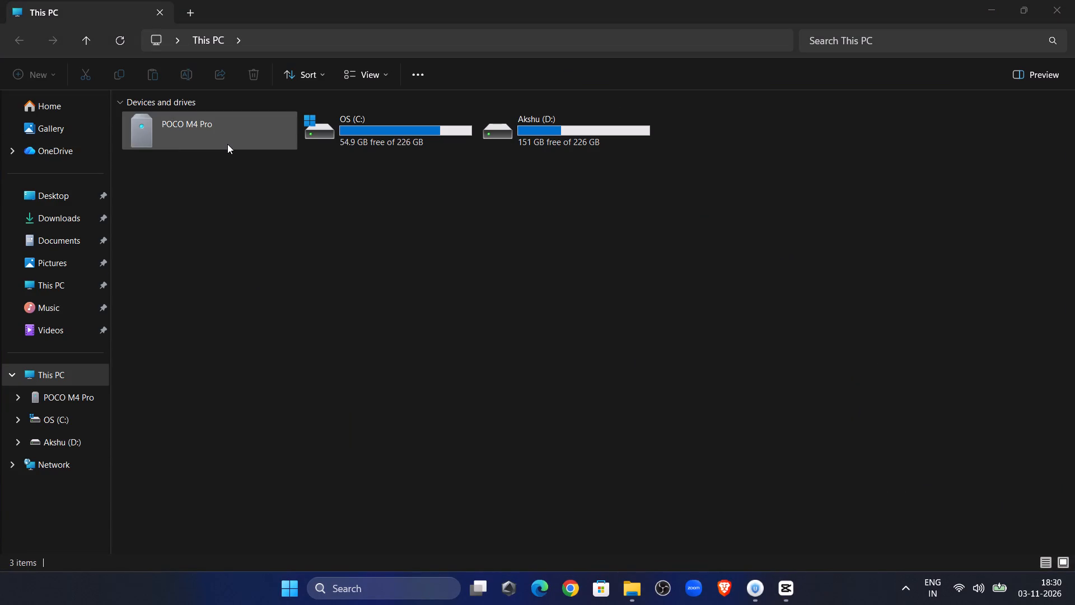
double_click(227, 144)
double_click(225, 127)
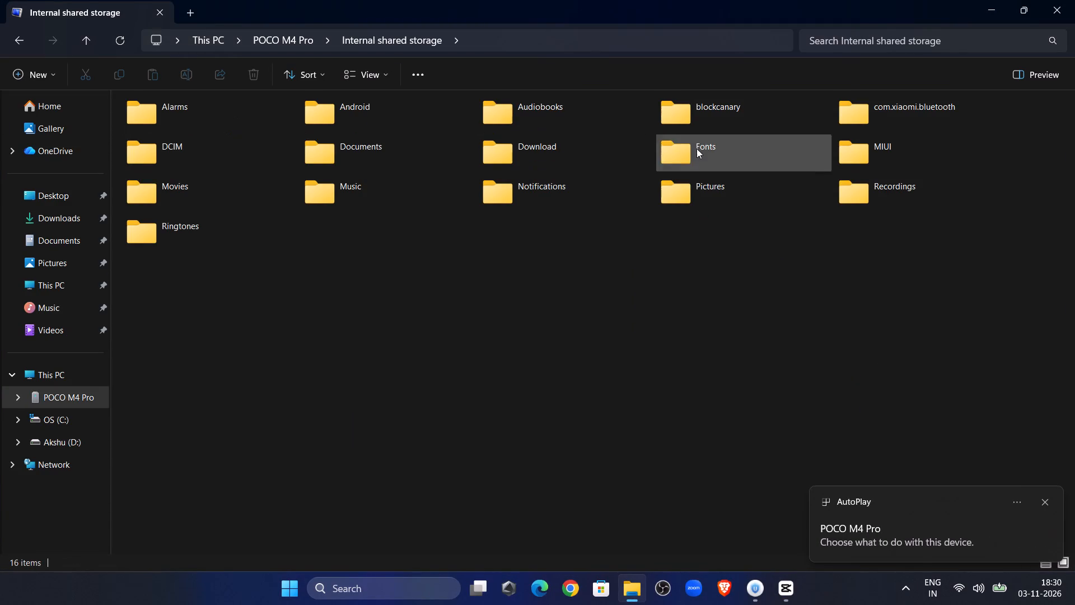
double_click(721, 190)
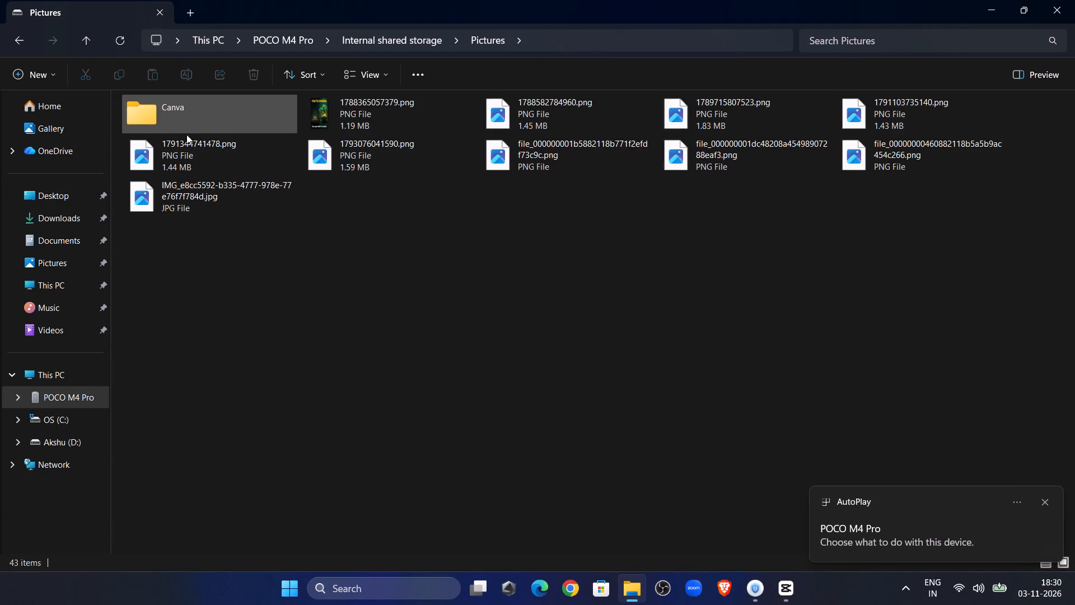
double_click(190, 143)
double_click(179, 119)
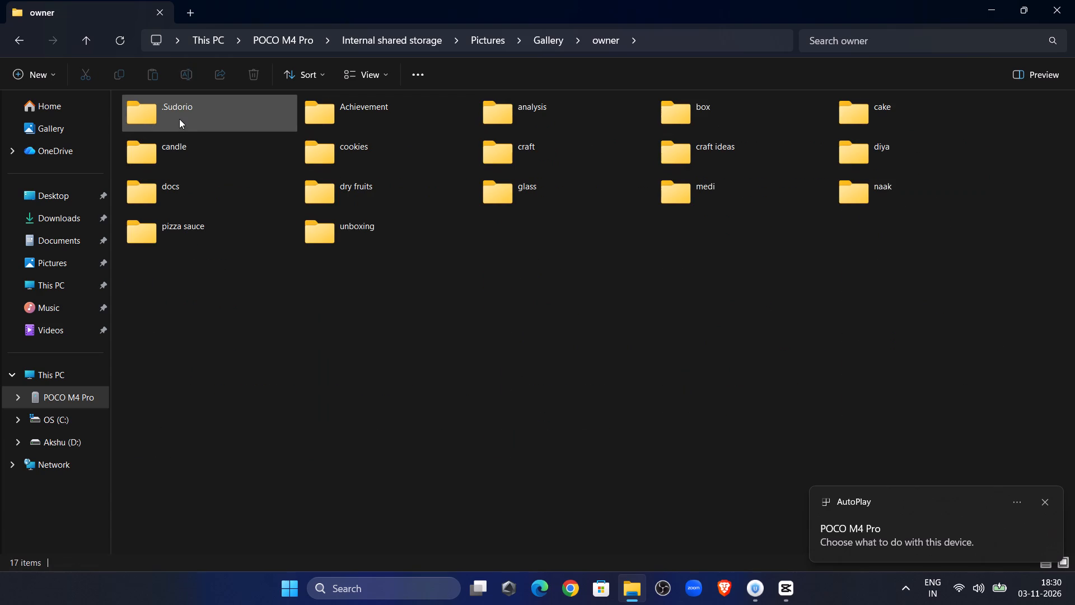
left_click(573, 172)
double_click(571, 160)
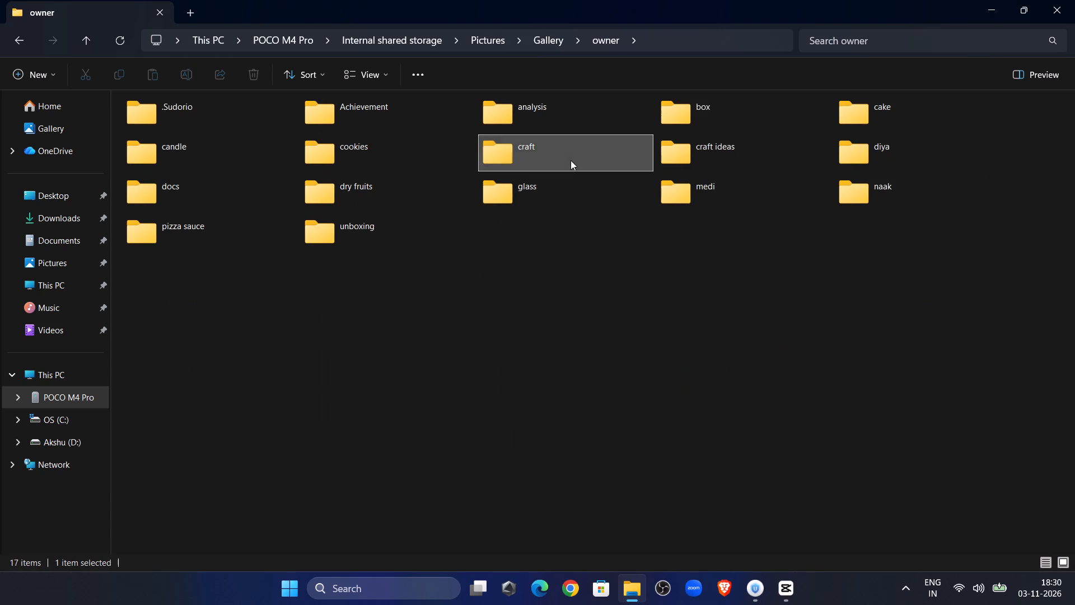
Cut the 14 videos from VID_20261103_130734.mp4 through VID_20261103_165702.mp4 in the phone's craft folder.
scroll(612, 435, "down", 15)
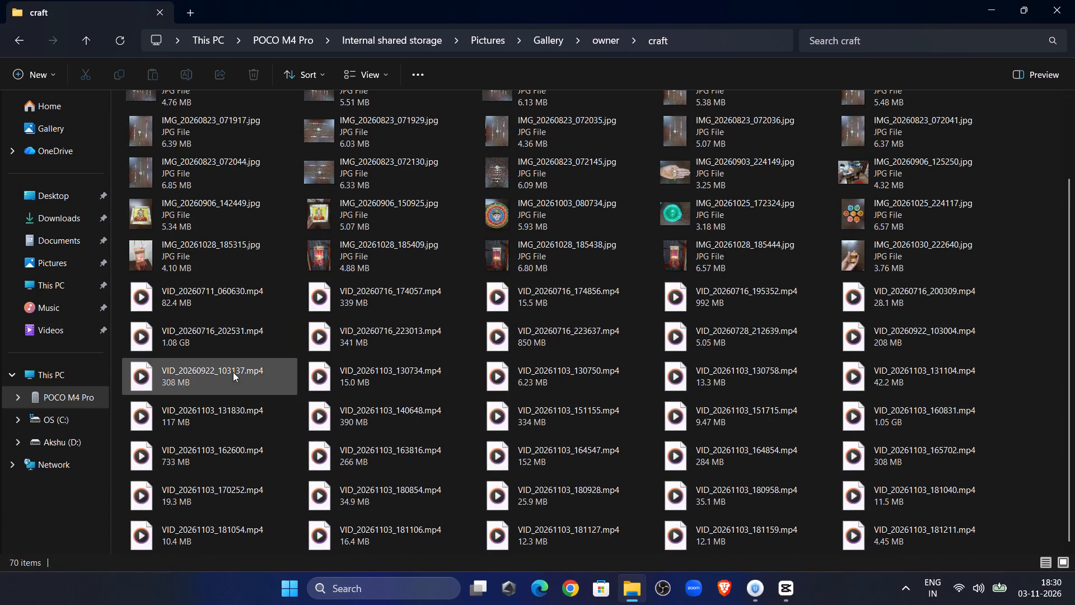
left_click(339, 375)
left_click(579, 361, "shift")
left_click(697, 392, "shift")
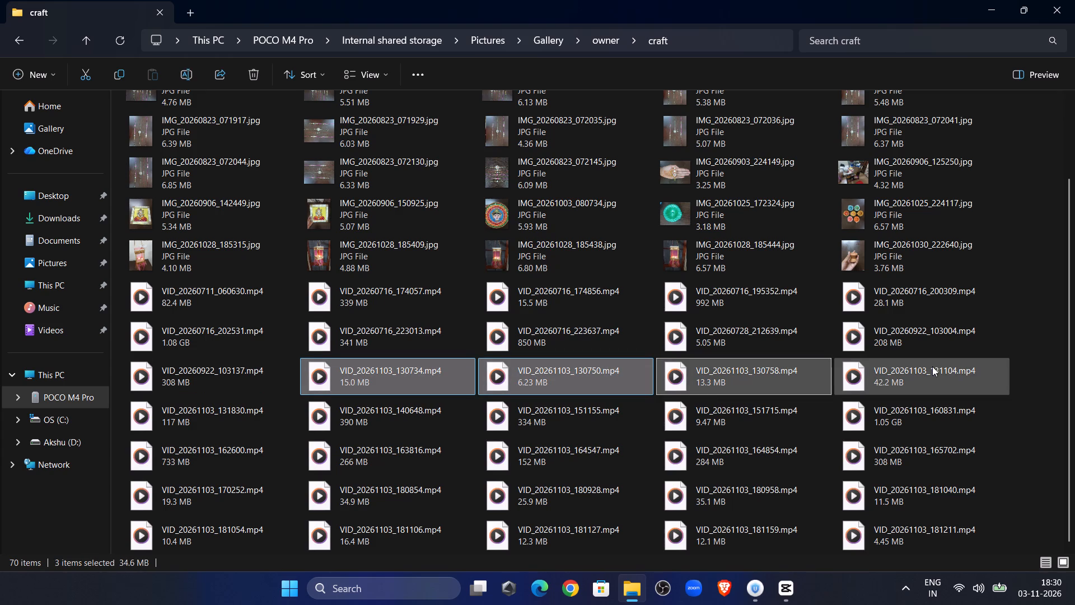
left_click(932, 366, "shift")
left_click_drag(164, 423, 194, 426, "shift")
left_click(414, 422, "shift")
left_click(561, 429, "shift")
left_click(713, 420, "shift")
left_click(871, 421, "shift")
scroll(524, 386, "down", 2)
left_click(182, 464, "shift")
left_click(371, 463, "shift")
left_click(577, 463, "shift")
left_click(740, 461, "shift")
left_click(899, 459, "shift")
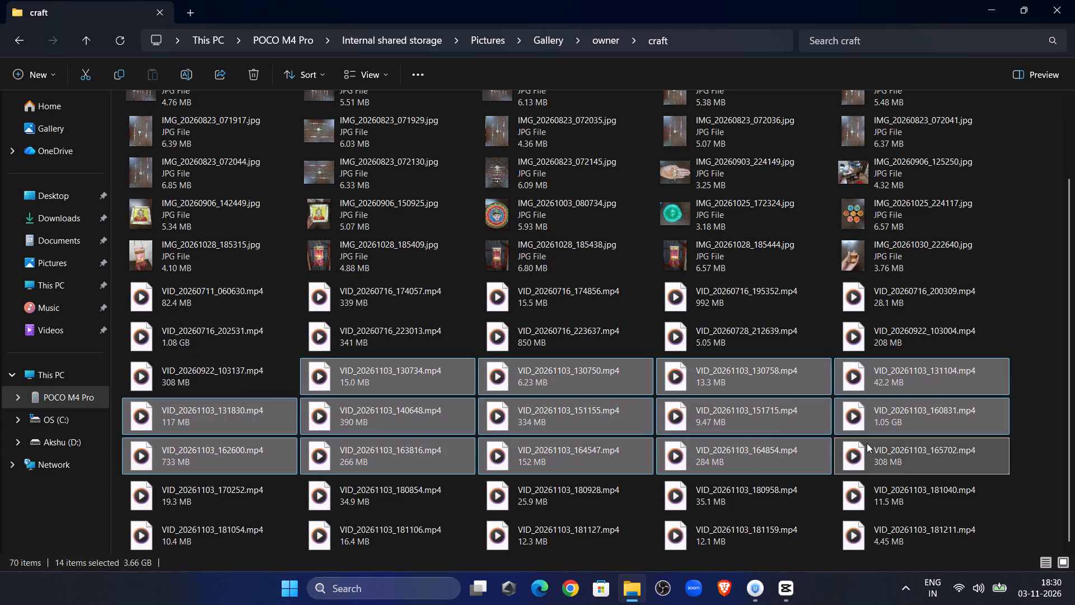
key("ctrl+z")
key("ctrl+x")
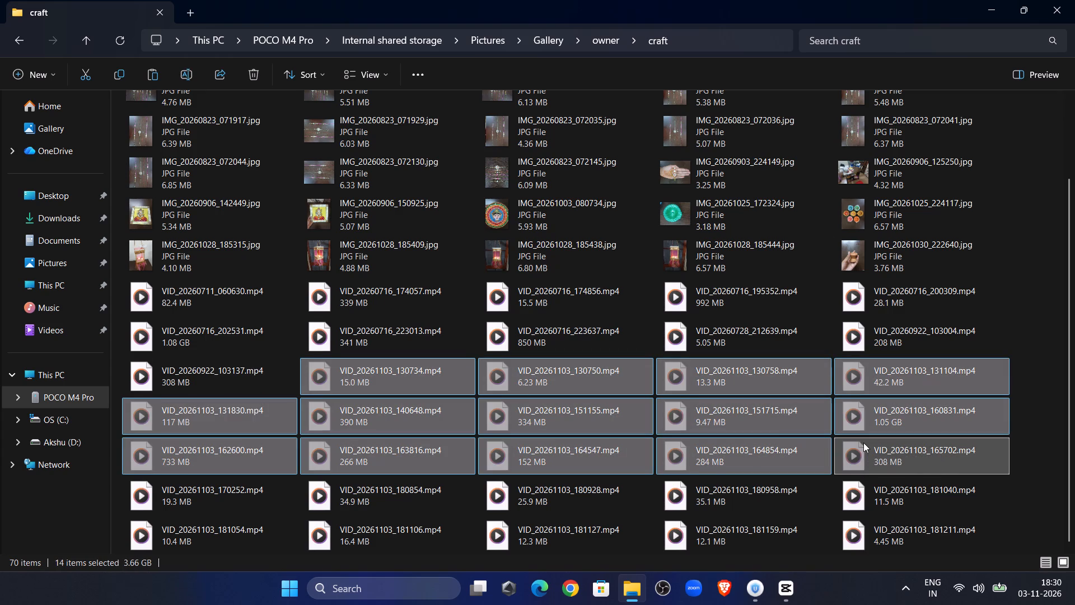
In a new File Explorer tab, search drive D: for "my" and paste the cut videos into My video collection > Craft Video.
left_click(190, 12)
double_click(595, 119)
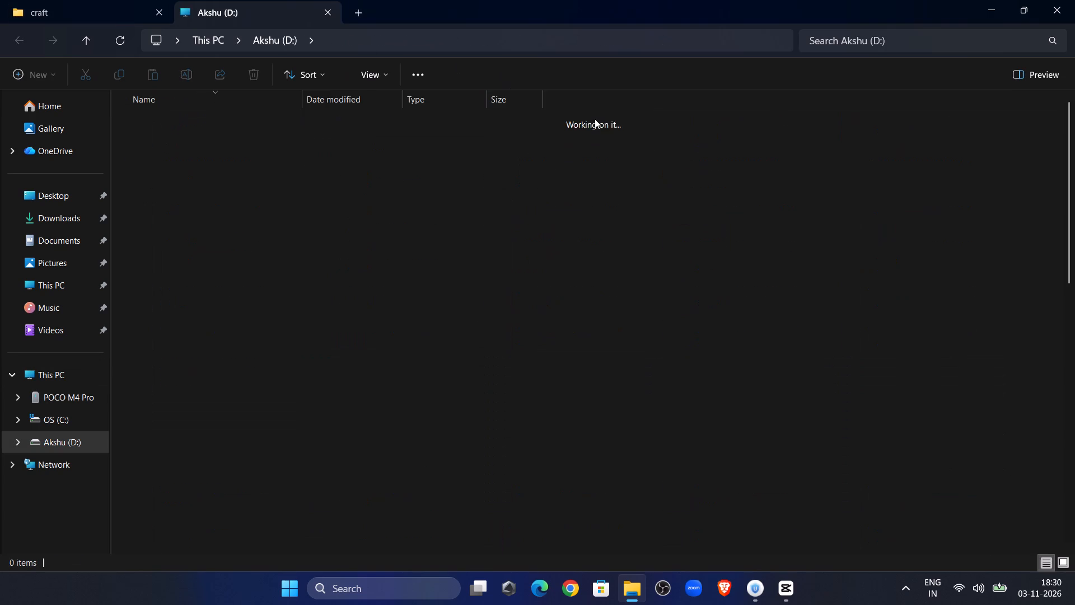
left_click(900, 43)
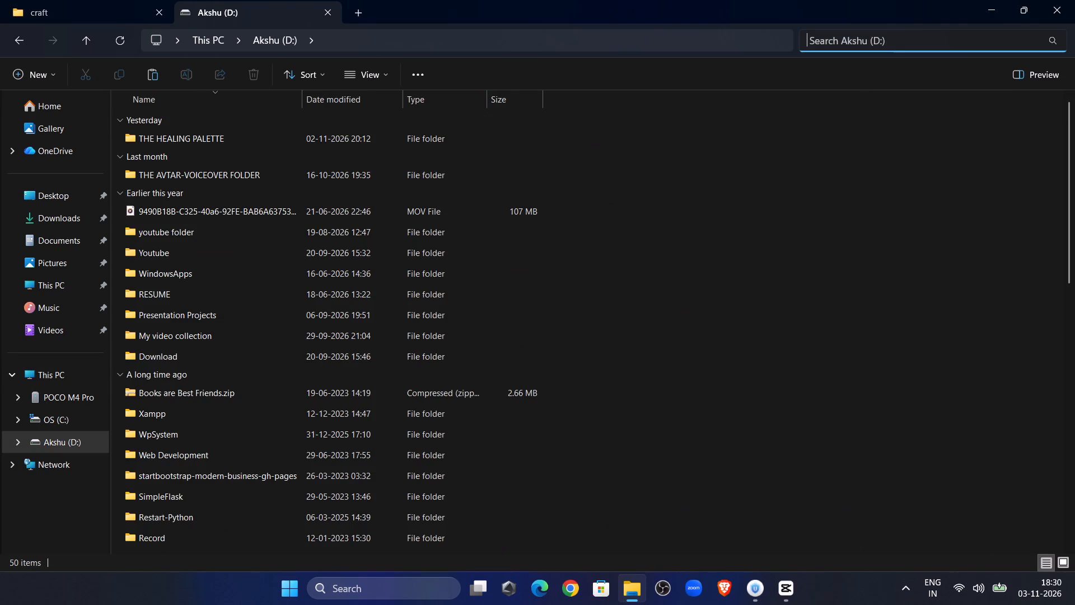
type("my")
key("Return")
double_click(359, 120)
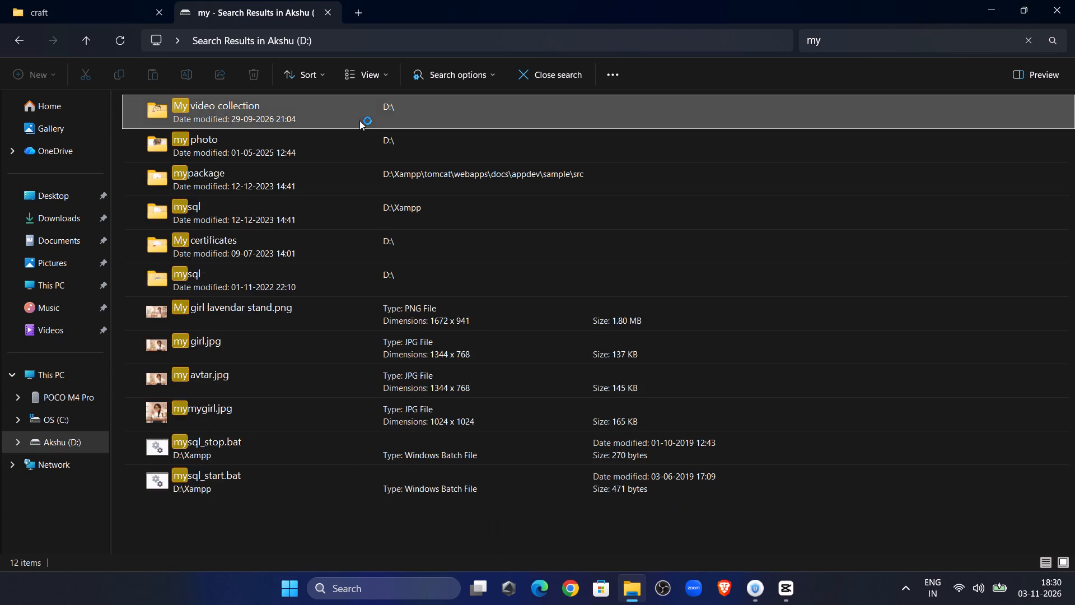
double_click(482, 148)
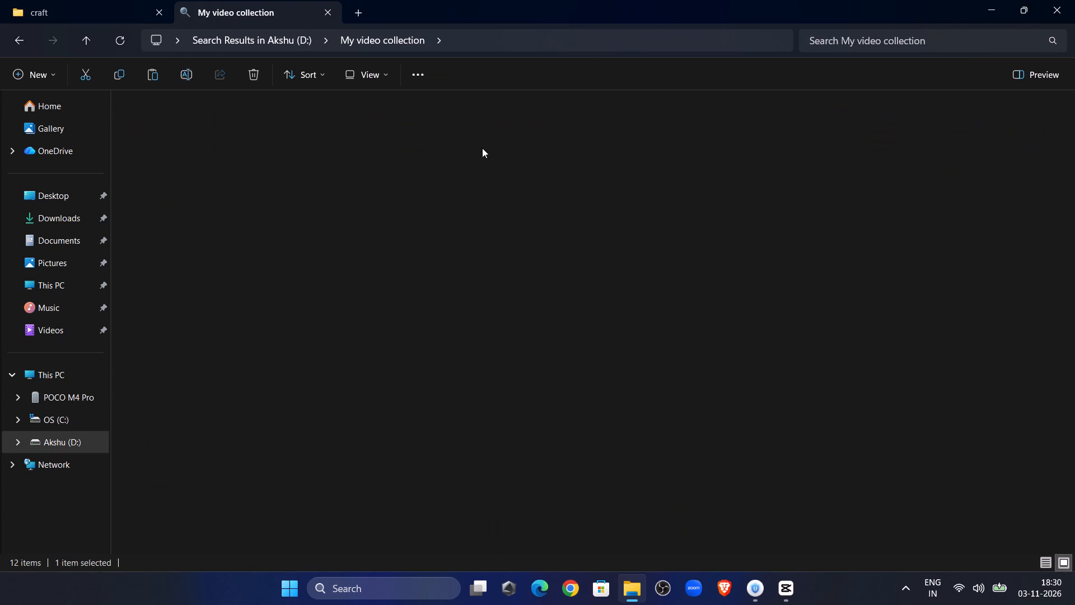
scroll(501, 374, "down", 15)
key("ctrl+v")
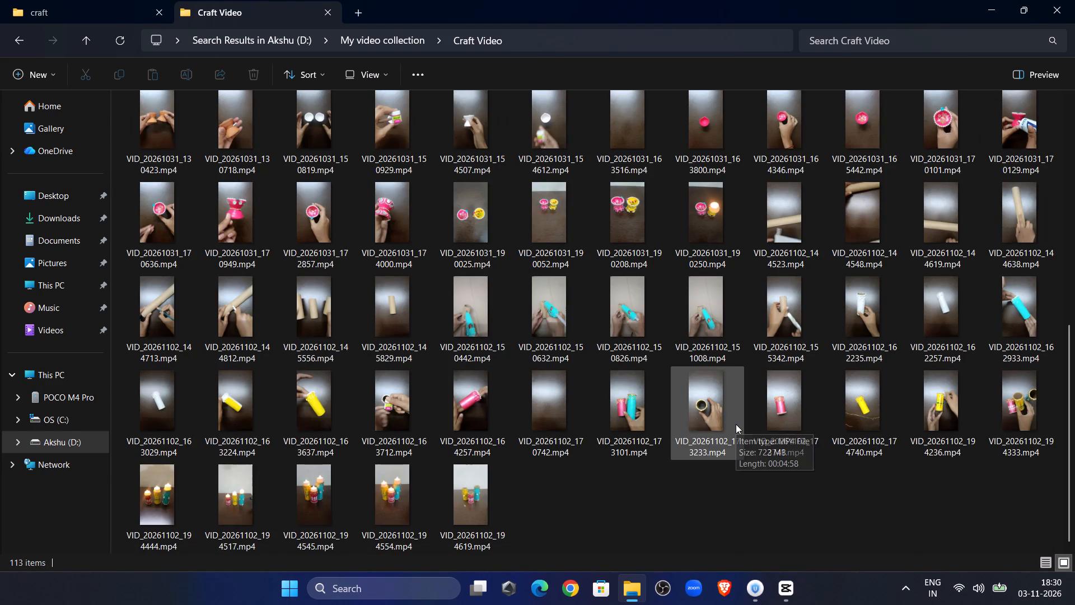
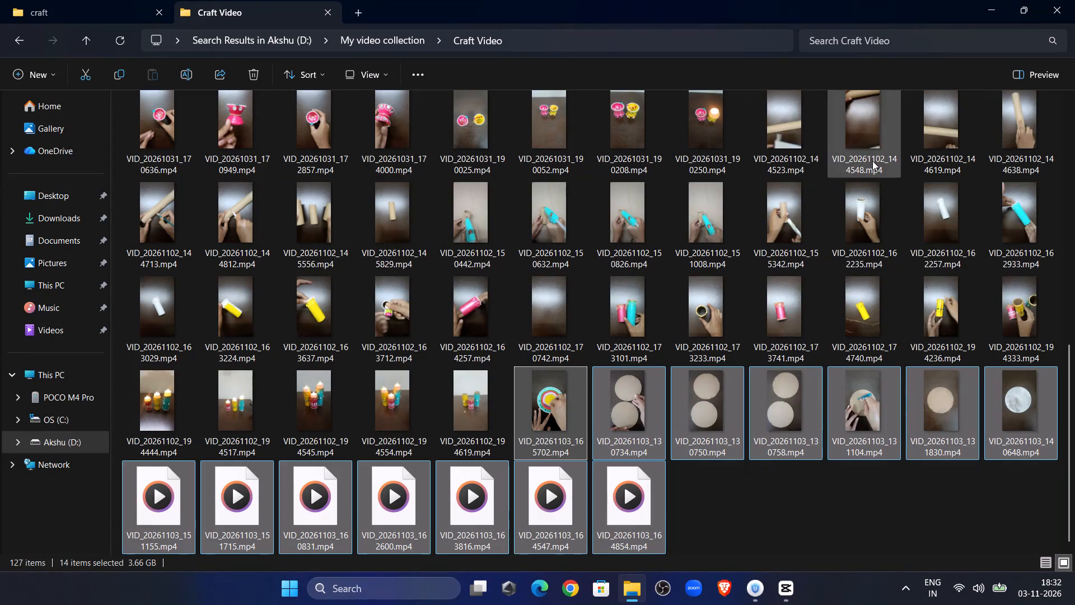
Cut the 10 remaining 3 November videos, VID_20261103_170252.mp4 through VID_20261103_181211.mp4, from the phone's craft folder.
scroll(993, 283, "down", 2)
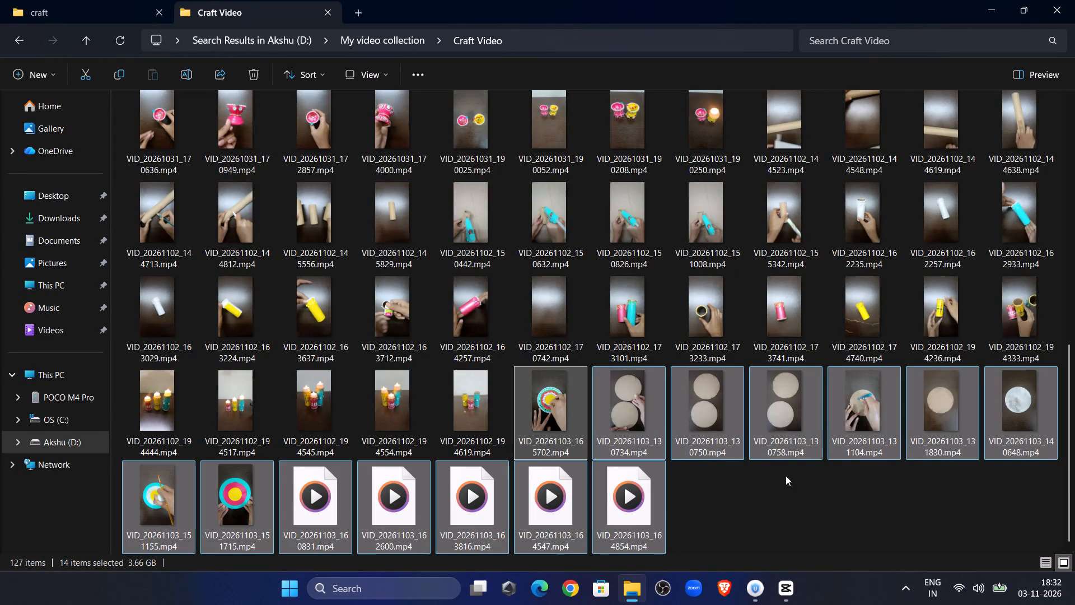
left_click(740, 515)
left_click(51, 3)
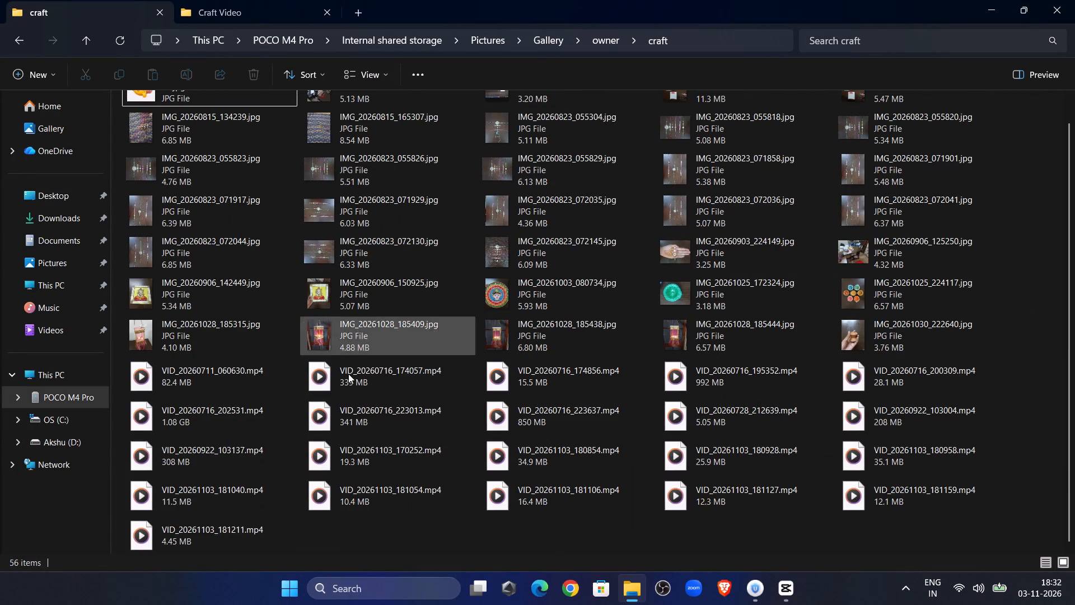
left_click(440, 457, "shift")
left_click(563, 456, "shift")
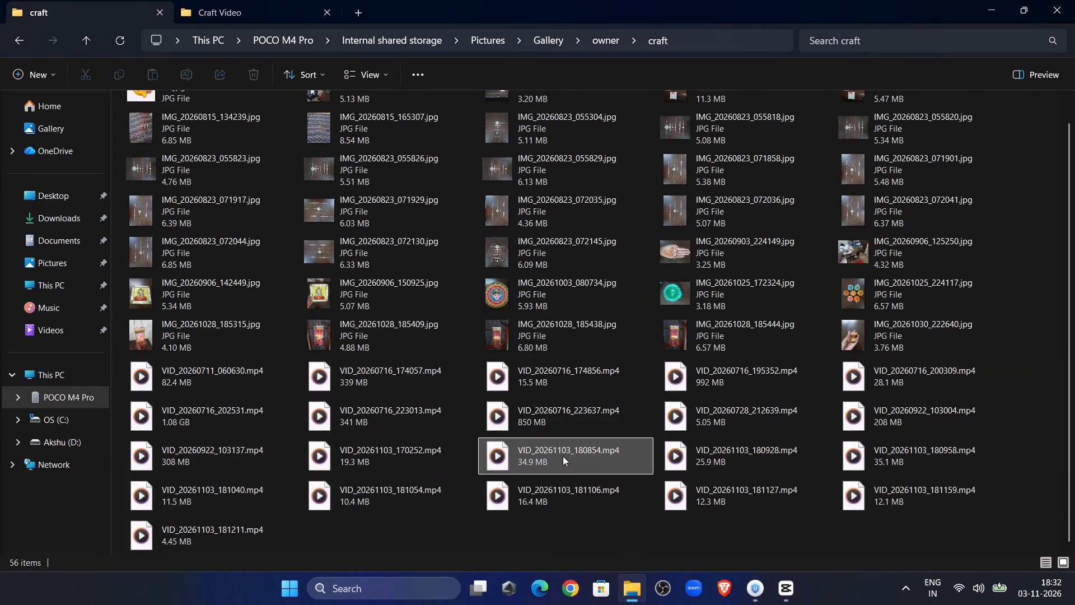
left_click(701, 464, "shift")
left_click(386, 445)
left_click(583, 454, "shift")
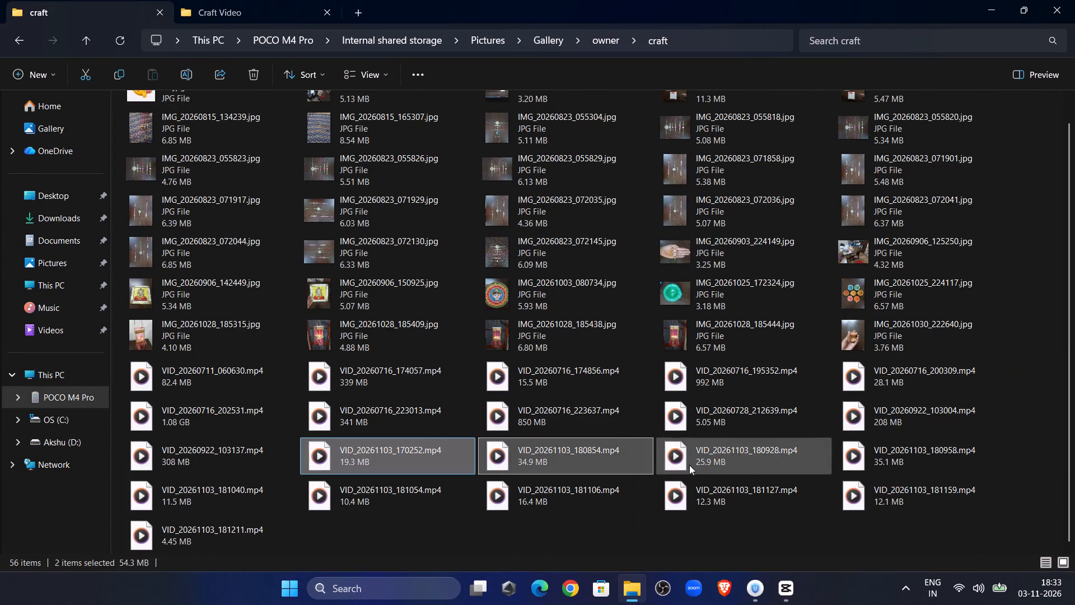
left_click(689, 465, "shift")
left_click(879, 466, "shift")
left_click(149, 503, "shift")
left_click(390, 509, "shift")
left_click(580, 490, "shift")
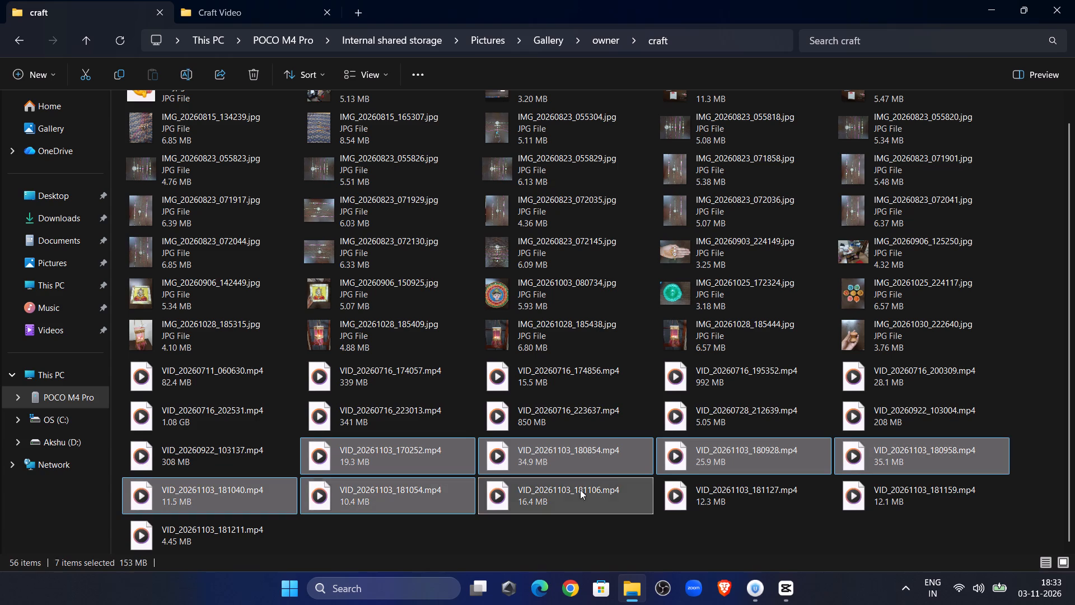
left_click(712, 498, "shift")
left_click(891, 504, "shift")
left_click(228, 526, "shift")
scroll(454, 398, "down", 6)
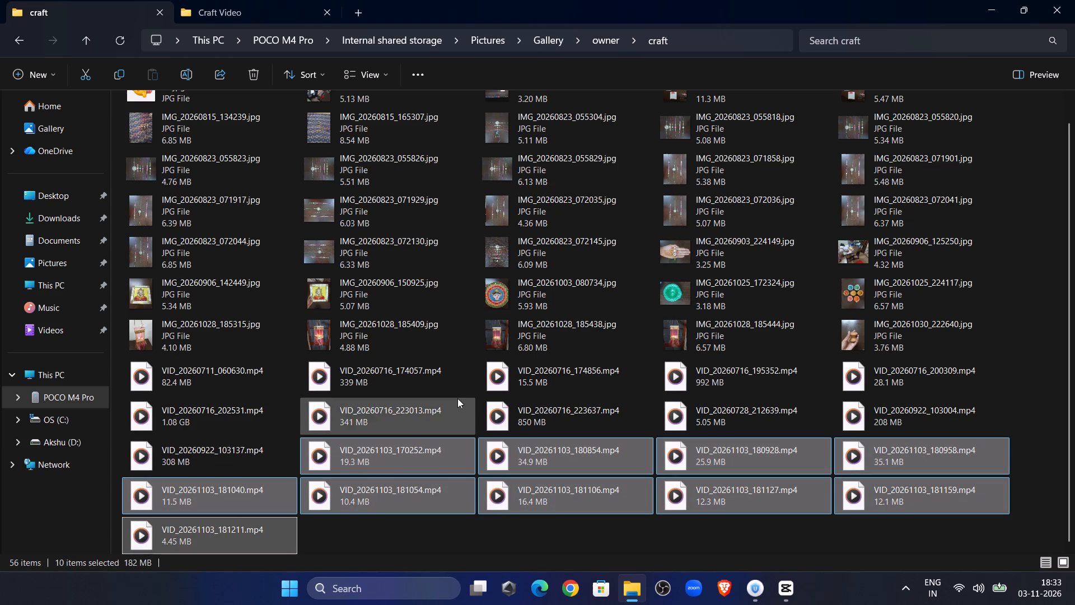
key("ctrl+x")
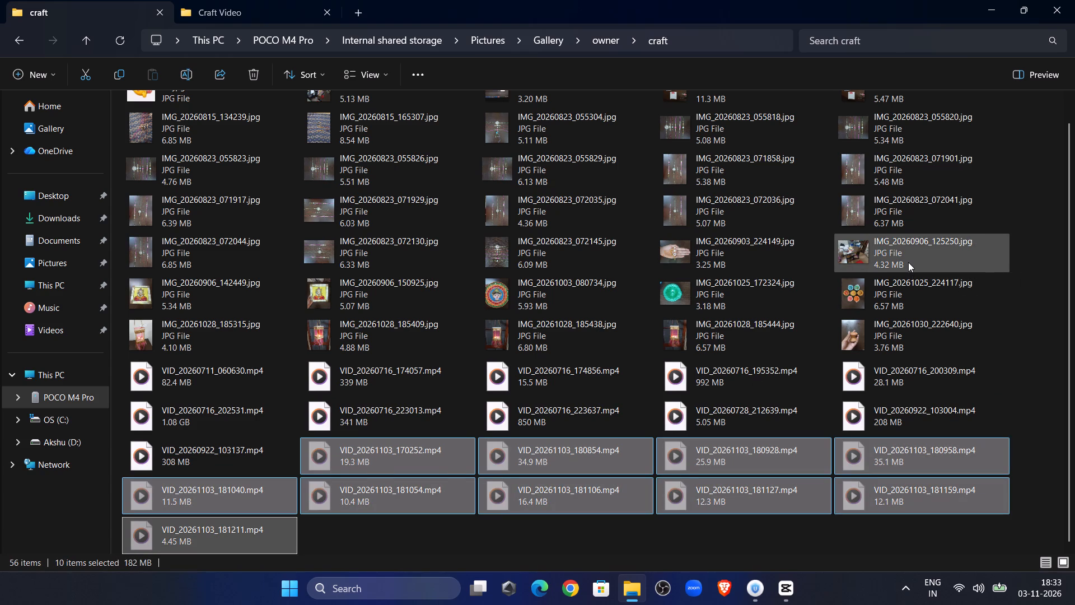
Paste the 10 cut videos into the Craft Video folder in My video collection on drive D:.
left_click(247, 9)
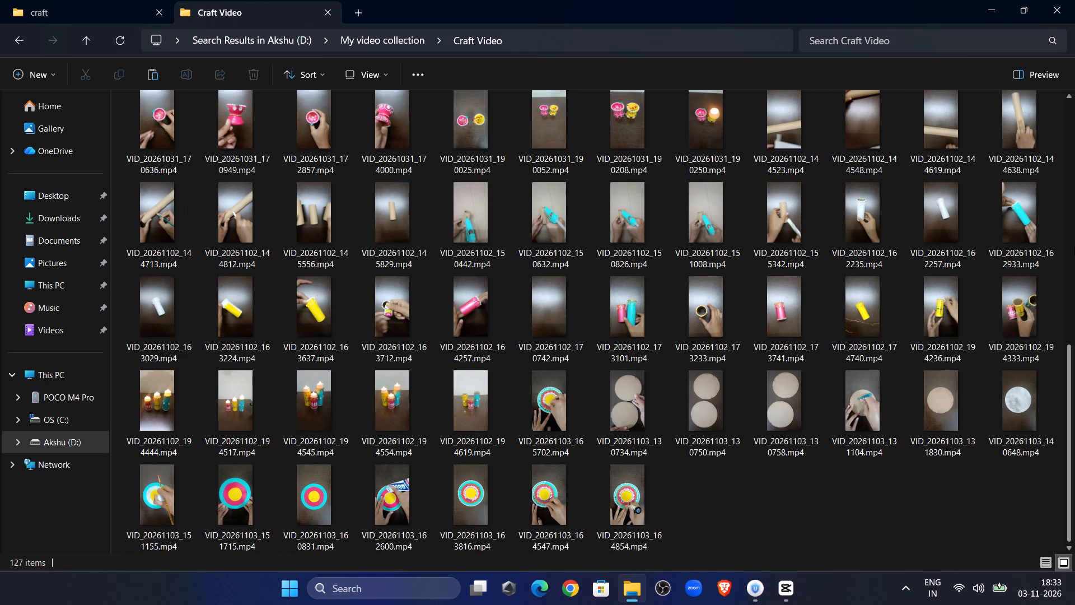
key("ctrl+v")
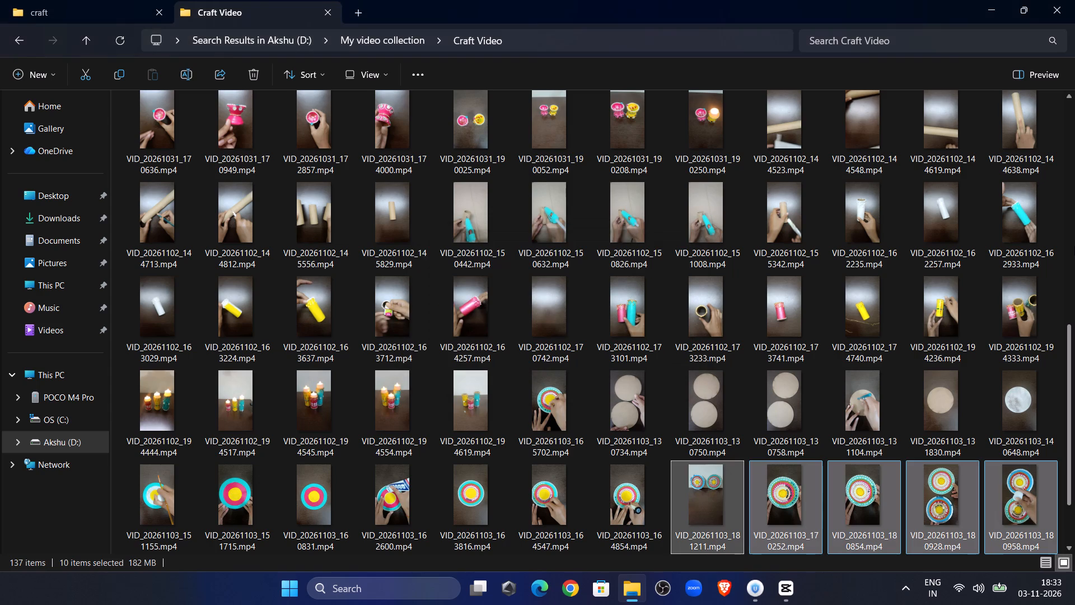
scroll(1032, 227, "down", 10)
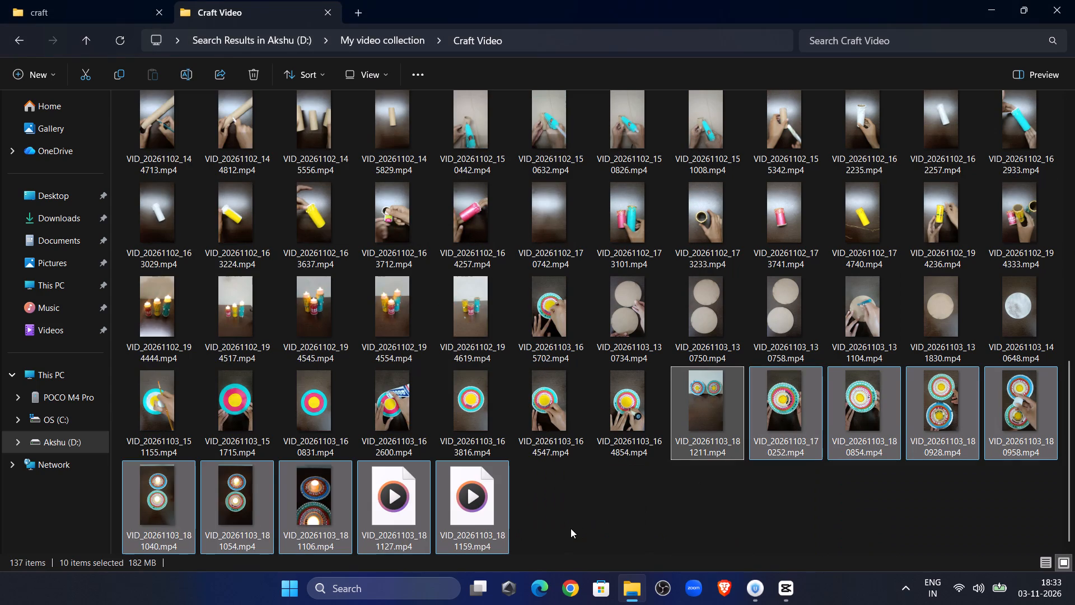
Go back from the phone's craft folder to This PC and refresh the view.
left_click(63, 8)
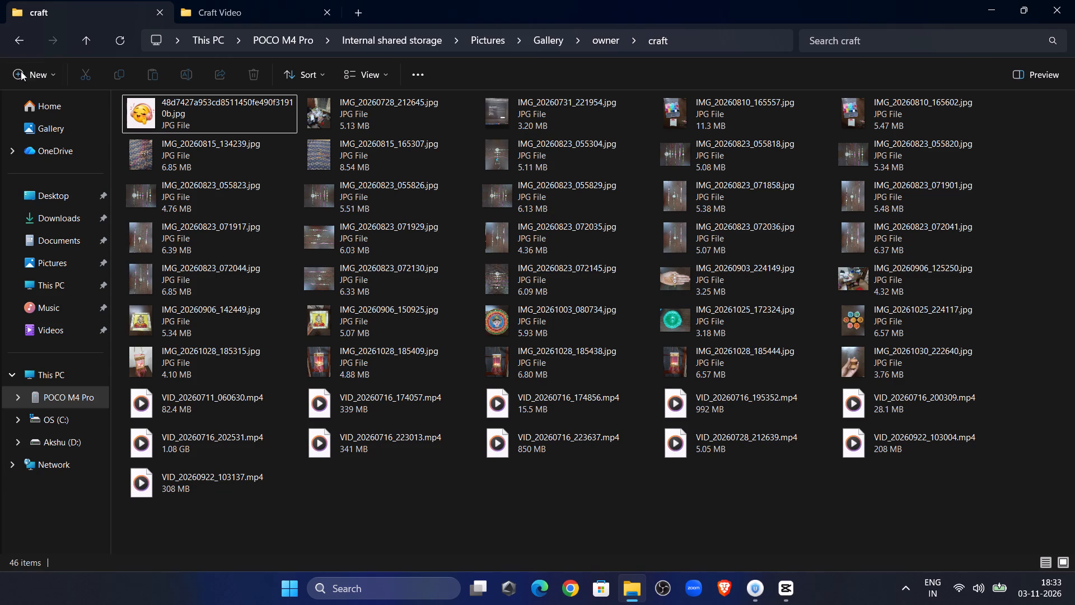
triple_click(9, 45)
left_click(9, 45)
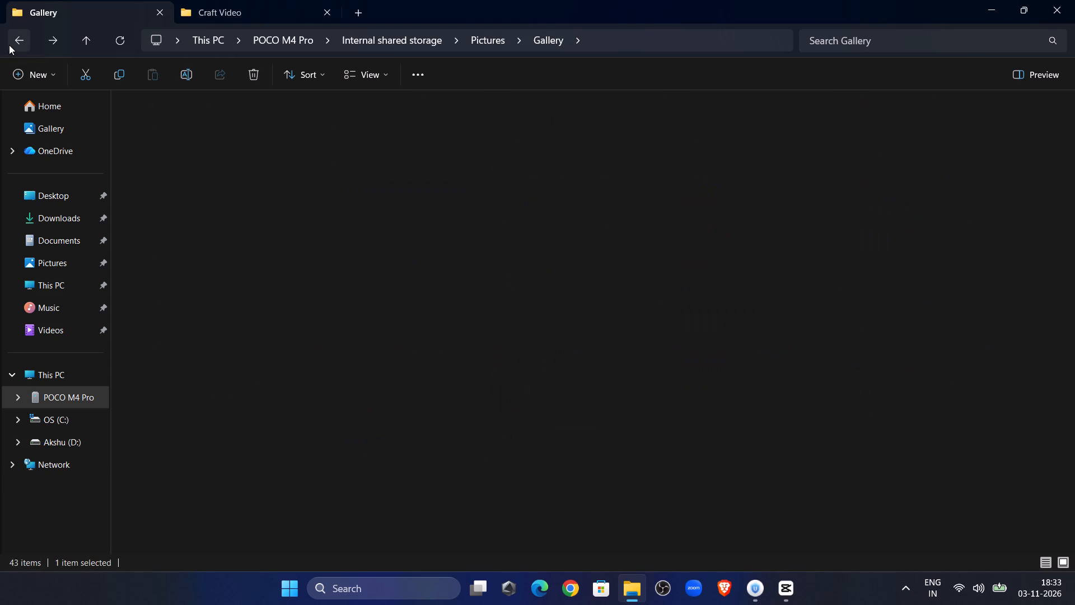
left_click(9, 45)
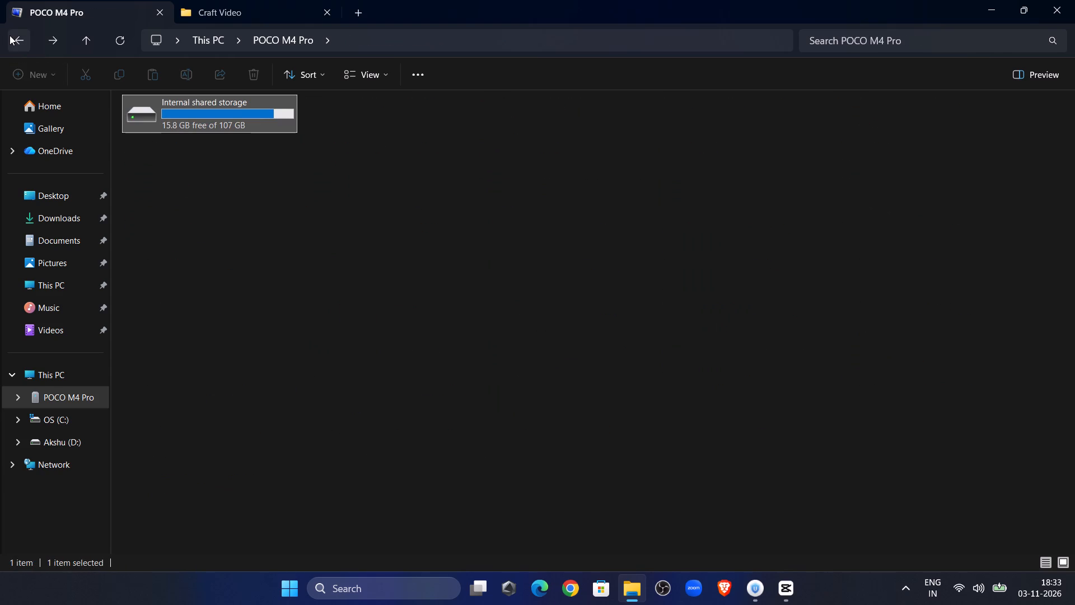
left_click(10, 35)
right_click(513, 161)
left_click(549, 297)
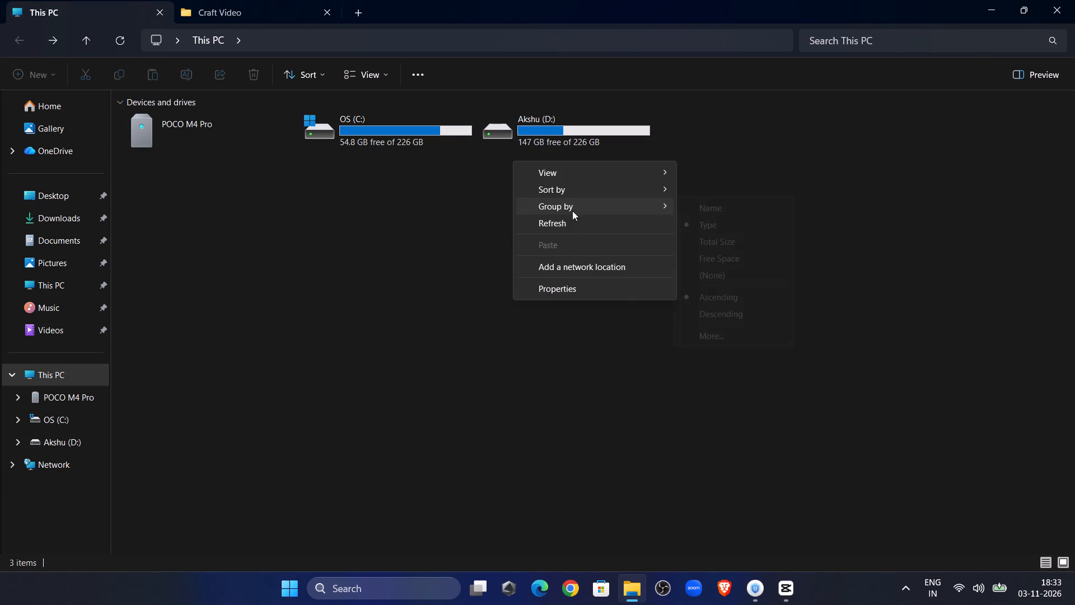
left_click(574, 216)
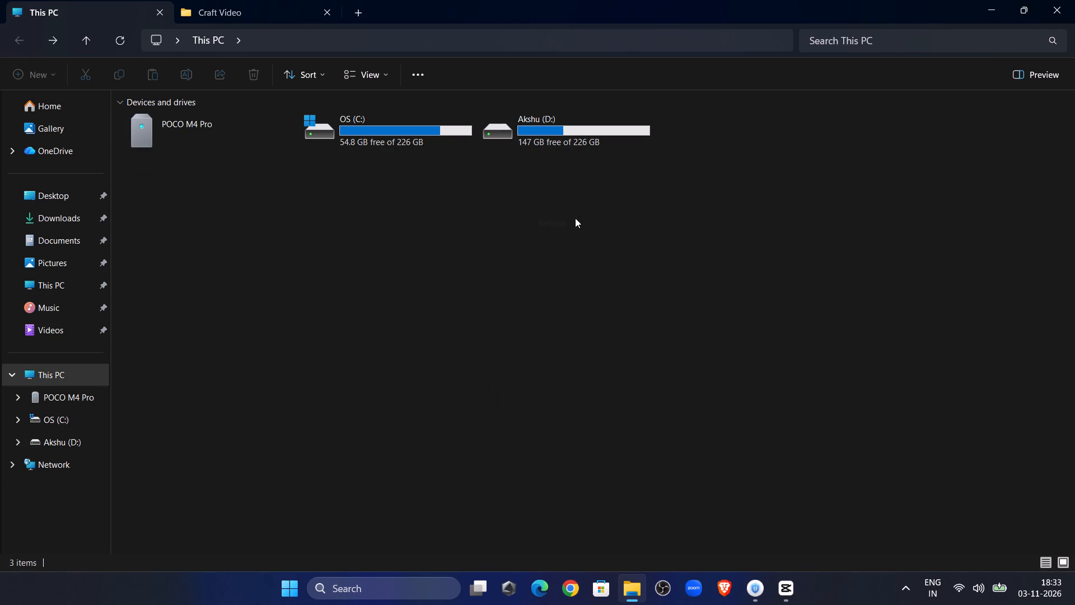
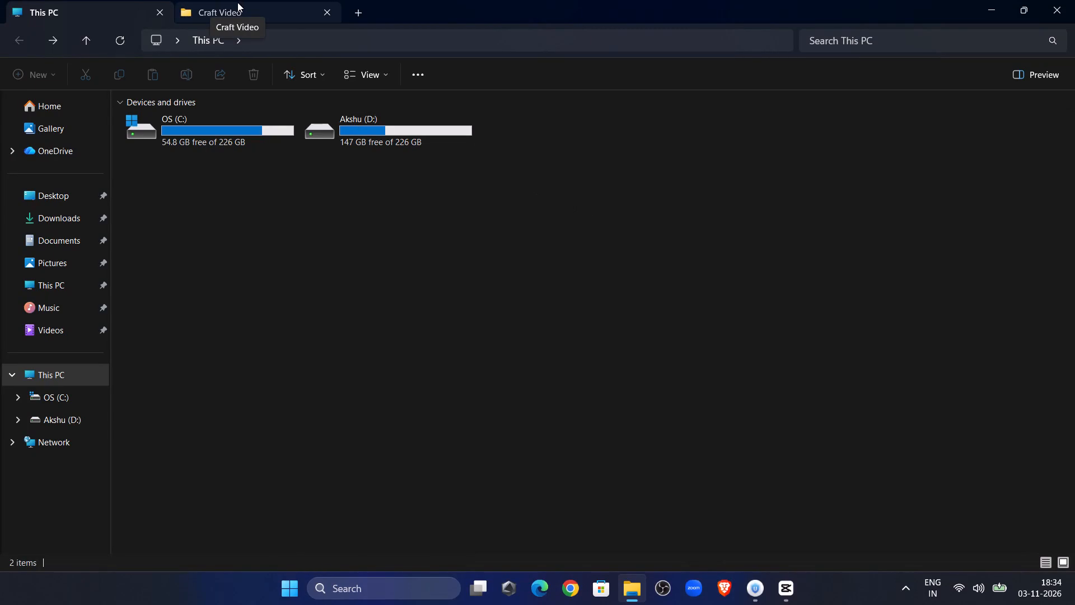
Switch to CapCut, start a media import into project 1103 and browse to drive D:.
left_click(788, 593)
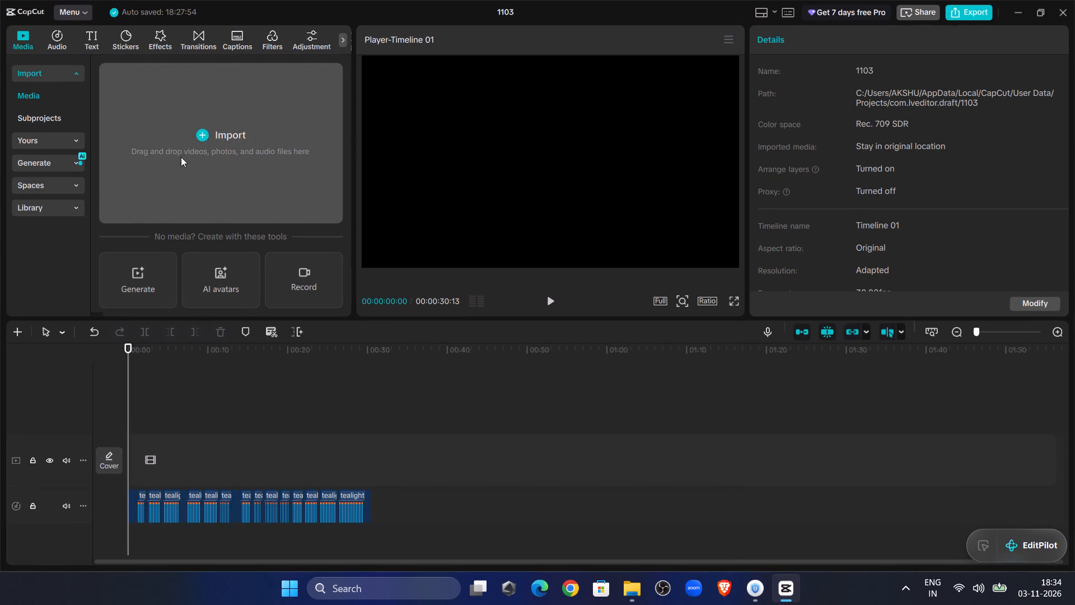
left_click(203, 131)
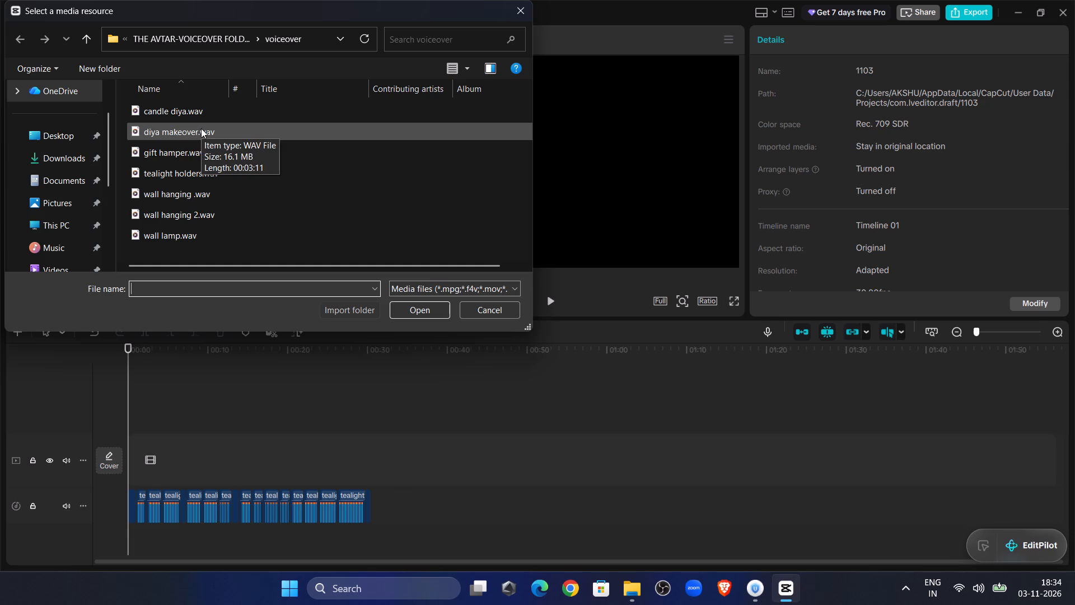
scroll(76, 173, "down", 5)
left_click(74, 186)
left_click(78, 196)
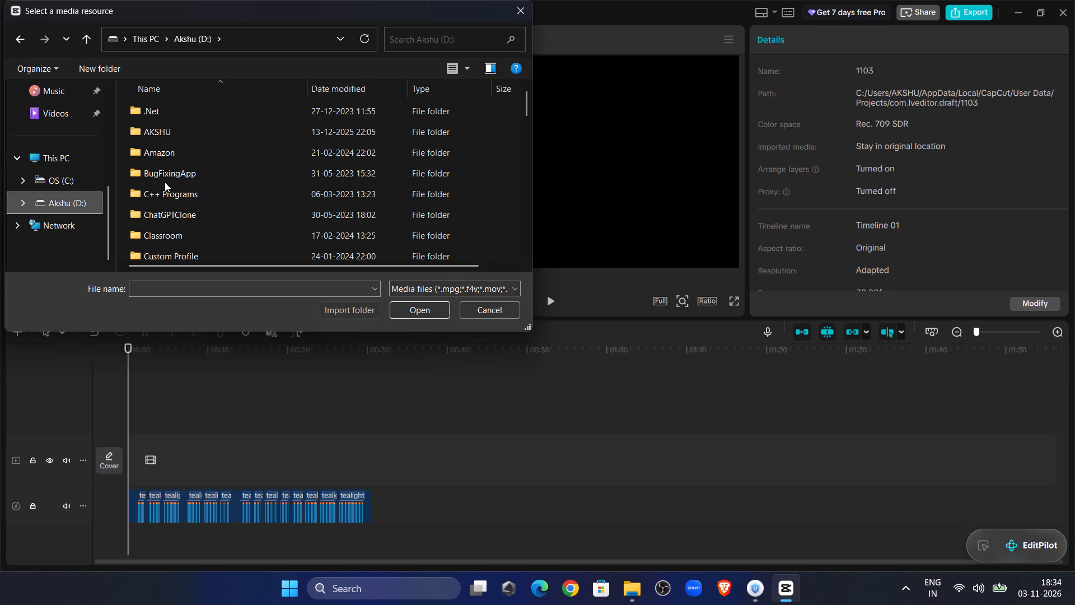
Search drive D: for "my" and open the Craft Video folder inside My video collection.
scroll(214, 182, "down", 13)
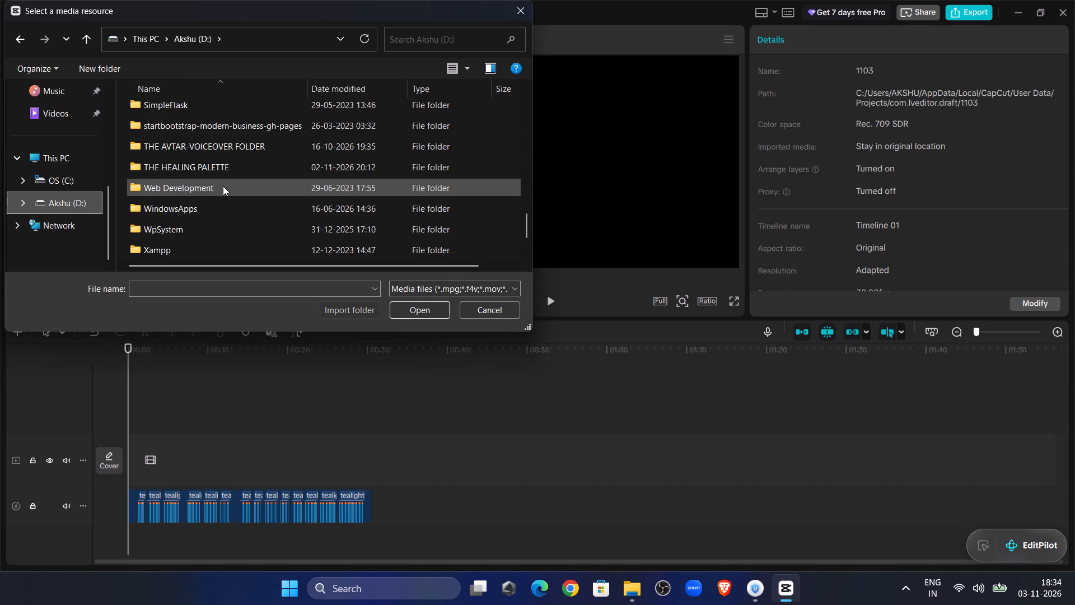
scroll(237, 184, "up", 12)
scroll(419, 42, "up", 13)
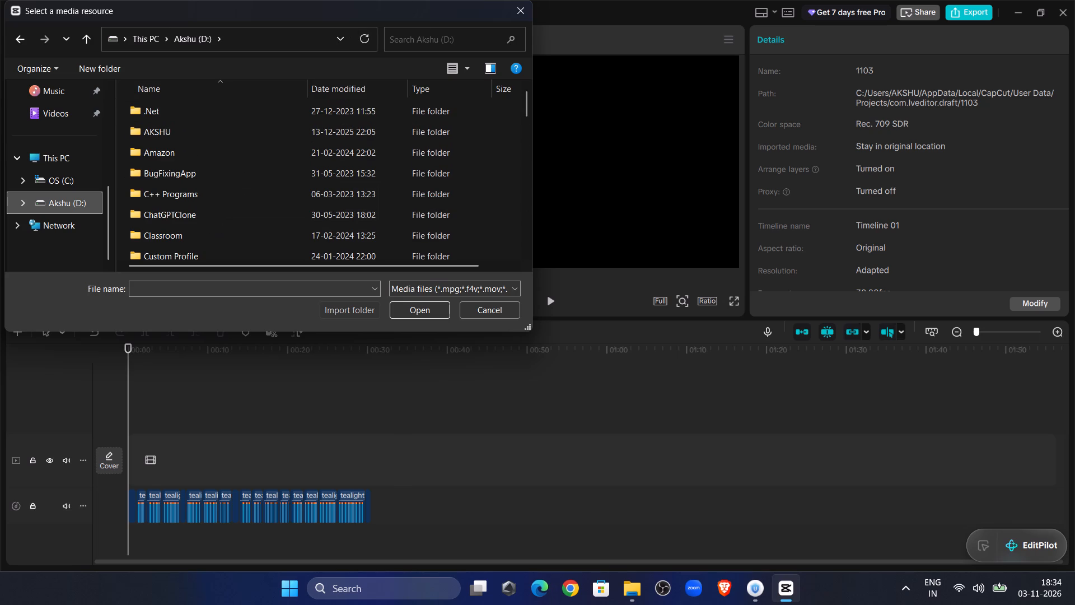
left_click(422, 46)
left_click(426, 26)
left_click(426, 39)
key("m")
key("y")
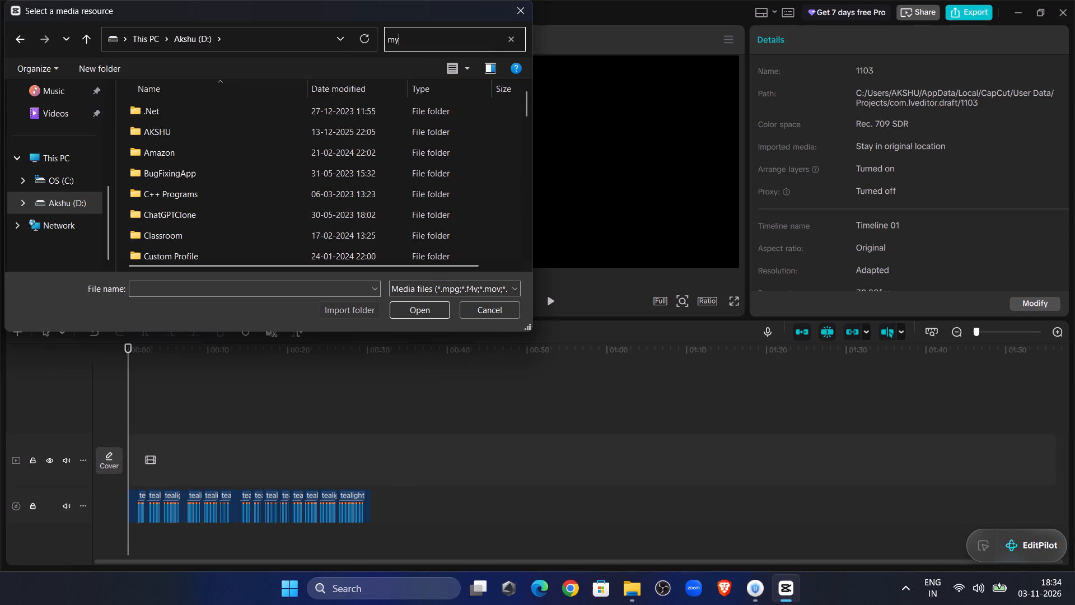
key("Return")
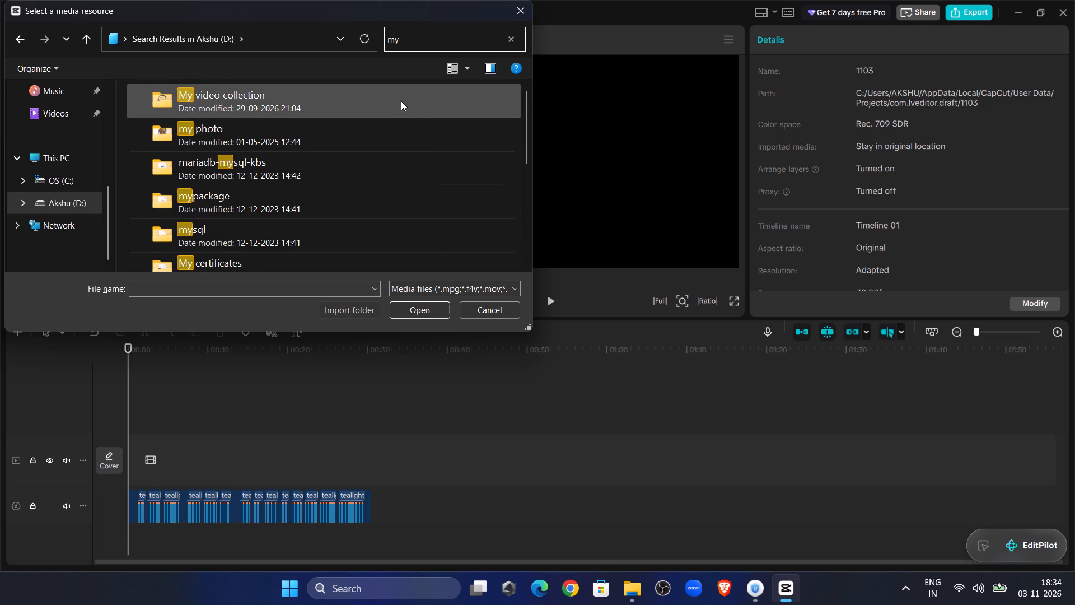
double_click(401, 101)
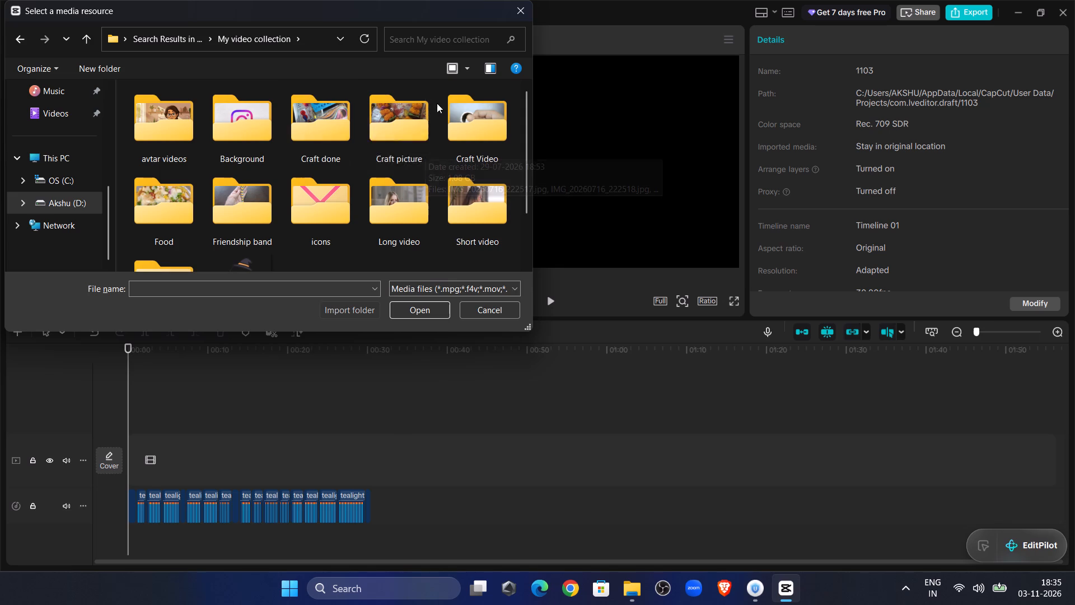
left_click(484, 124)
double_click(484, 124)
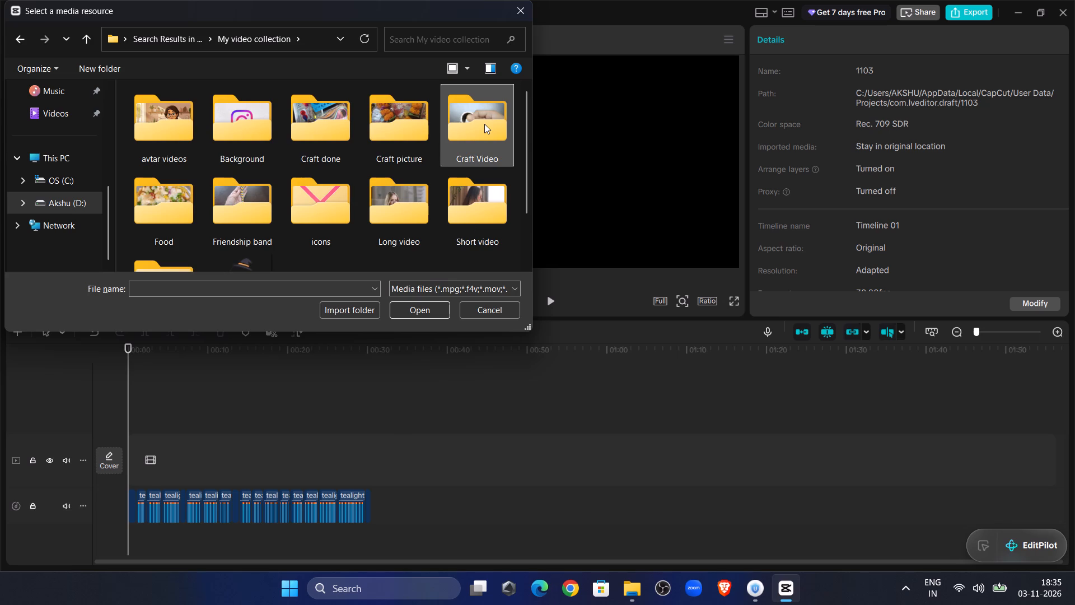
Import the 24 videos of 3 November, VID_20261103_130734.mp4 through VID_20261103_181211.mp4, from the Craft Video folder.
scroll(414, 194, "down", 20)
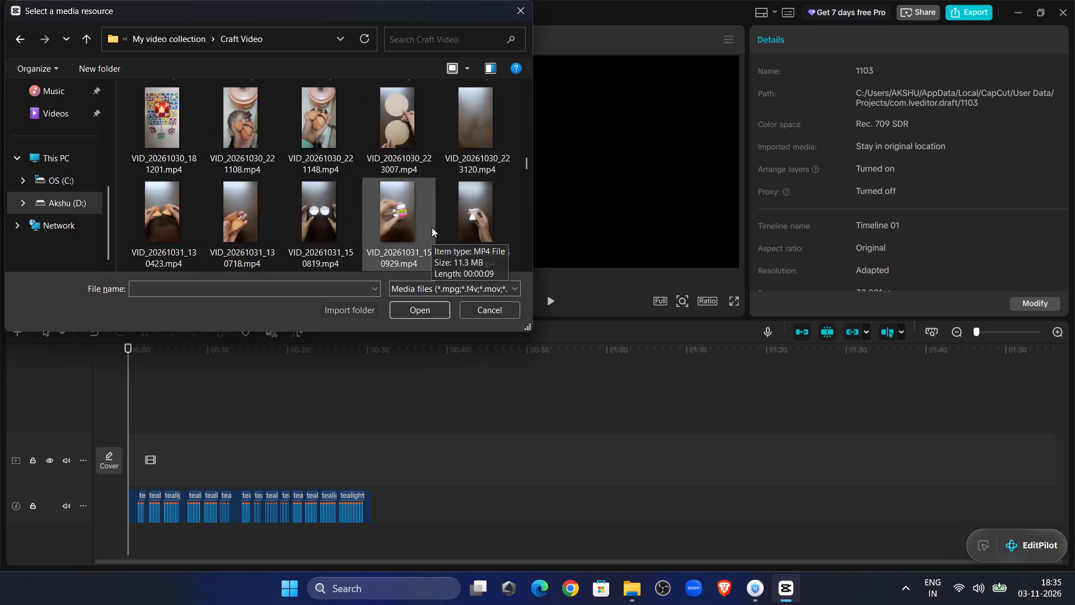
scroll(433, 204, "down", 5)
scroll(409, 161, "down", 8)
left_click(386, 125)
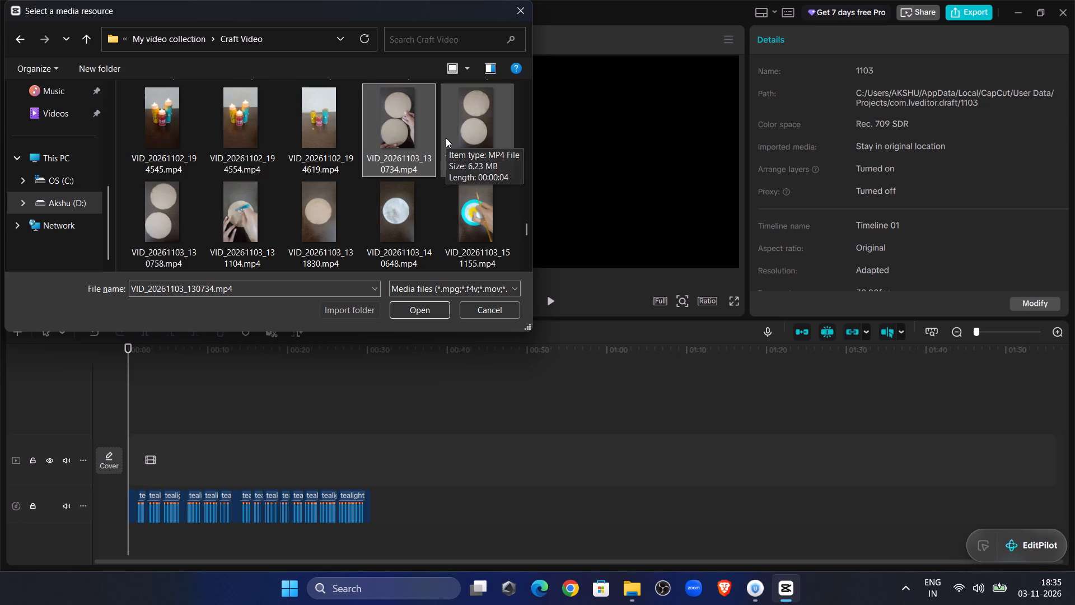
left_click(446, 153, "shift")
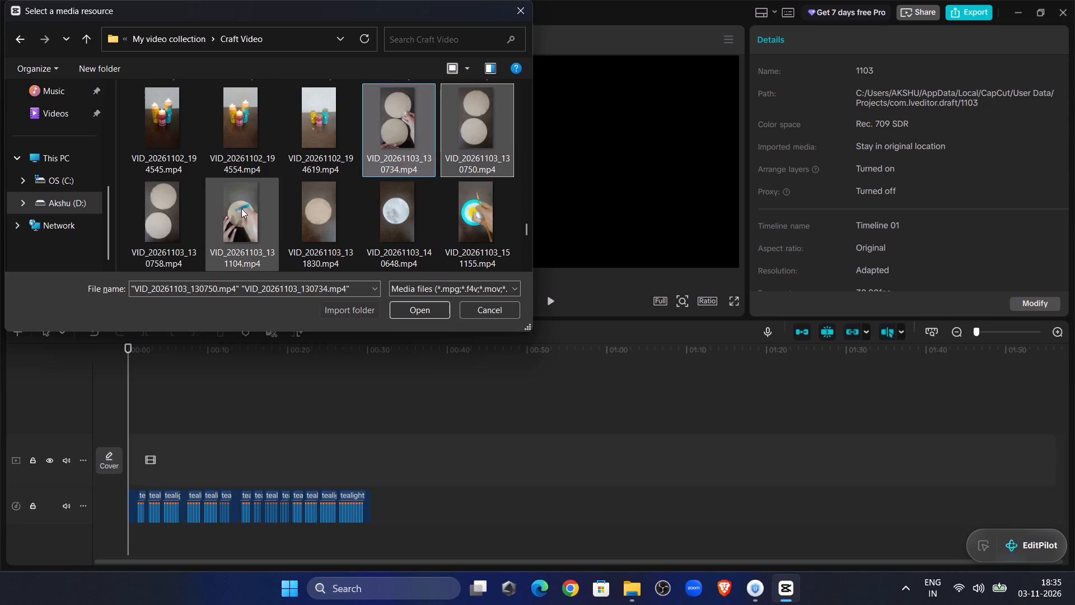
left_click(159, 227, "shift")
left_click(238, 227, "shift")
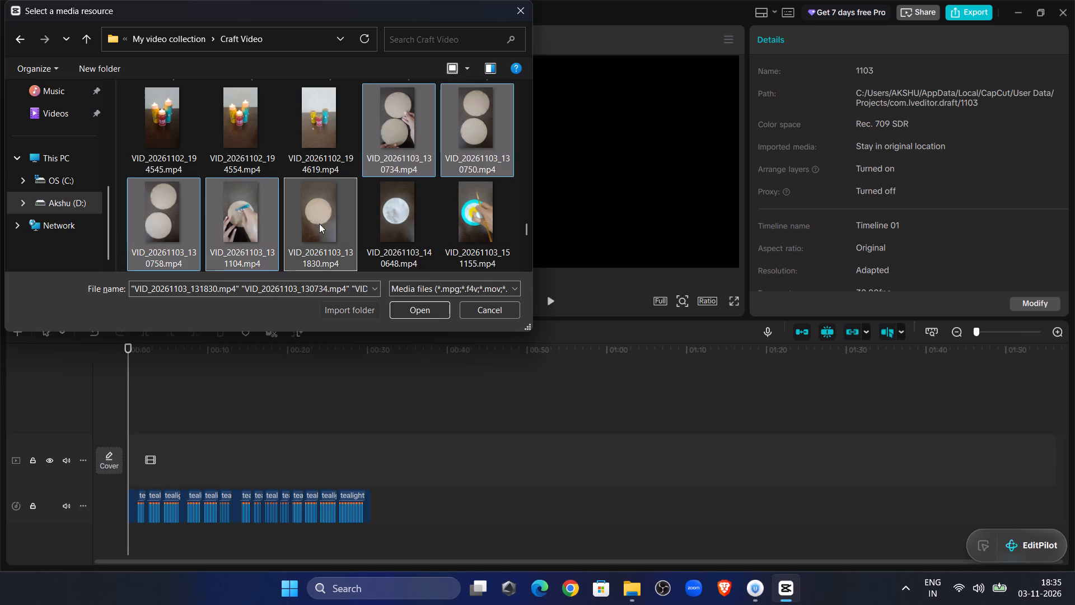
left_click(319, 224, "shift")
left_click(415, 213, "shift")
left_click(457, 213, "shift")
scroll(382, 197, "down", 2)
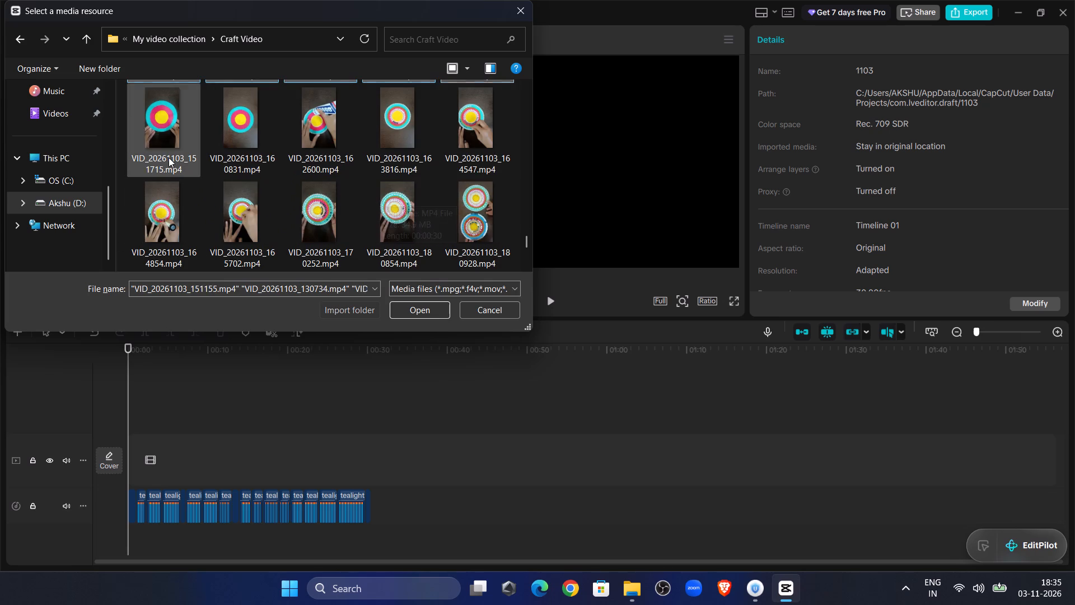
left_click(169, 157, "shift")
left_click(235, 154, "shift")
left_click(294, 148, "shift")
left_click(416, 139, "shift")
left_click(476, 139, "shift")
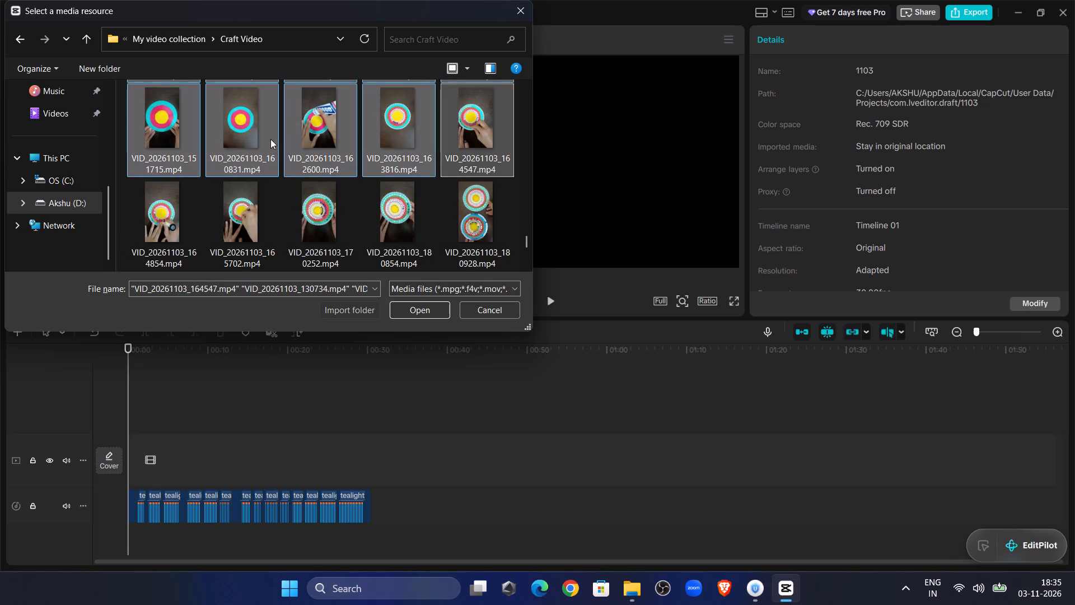
scroll(268, 141, "down", 1)
left_click(184, 145, "shift")
left_click(253, 152, "shift")
left_click(345, 133, "shift")
left_click(391, 131, "shift")
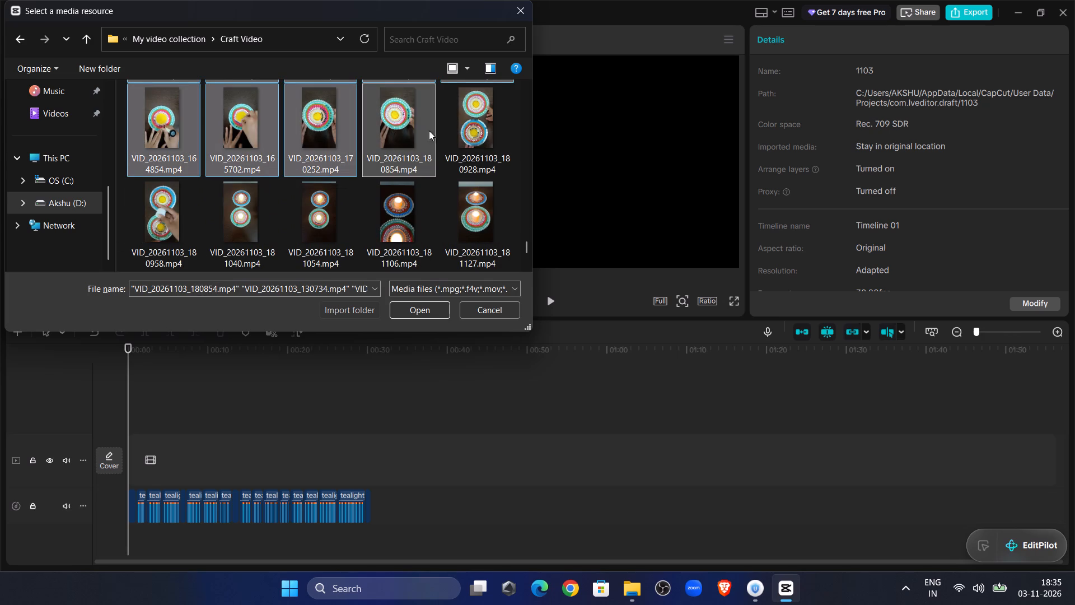
left_click(493, 137, "shift")
left_click(184, 209, "shift")
left_click(217, 211, "shift")
left_click(331, 212, "shift")
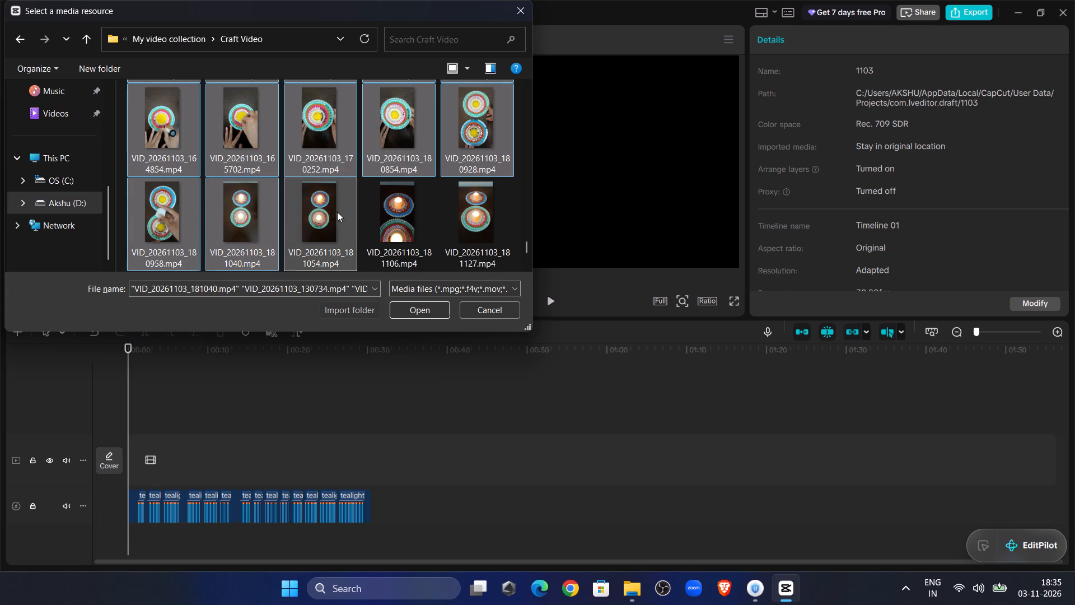
left_click(393, 213, "shift")
left_click(469, 215, "shift")
scroll(414, 190, "down", 3)
left_click(171, 200, "shift")
left_click(199, 204, "shift")
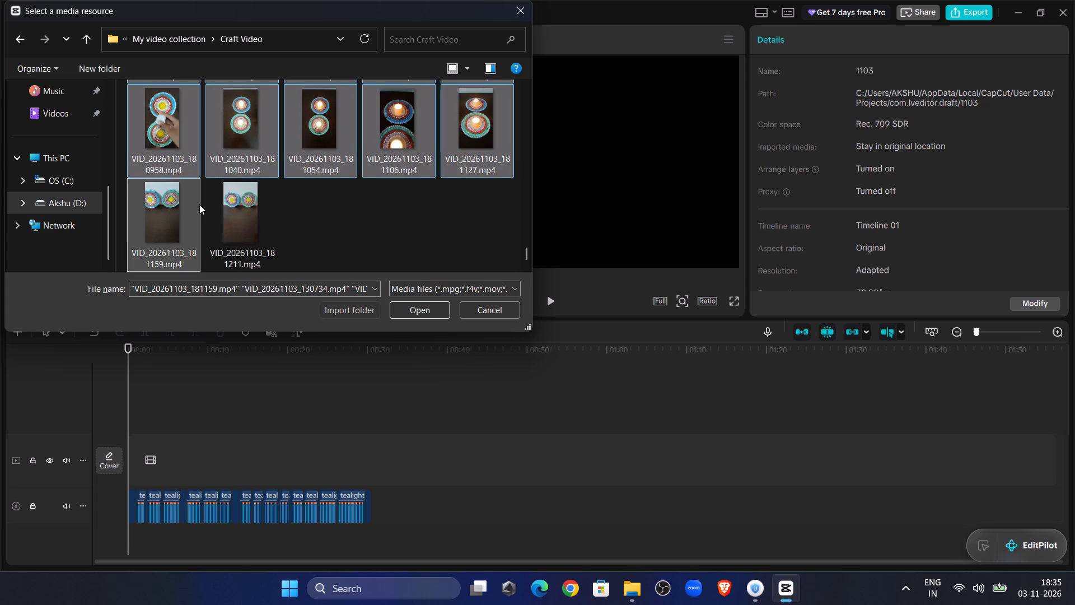
left_click(211, 207, "shift")
left_click(394, 310, "shift")
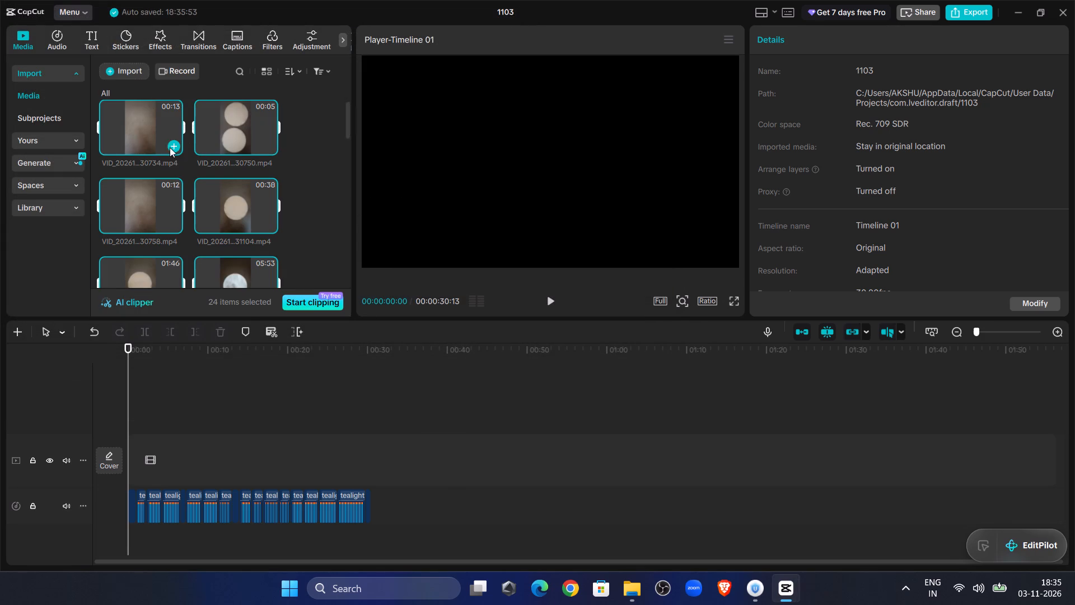
Add all 24 selected videos to the main video track of the timeline.
left_click(172, 146)
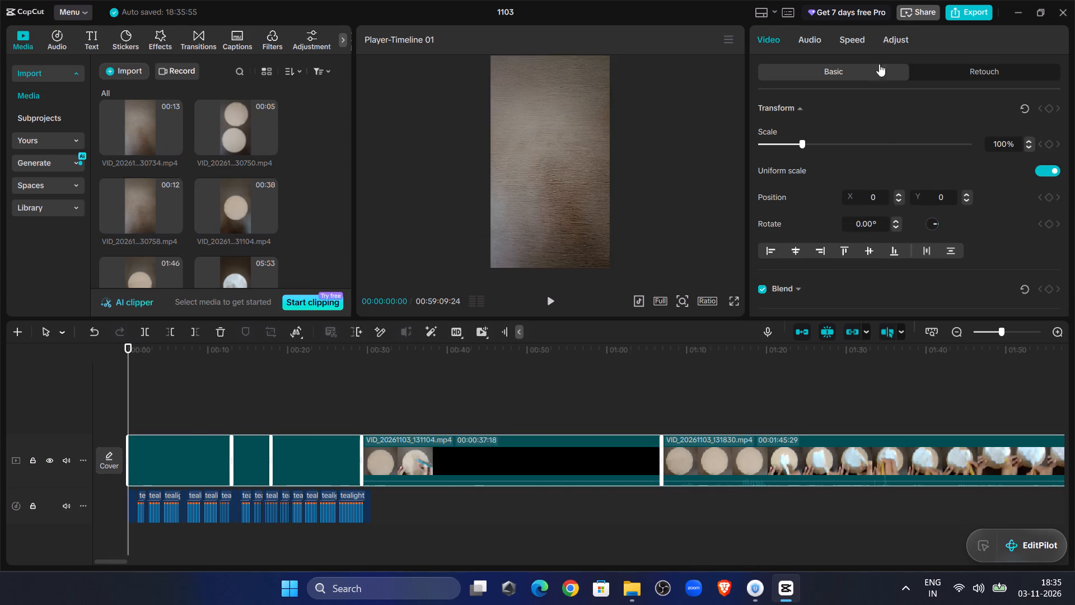
Lower the audio volume of all the added video clips to the minimum.
left_click(822, 41)
left_click_drag(912, 145, 562, 160)
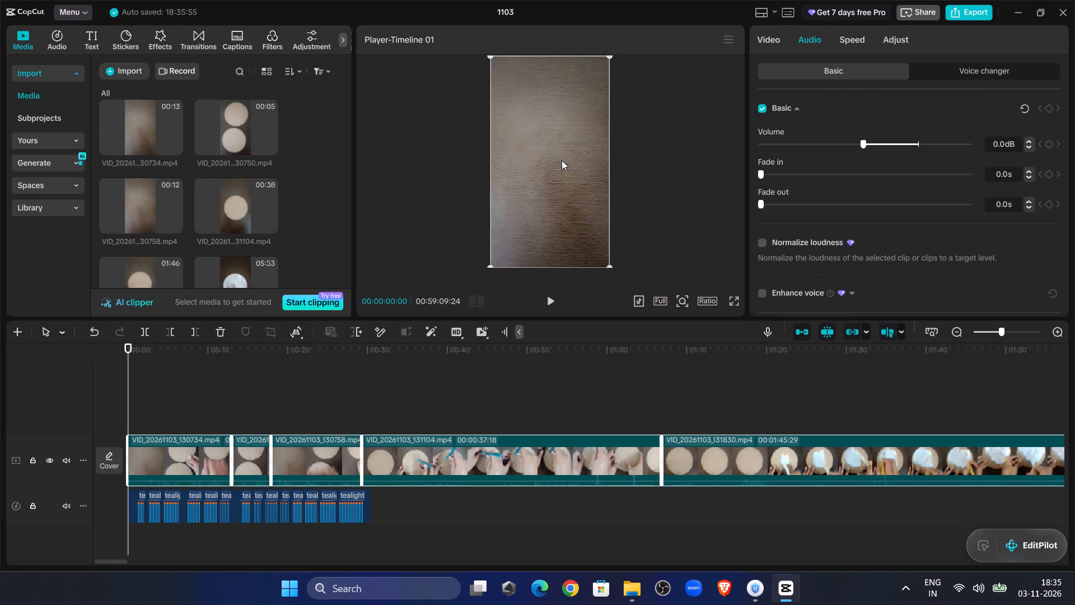
left_click_drag(562, 160, 364, 162)
Set the speed of all the added video clips to 10.00x.
left_click(838, 43)
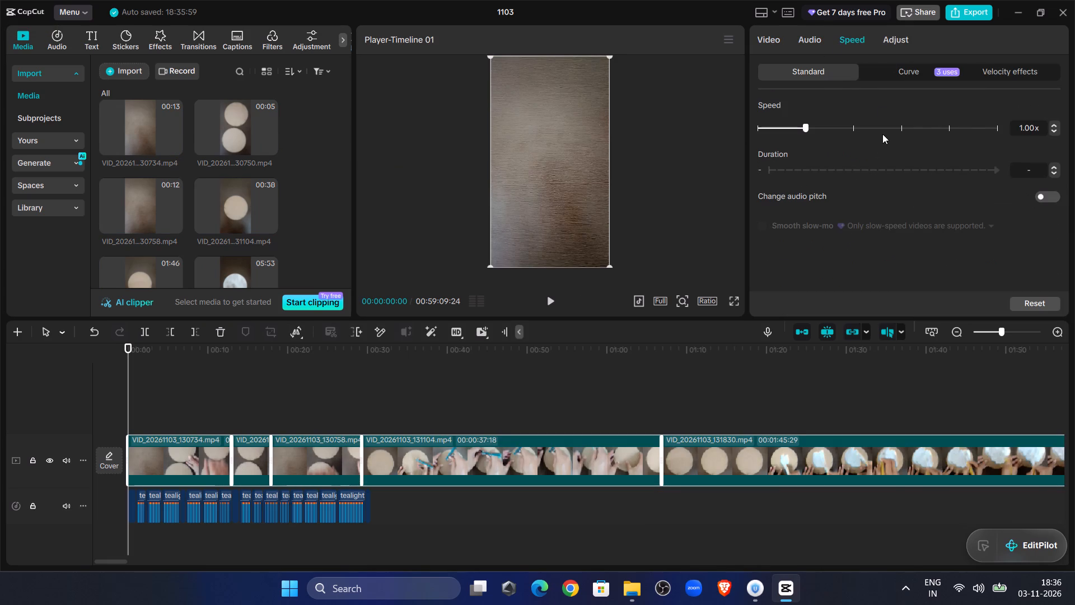
left_click(927, 127)
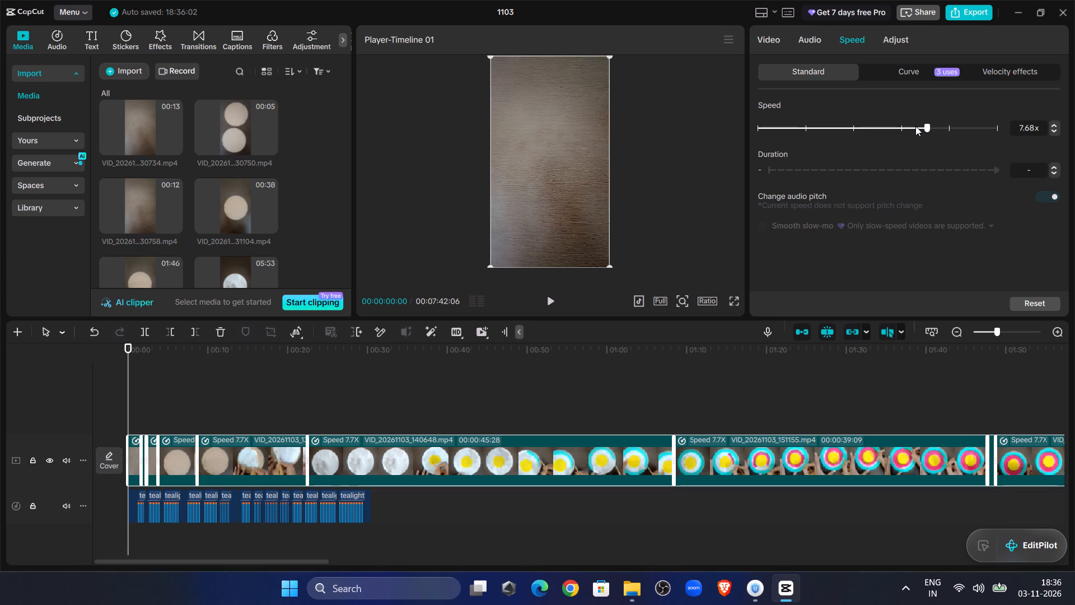
left_click(948, 131)
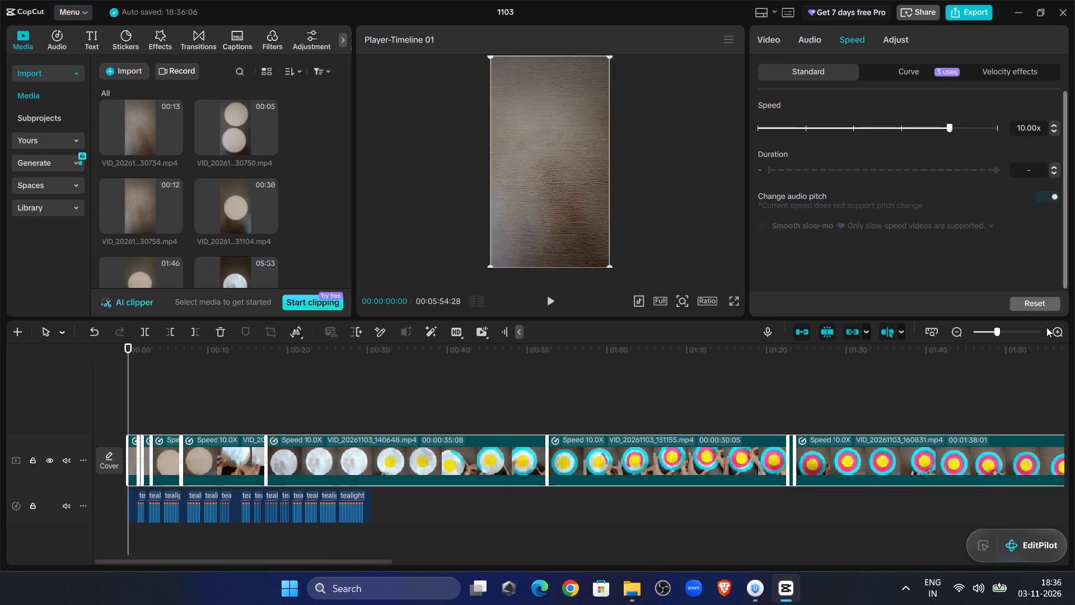
Zoom in on the start of the timeline to work on the first video clips.
left_click(1010, 333)
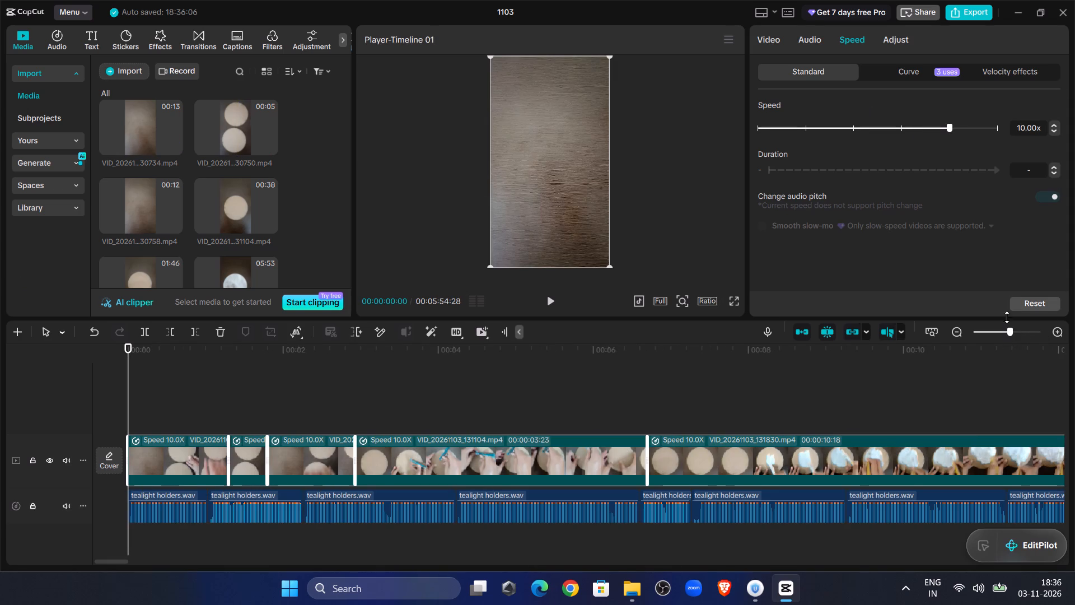
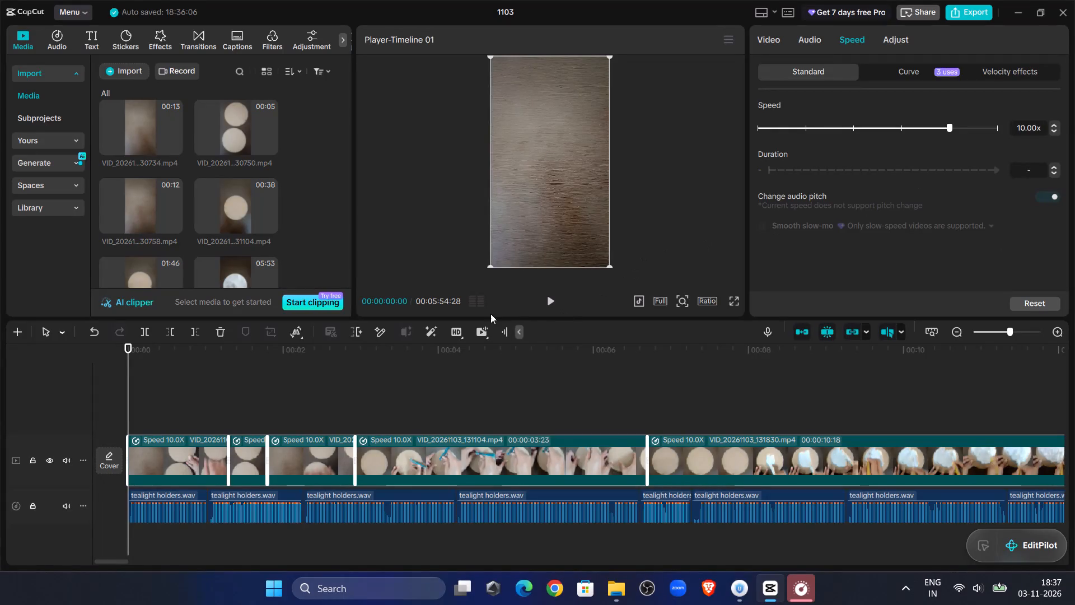
Preview the opening against the voice-over and trim the end of the first clip at 00:00:01:04.
left_click(548, 298)
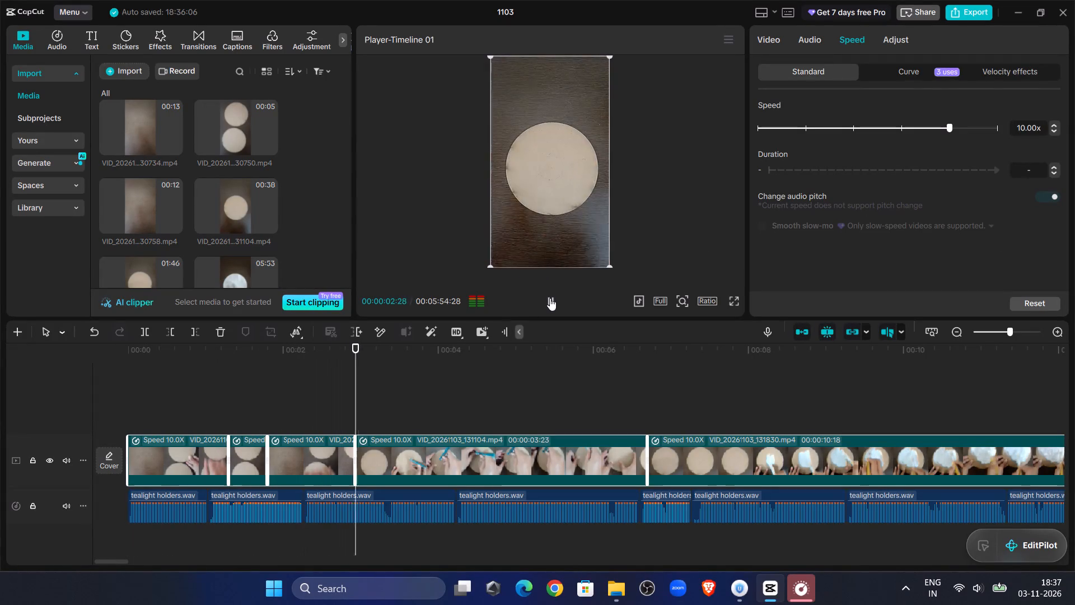
left_click(550, 298)
left_click(216, 390)
left_click_drag(216, 390, 0, 392)
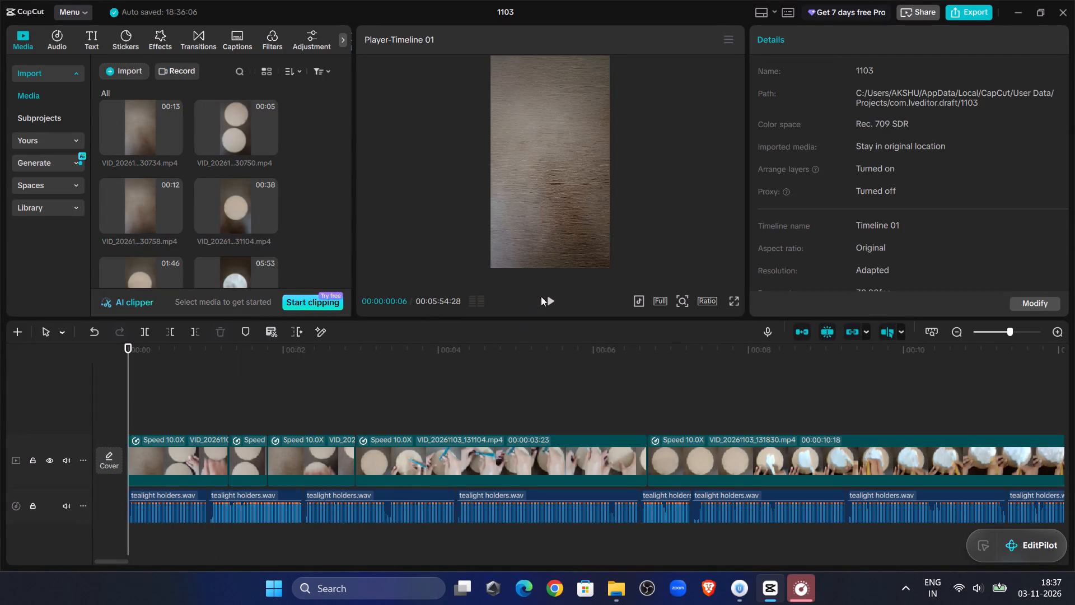
left_click(551, 296)
left_click(554, 295)
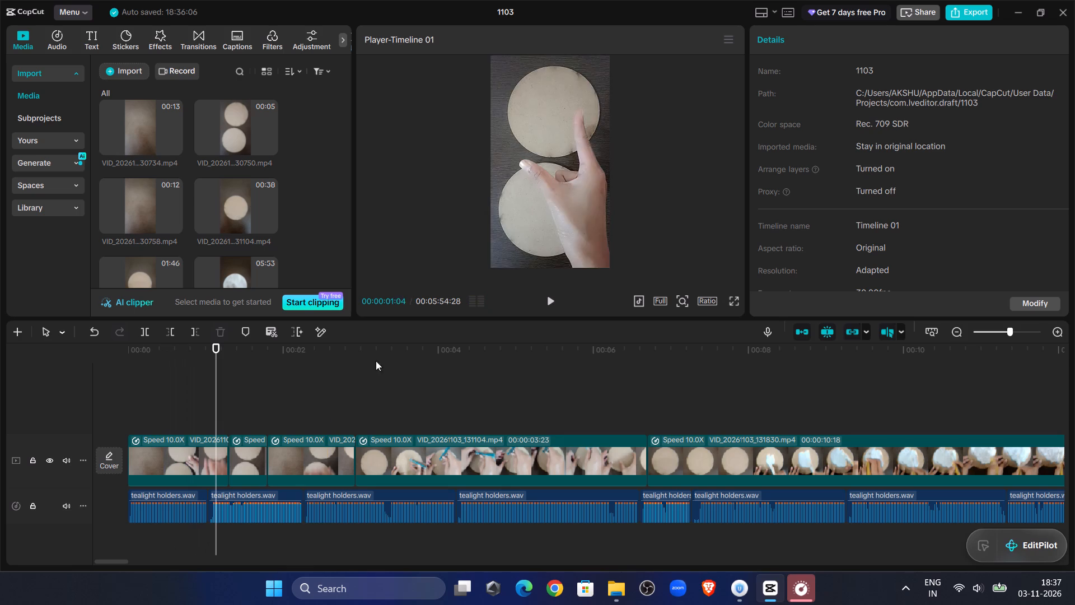
left_click(209, 448)
left_click(190, 327)
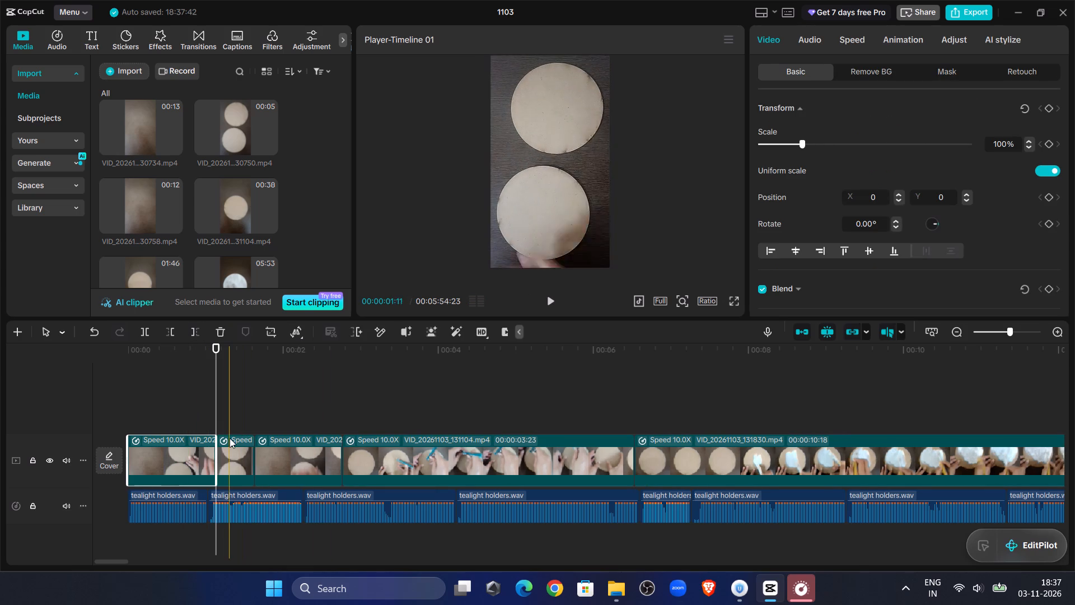
Delete the short second clip, VID_20261…30750.mp4, which follows the trimmed opening clip on the timeline.
left_click(230, 438)
key("Delete")
Scrub through the clip that follows the opening one, VID_20261…30758.mp4, and delete it from the timeline.
left_click(312, 397)
left_click_drag(252, 398, 256, 401)
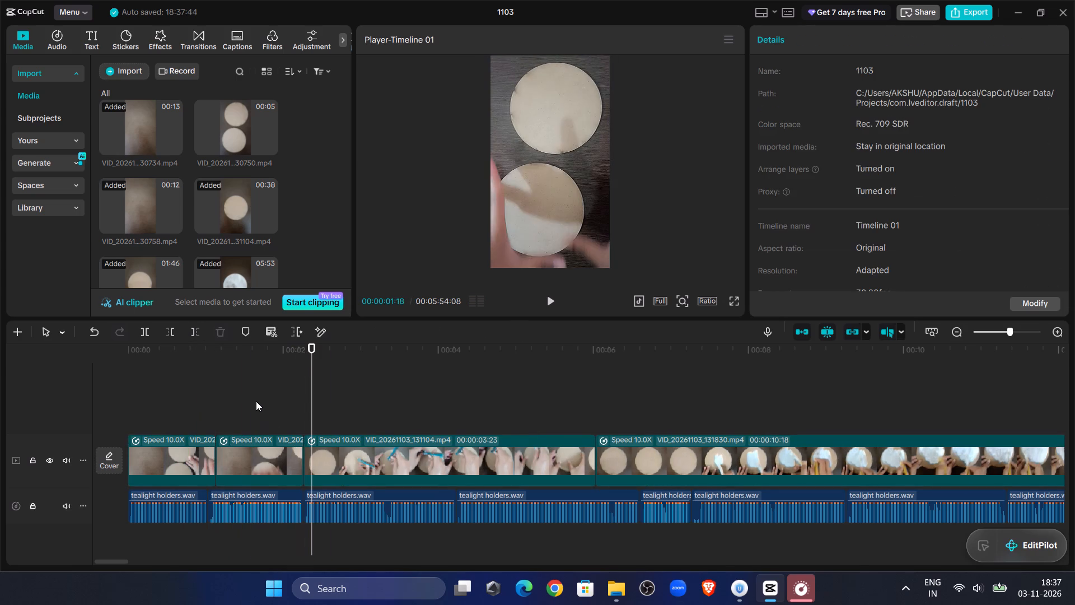
left_click_drag(256, 401, 274, 405)
left_click(245, 383)
left_click_drag(245, 383, 320, 398)
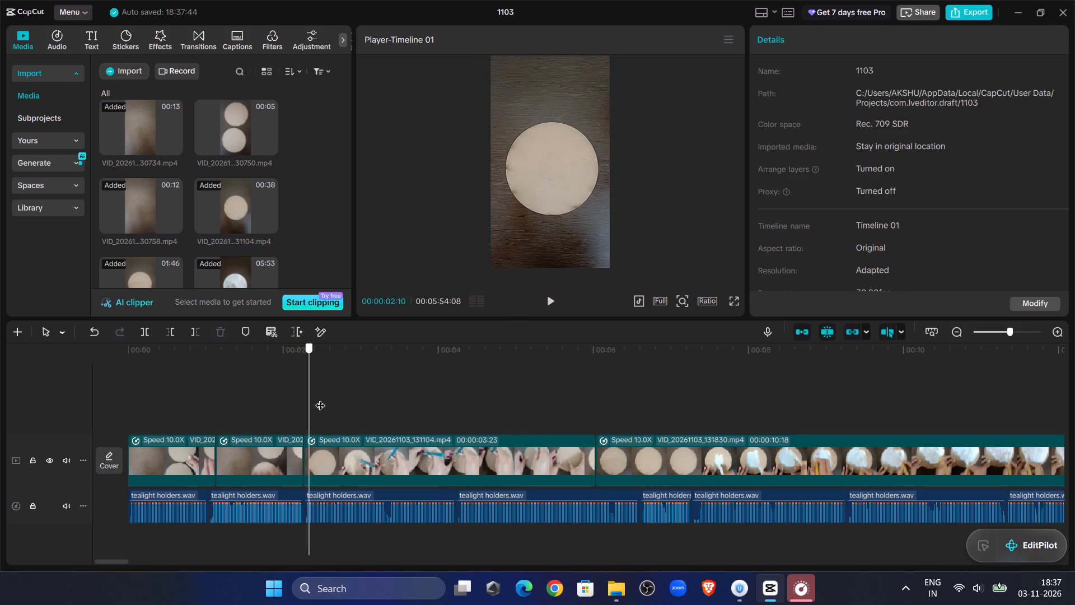
left_click_drag(320, 398, 268, 394)
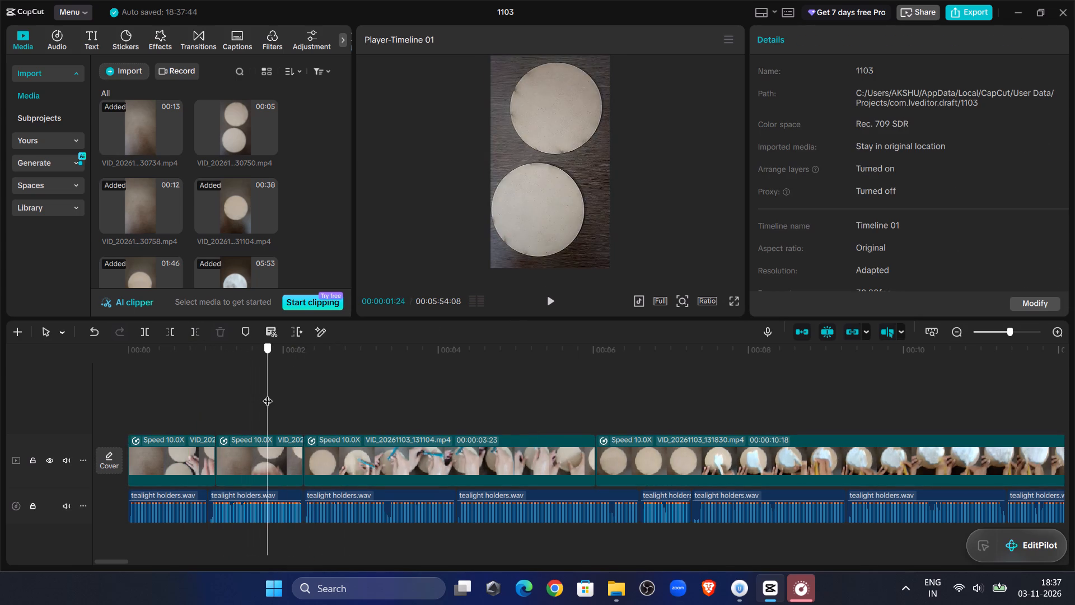
left_click_drag(268, 394, 319, 407)
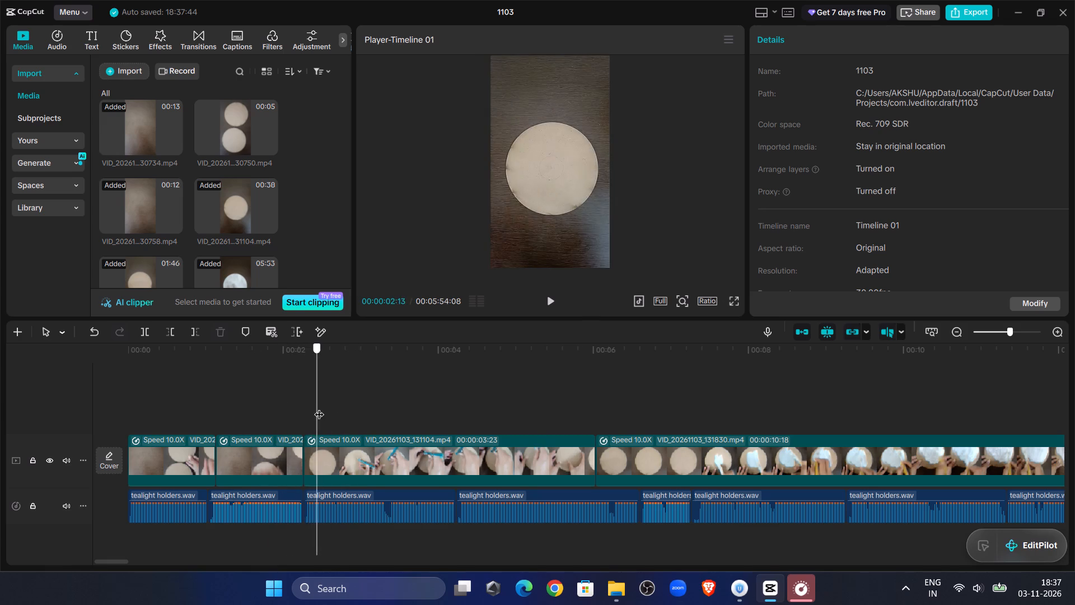
left_click_drag(319, 407, 267, 405)
left_click(248, 459)
key("Delete")
Play and scrub through the start of the video and delete the VID_20261103_131104.mp4 clip.
left_click(133, 391)
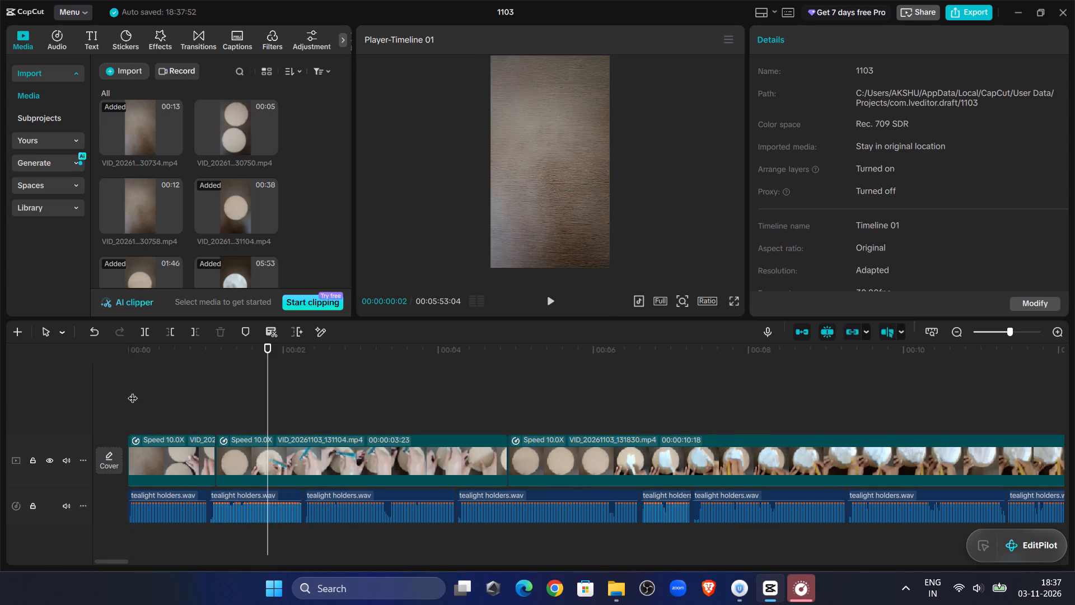
left_click_drag(133, 391, 119, 392)
left_click(553, 297)
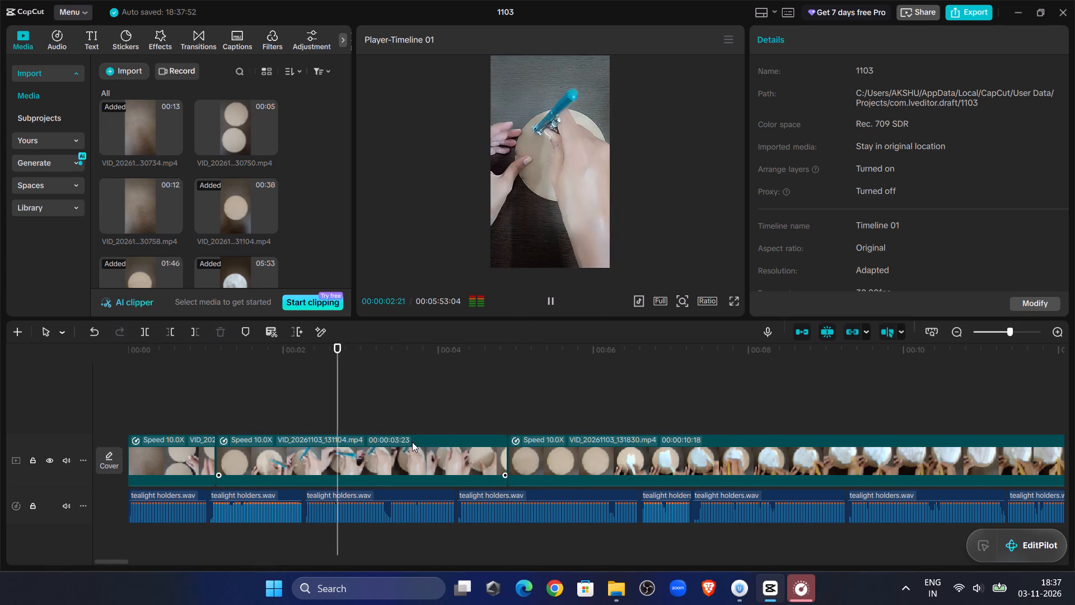
left_click(439, 455)
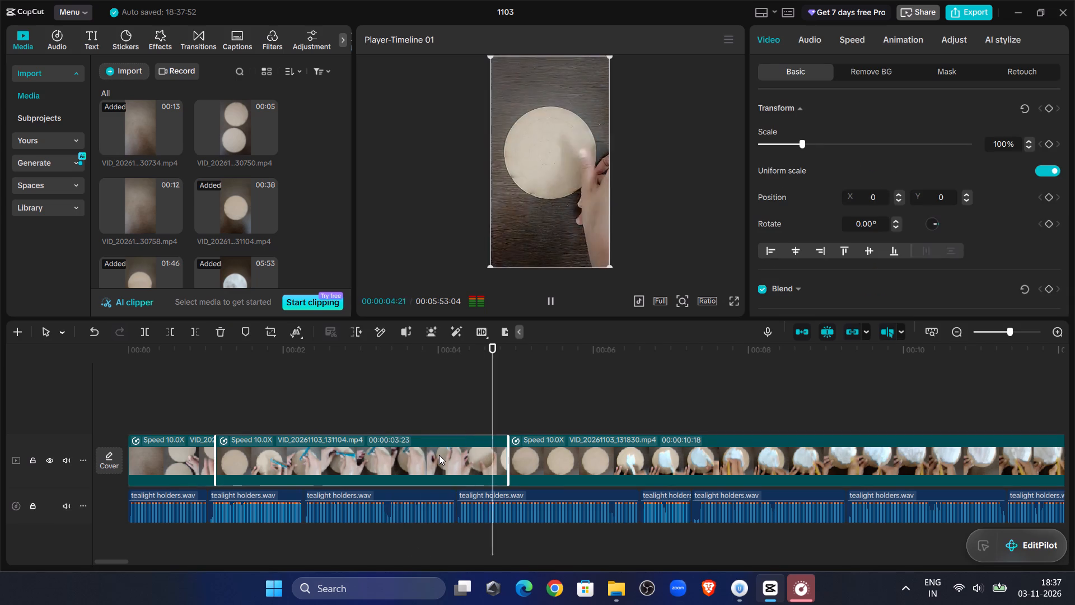
left_click(438, 446)
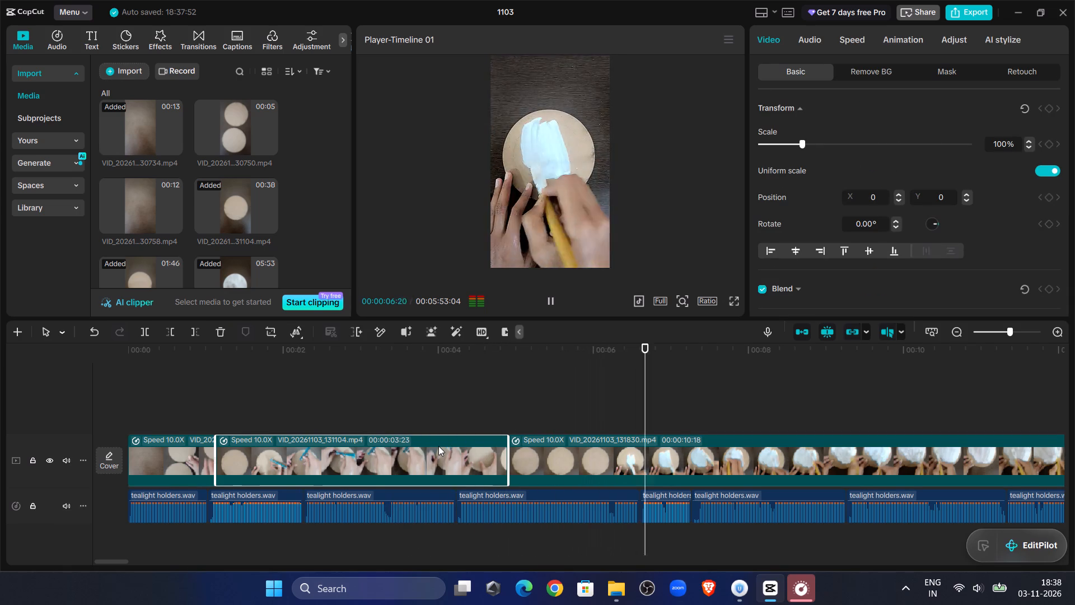
left_click(621, 378)
left_click_drag(621, 378, 319, 362)
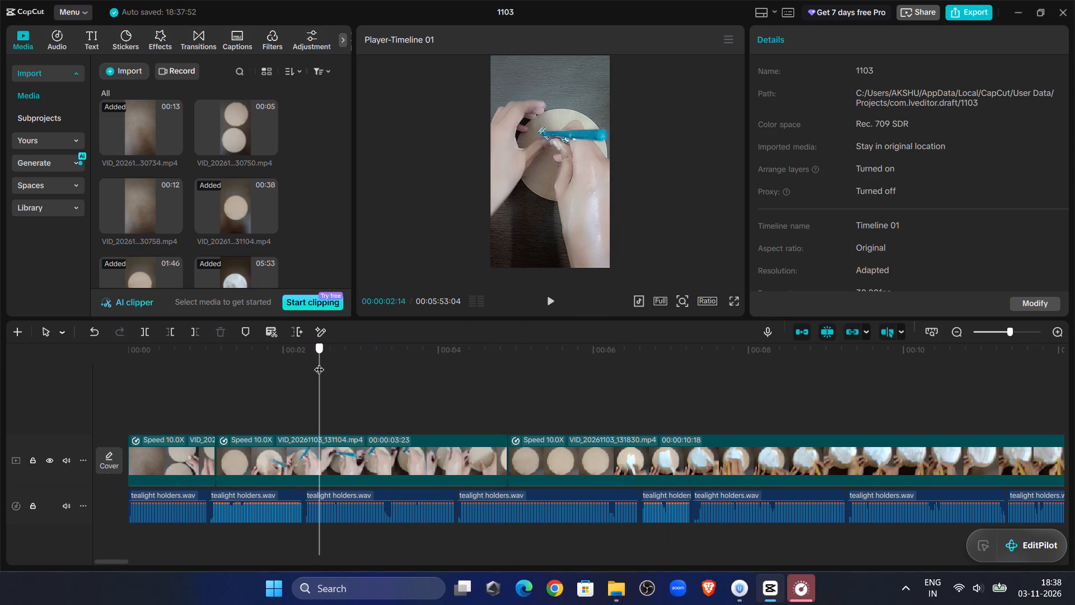
left_click_drag(319, 362, 214, 376)
left_click_drag(219, 379, 221, 384)
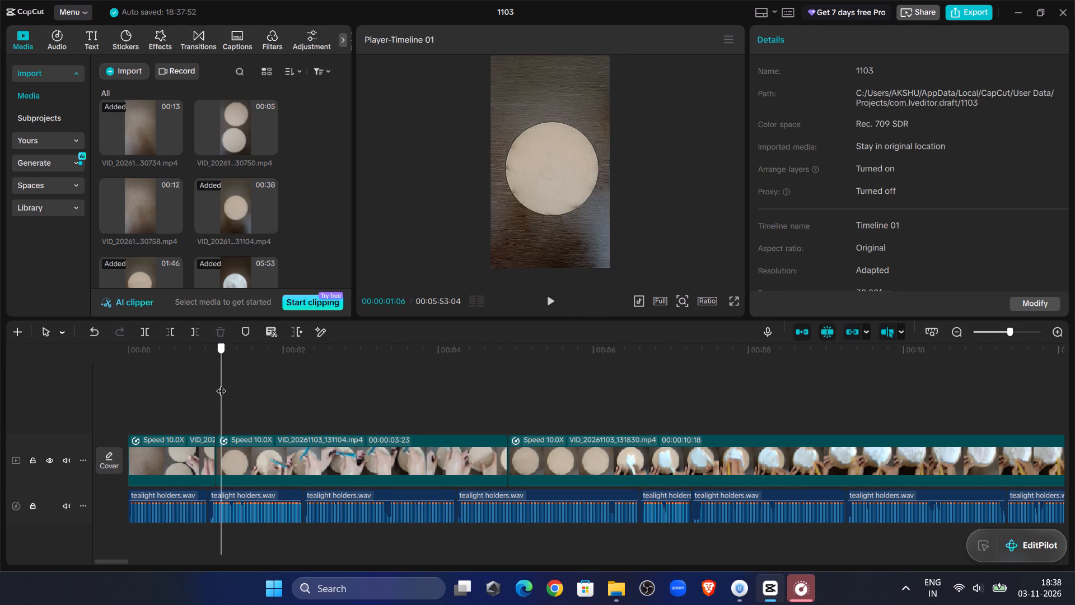
left_click_drag(221, 384, 380, 403)
left_click(363, 457)
key("Delete")
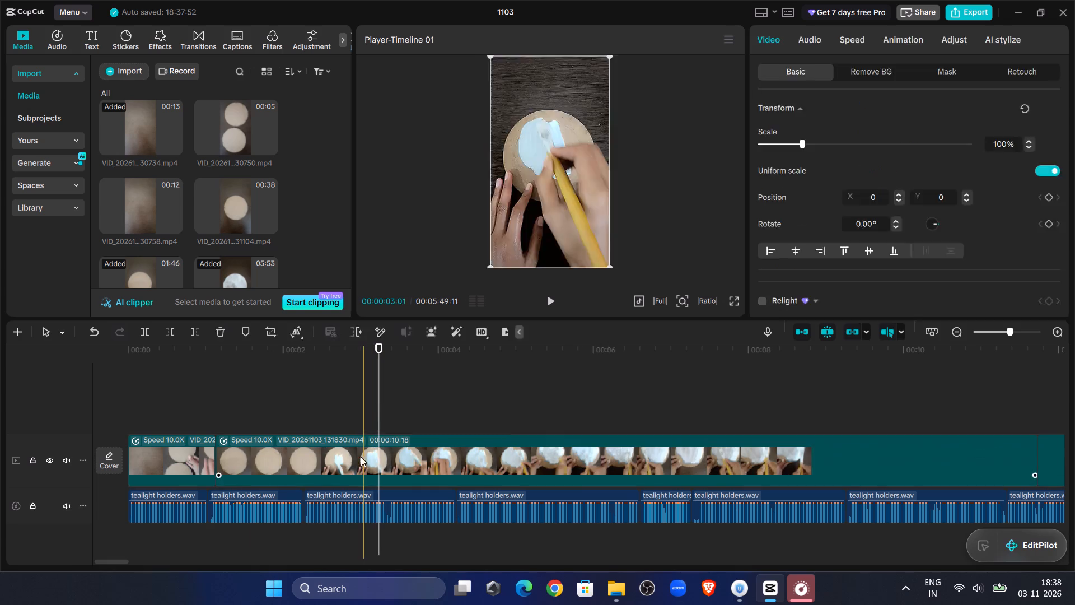
Trim the start of the VID_20261103_131830.mp4 clip up to just before the brush begins painting, leaving 00:00:09:23.
left_click(191, 394)
left_click(554, 294)
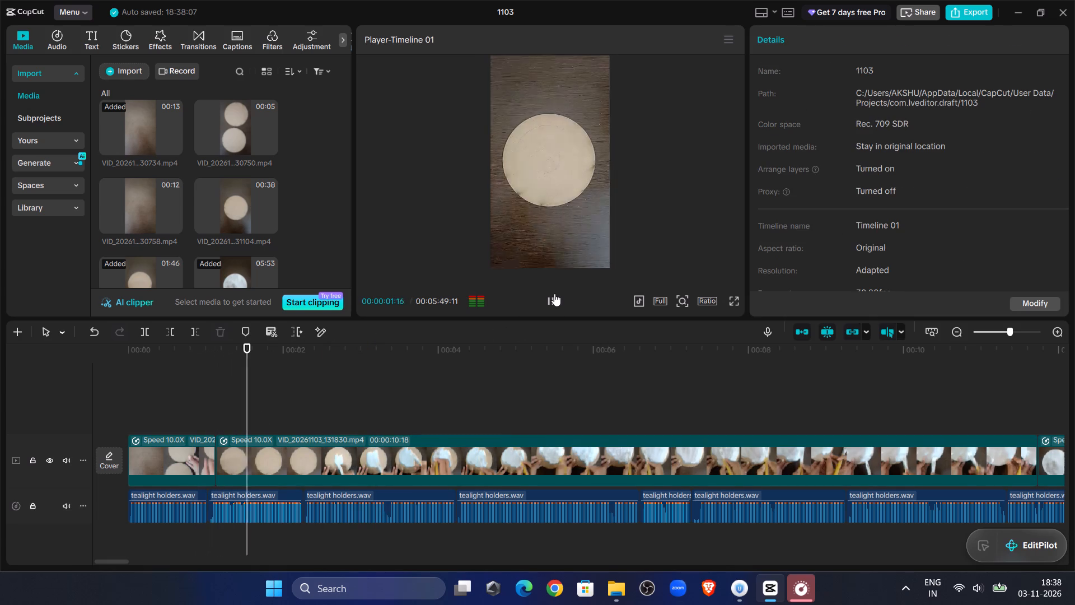
left_click(554, 294)
left_click(213, 406)
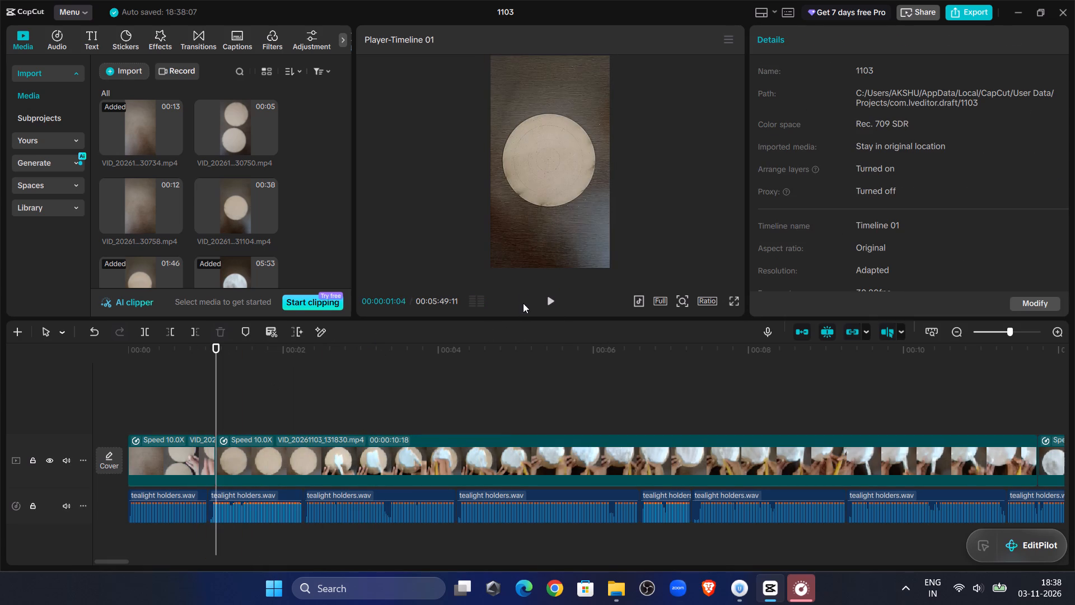
left_click(548, 302)
left_click(548, 302)
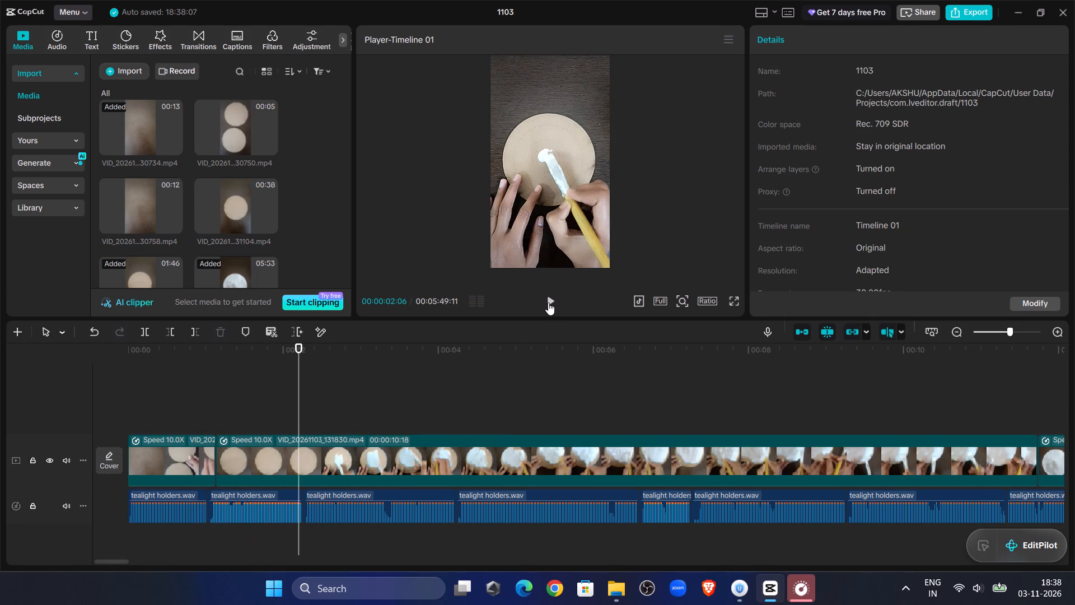
left_click_drag(295, 371, 279, 371)
left_click(325, 452)
left_click(166, 332)
Replay the opening and trim the end of the first clip to the end of the first voice-over segment, at about one second.
left_click(191, 379)
left_click_drag(191, 379, 5, 374)
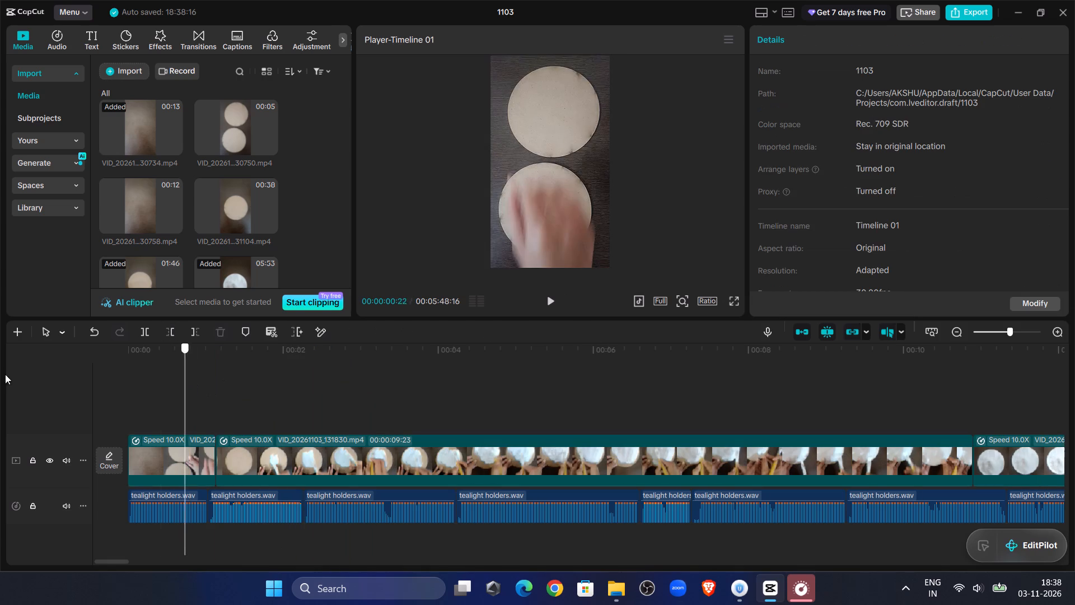
left_click_drag(5, 374, 0, 375)
left_click(553, 295)
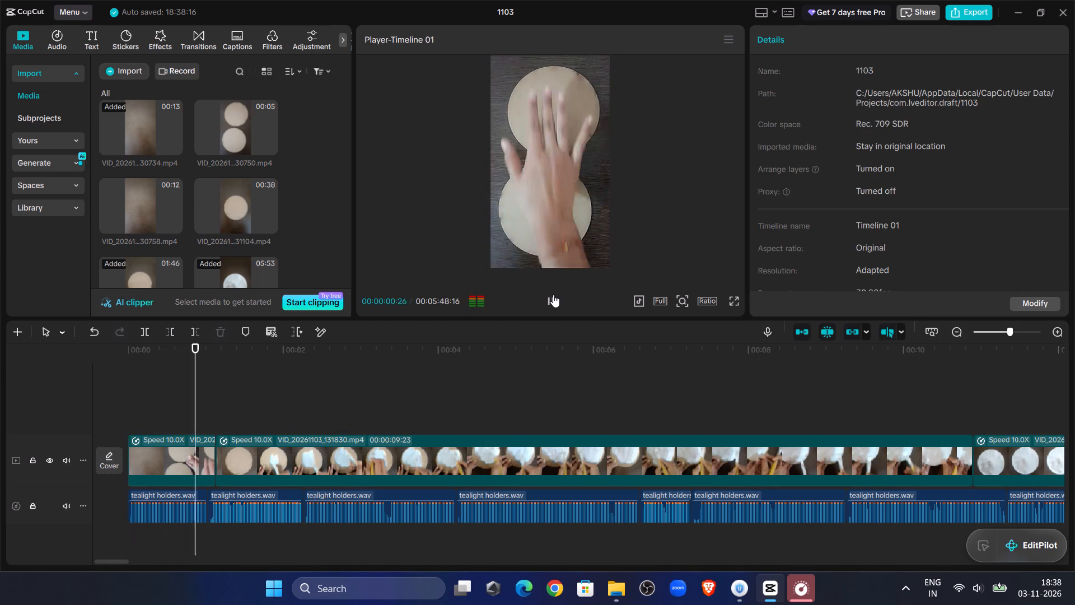
left_click(553, 295)
left_click(141, 404)
left_click_drag(141, 404, 69, 404)
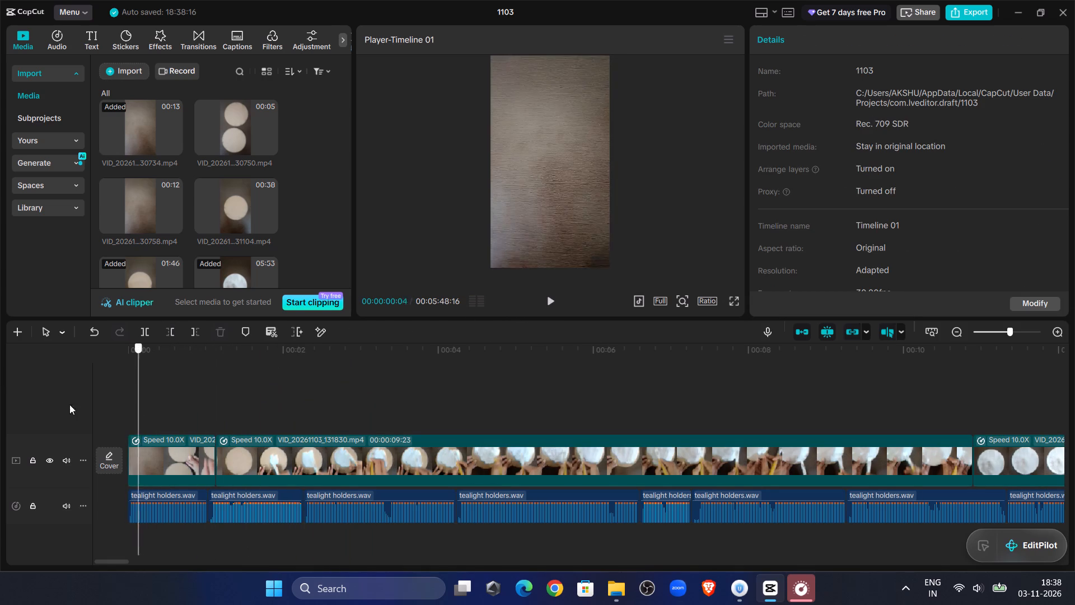
left_click_drag(69, 404, 34, 403)
left_click(556, 303)
left_click(556, 302)
left_click(557, 301)
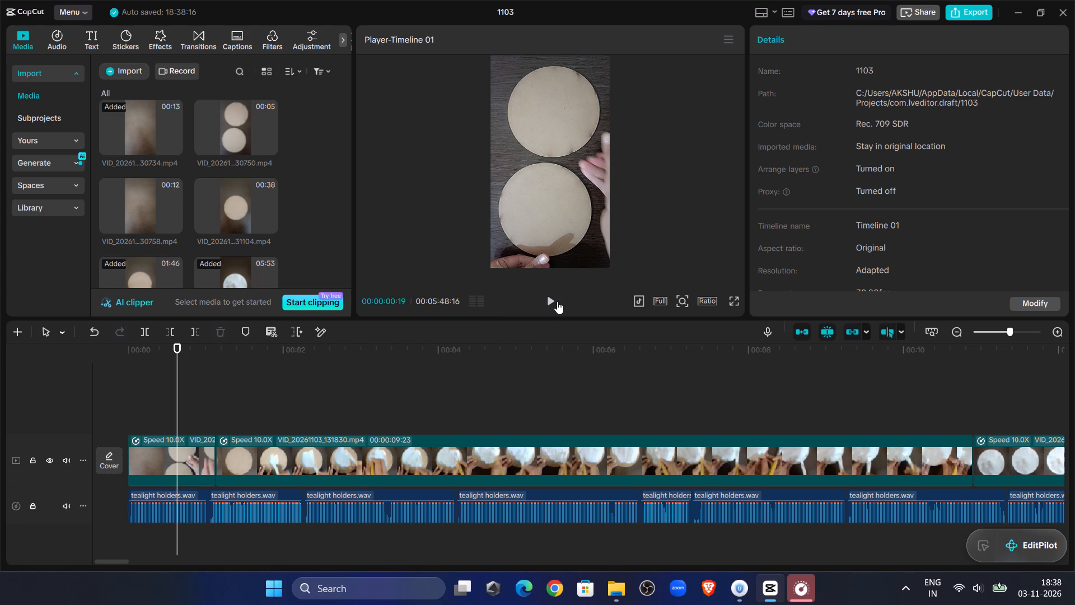
left_click(557, 301)
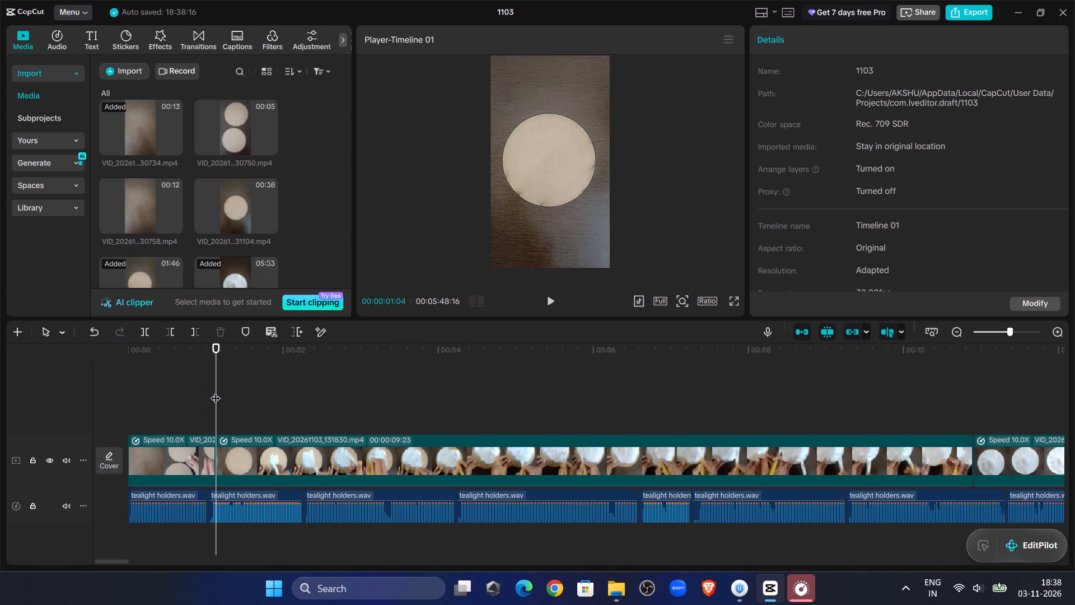
left_click_drag(216, 391, 207, 393)
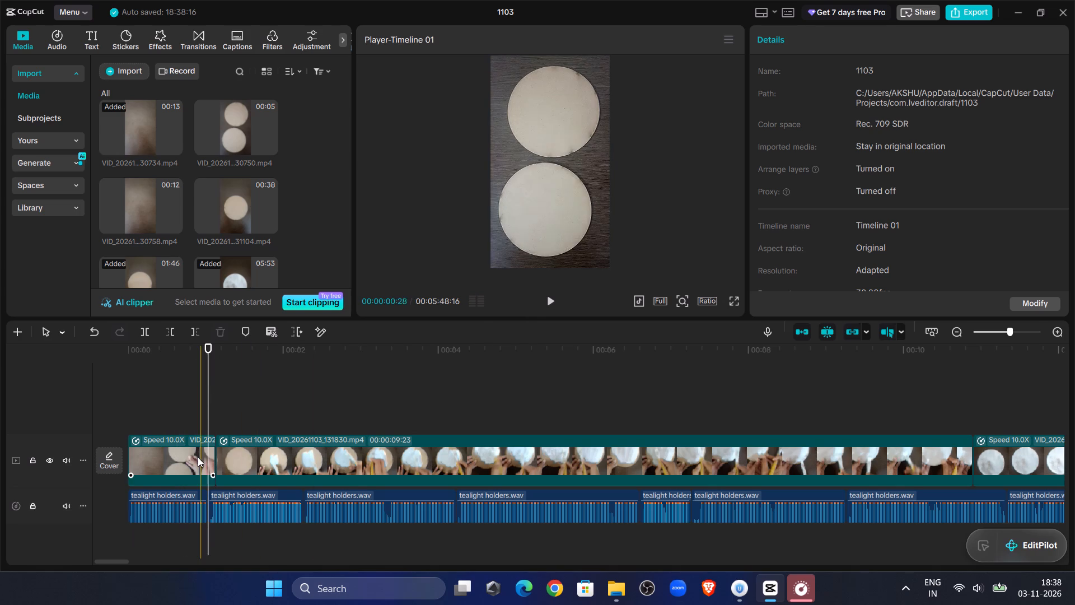
left_click(197, 458)
left_click(194, 329)
Play from the start and split the VID_20261103_131830.mp4 clip at 00:00:02:03, near the end of the second voice-over segment.
left_click(173, 389)
left_click_drag(173, 389, 0, 391)
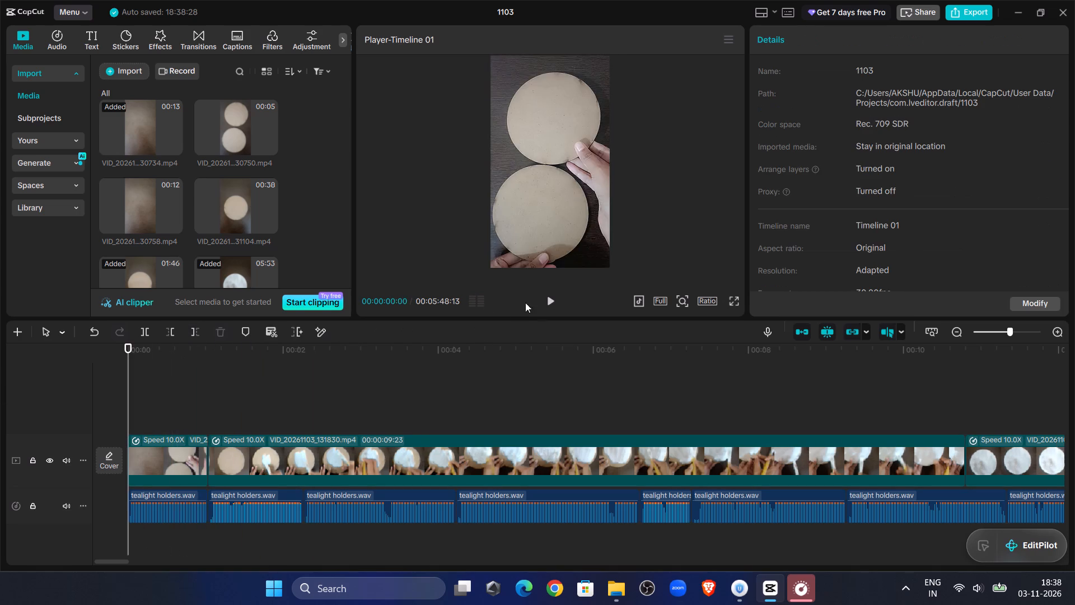
left_click(554, 299)
left_click(555, 298)
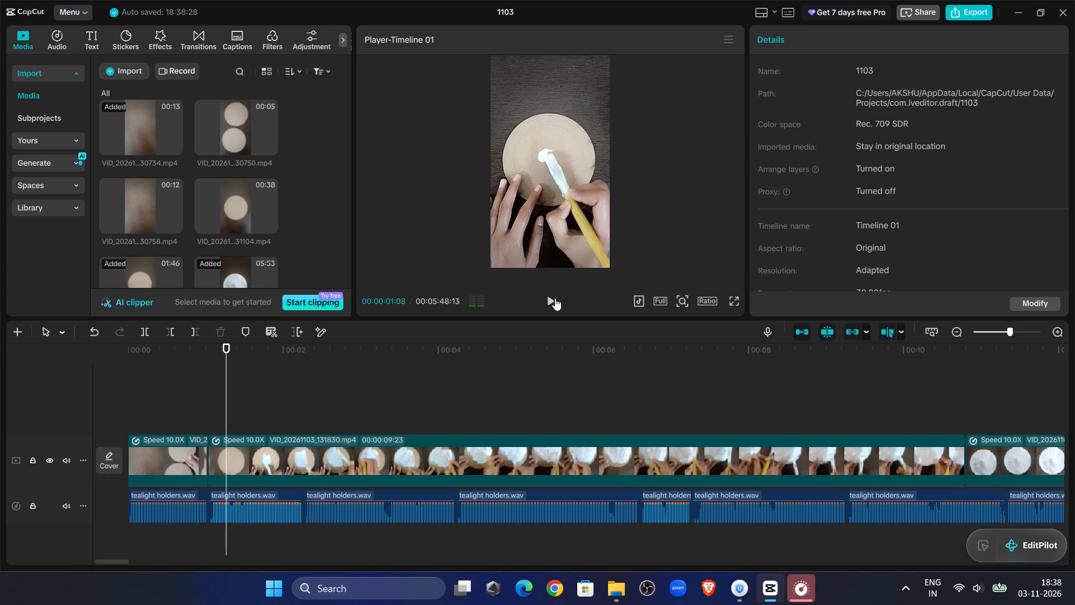
left_click(555, 298)
left_click(555, 298)
left_click(373, 465)
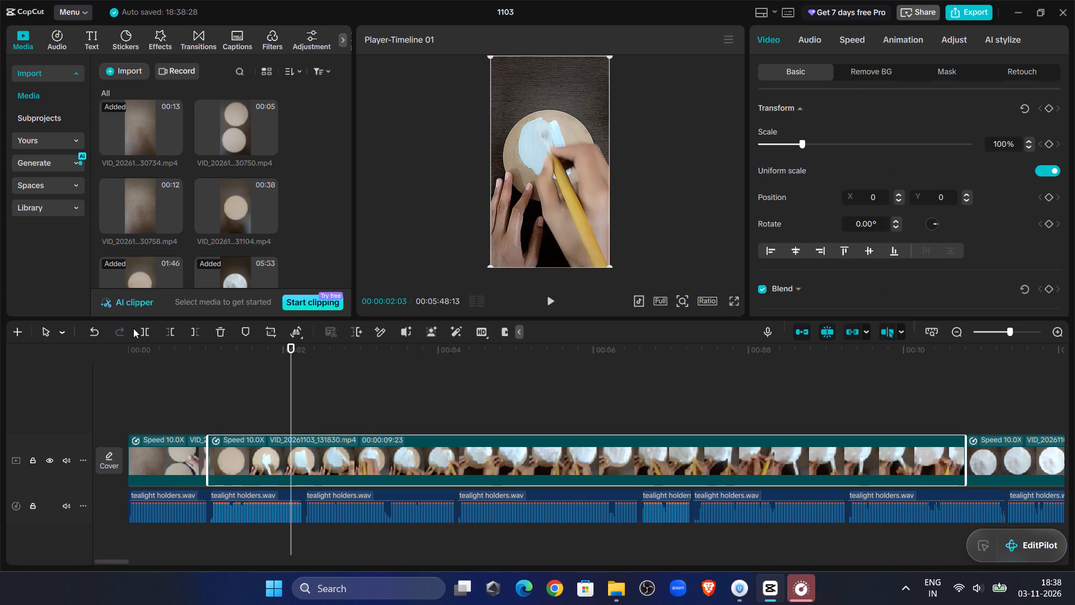
left_click(148, 332)
Remove everything before 00:00:10:06 from the second piece of VID_20261103_131830.mp4, keeping only its last moments.
left_click_drag(293, 346, 889, 387)
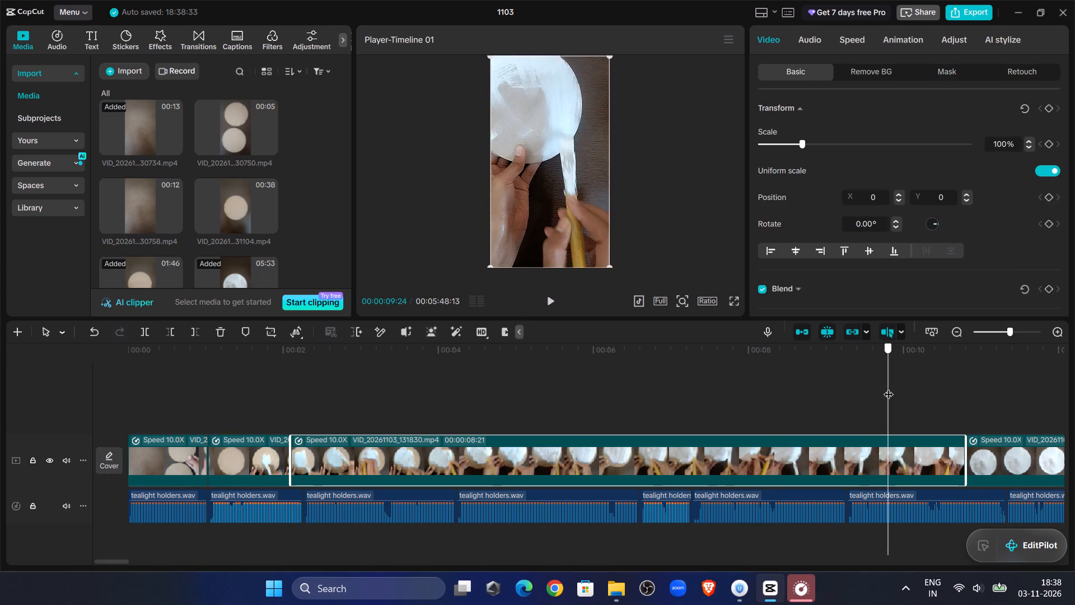
left_click_drag(889, 387, 859, 406)
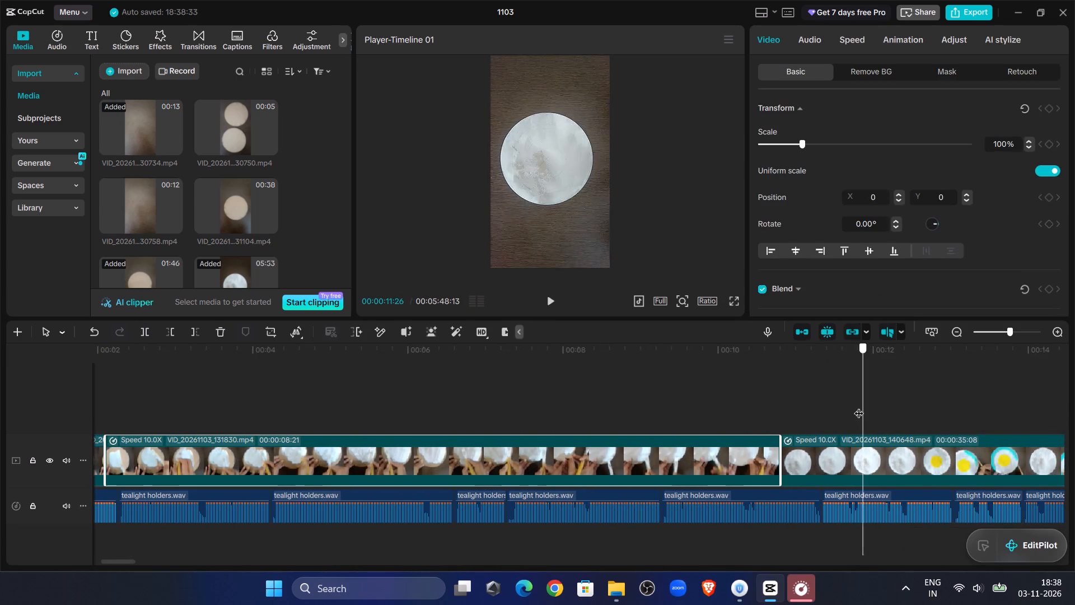
left_click_drag(859, 406, 733, 398)
left_click(167, 329)
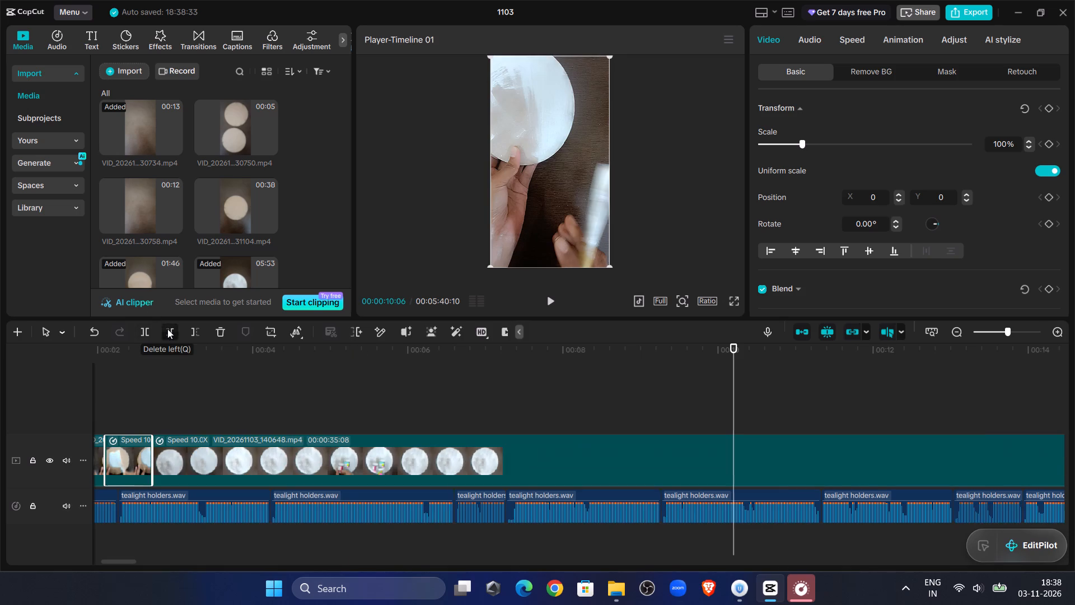
Preview the following footage against the voice-over and split the VID_20261103_140648.mp4 clip at 00:00:03:05.
left_click(181, 379)
left_click_drag(181, 379, 226, 358)
left_click(552, 302)
left_click(552, 302)
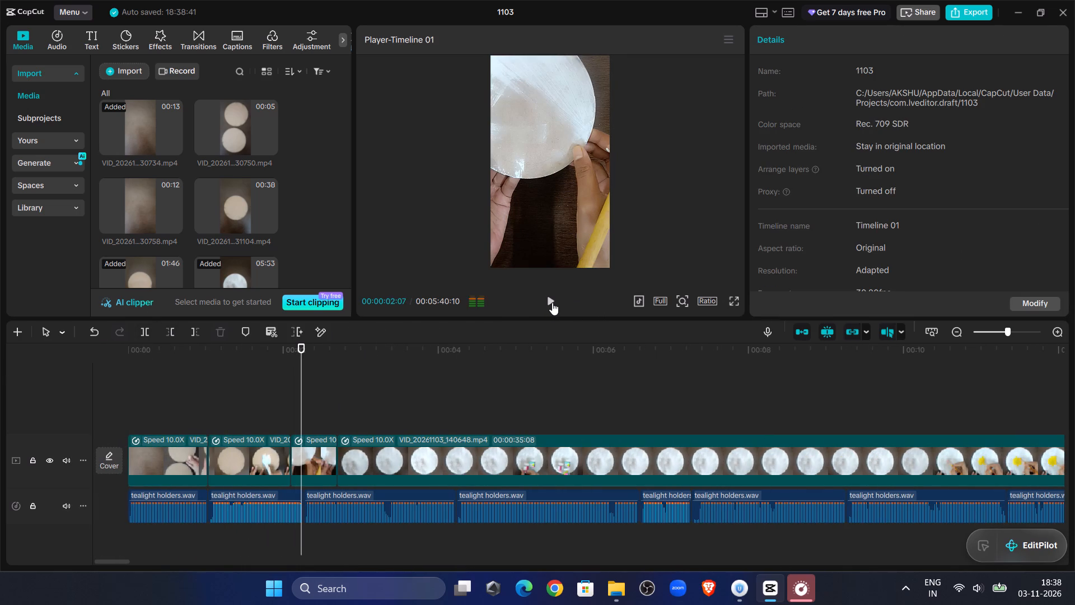
double_click(552, 302)
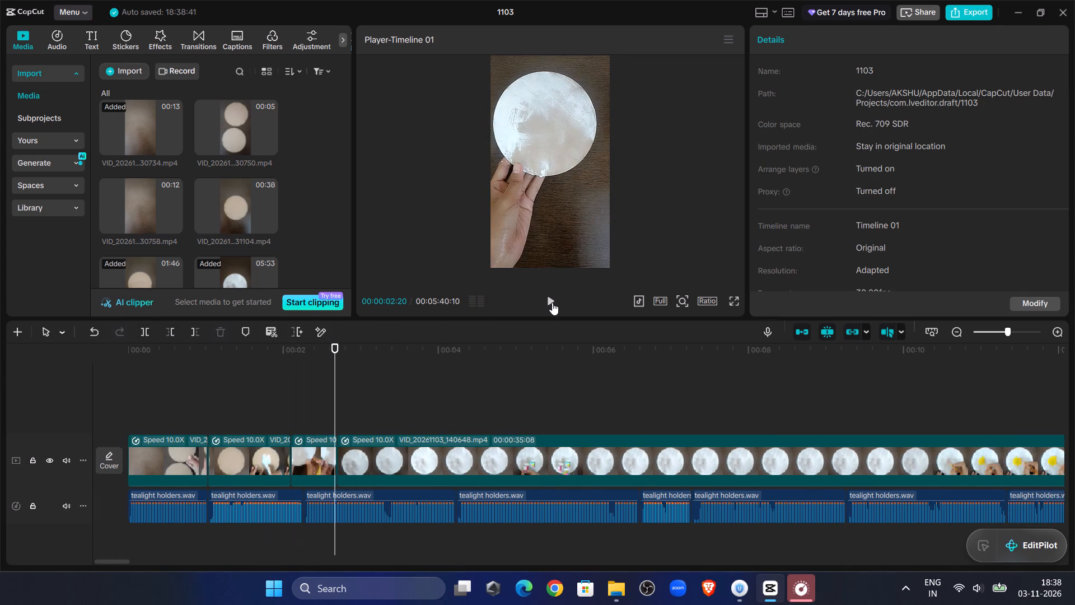
left_click(550, 299)
left_click(550, 299)
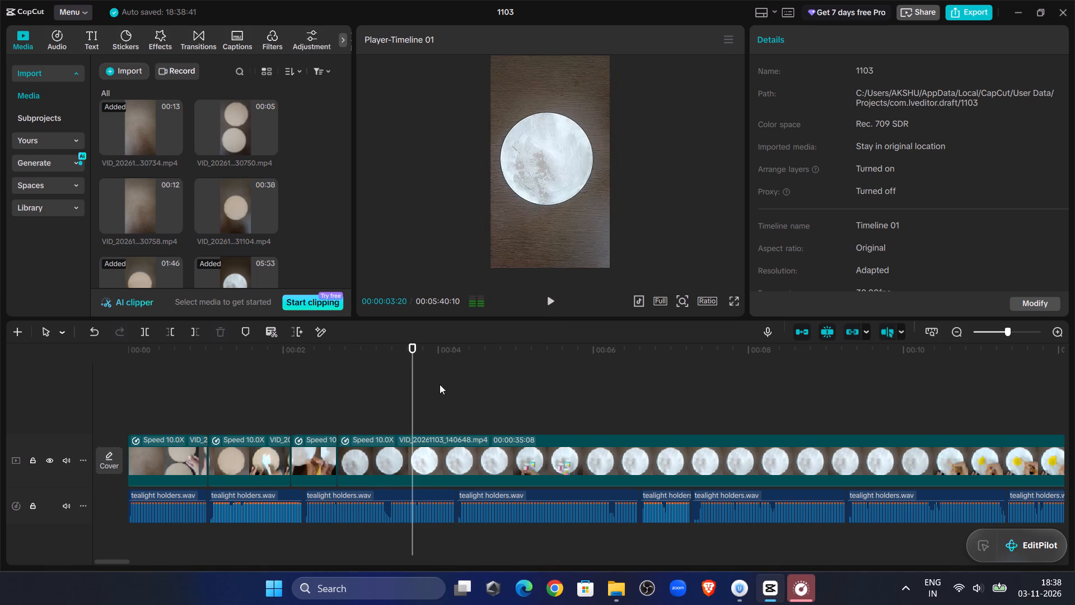
left_click(338, 399)
left_click(546, 297)
left_click(546, 297)
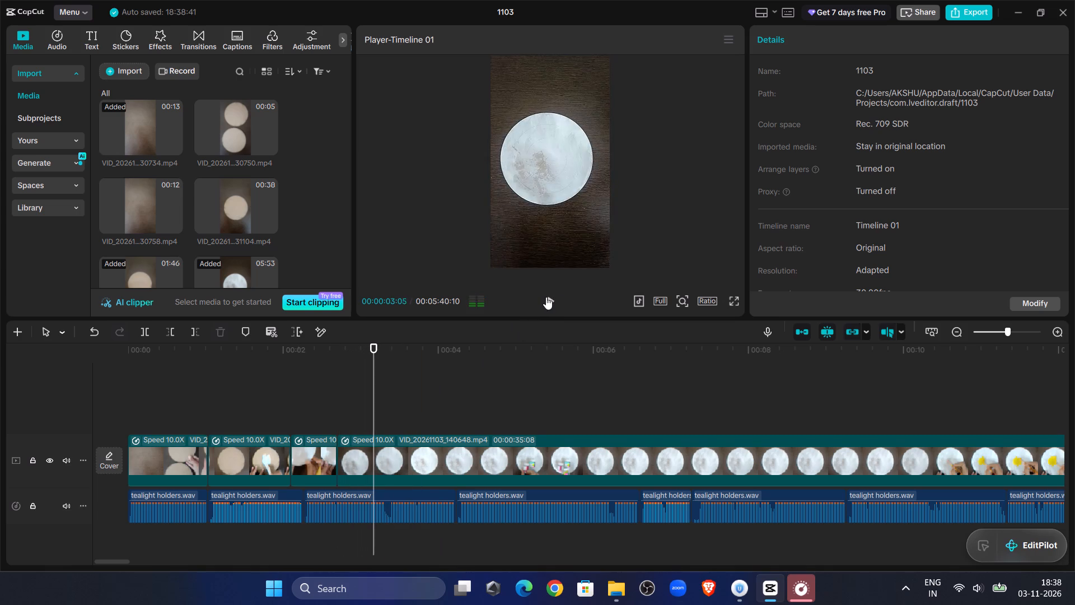
left_click(459, 444)
left_click(145, 327)
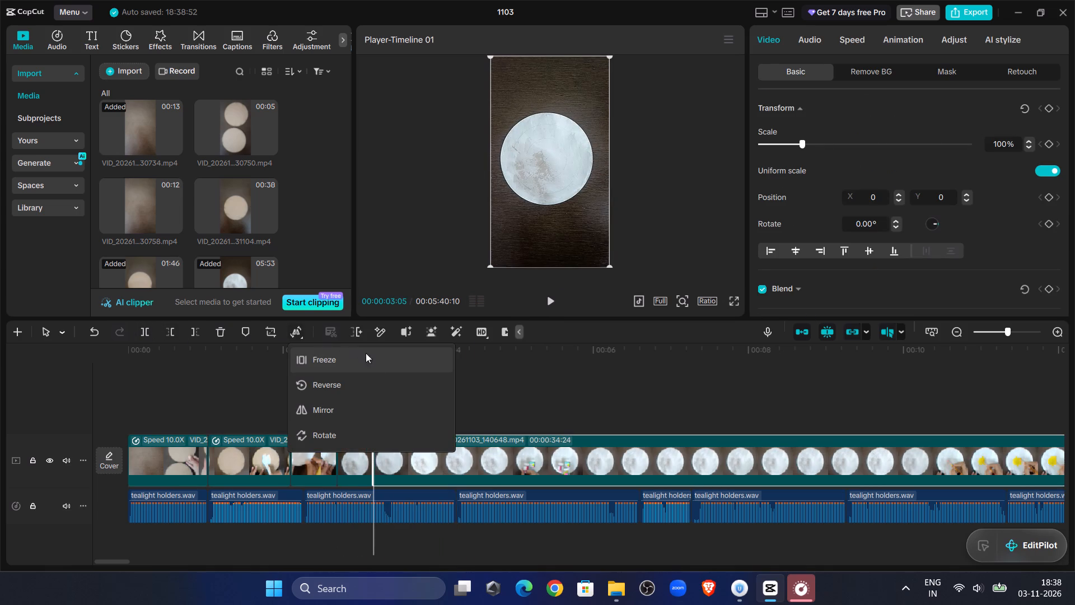
Remove everything before 00:00:09:28 from the second piece of VID_20261103_140648.mp4, skipping the plain white disc footage.
left_click(535, 378)
left_click_drag(535, 378, 897, 401)
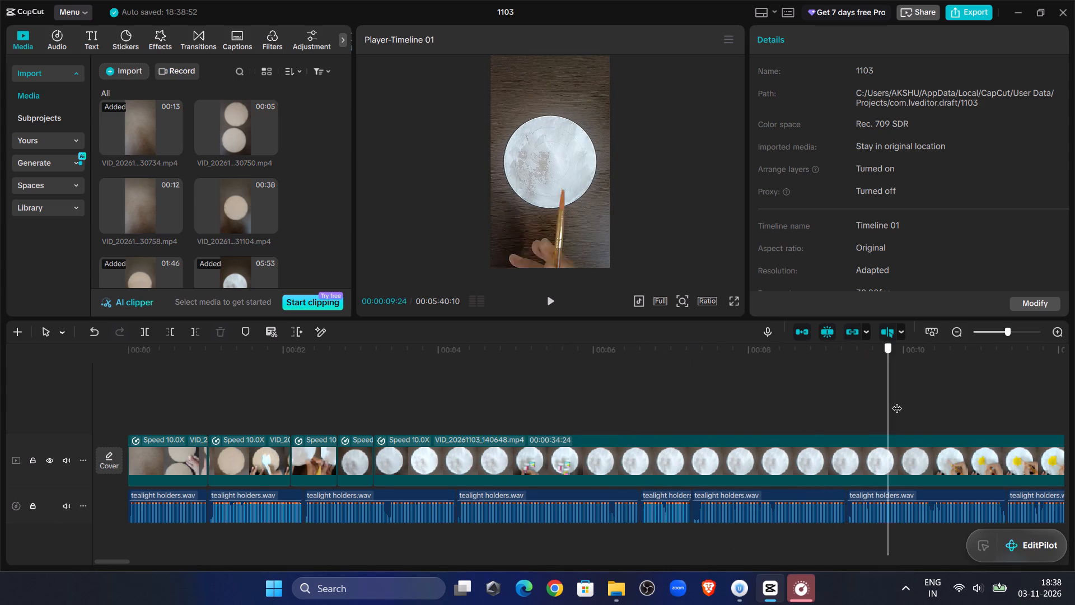
left_click_drag(897, 401, 891, 395)
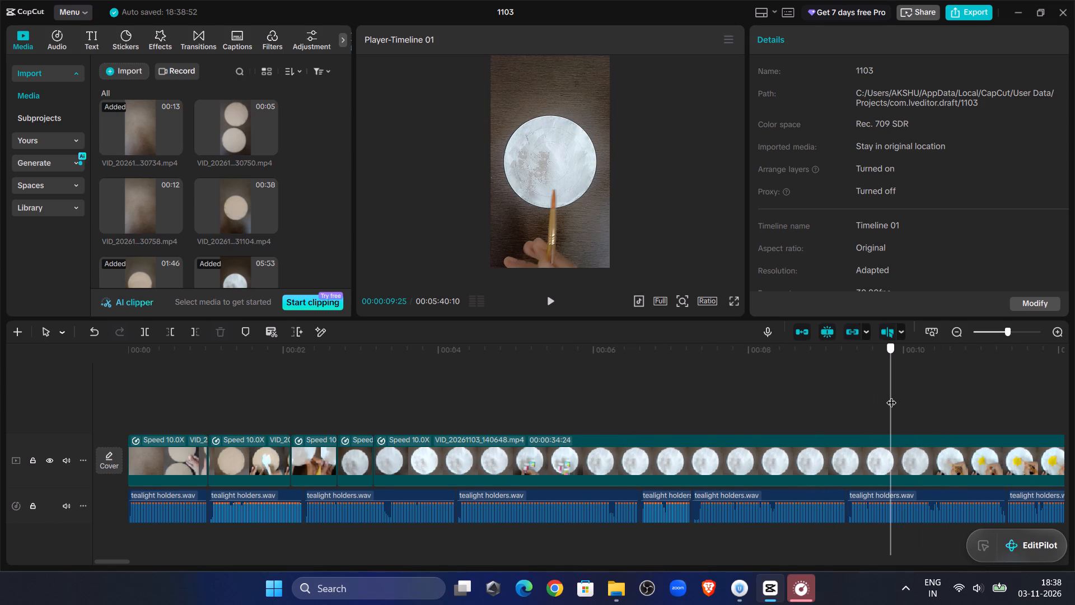
left_click_drag(891, 395, 898, 398)
left_click(885, 461)
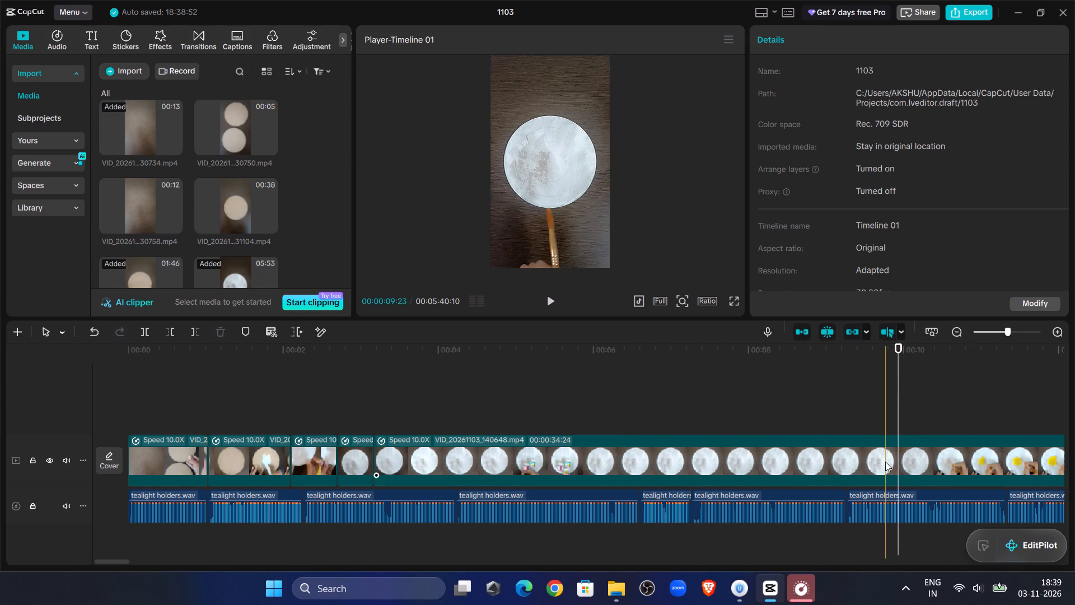
left_click(160, 333)
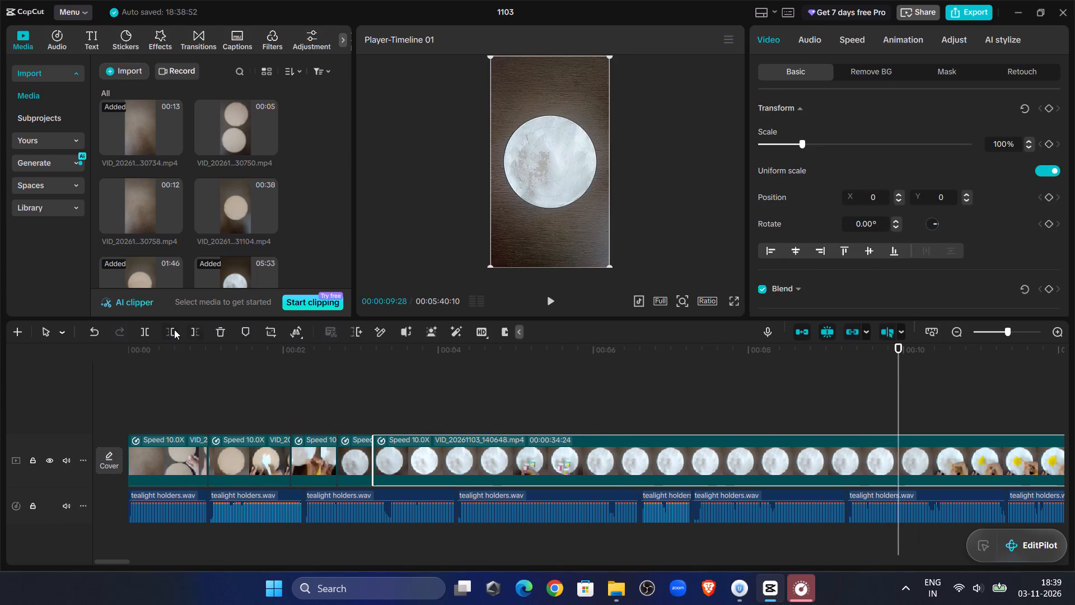
left_click(174, 329)
Preview the new cut against the voice-over and split the long VID_20261103_140648.mp4 piece at 00:00:04:03, during the yellow painting.
left_click(332, 384)
left_click(569, 286)
left_click(541, 302)
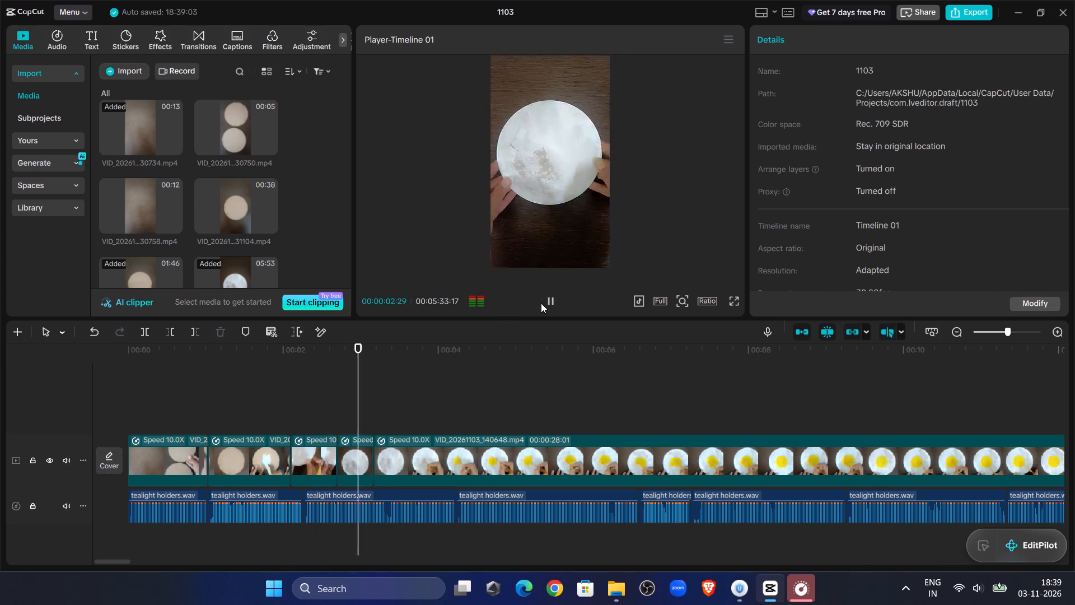
left_click(541, 303)
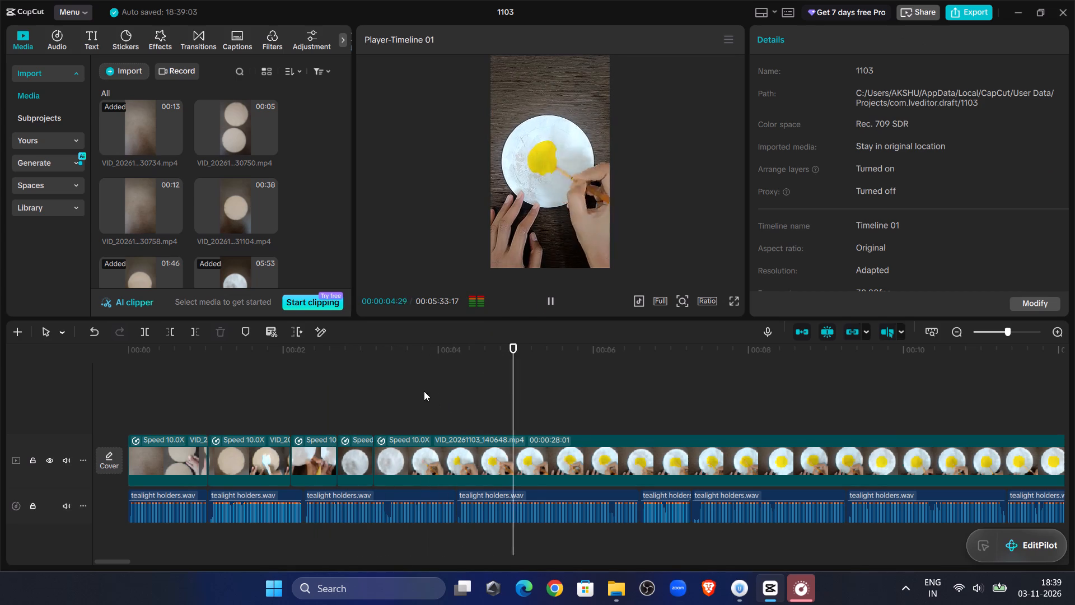
left_click(378, 389)
left_click(549, 300)
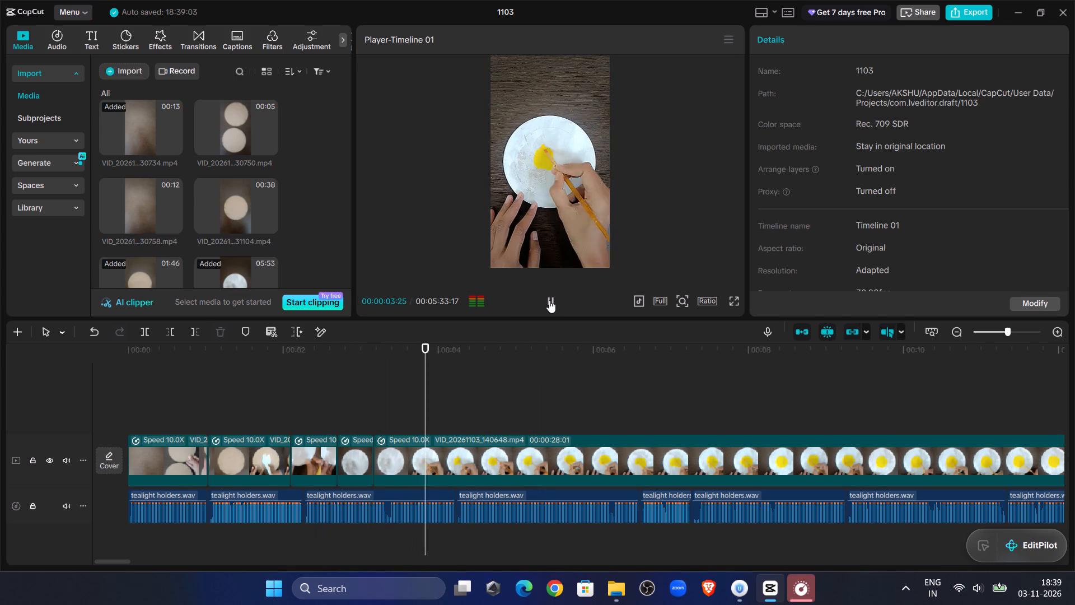
left_click(549, 300)
left_click(406, 469)
left_click(148, 341)
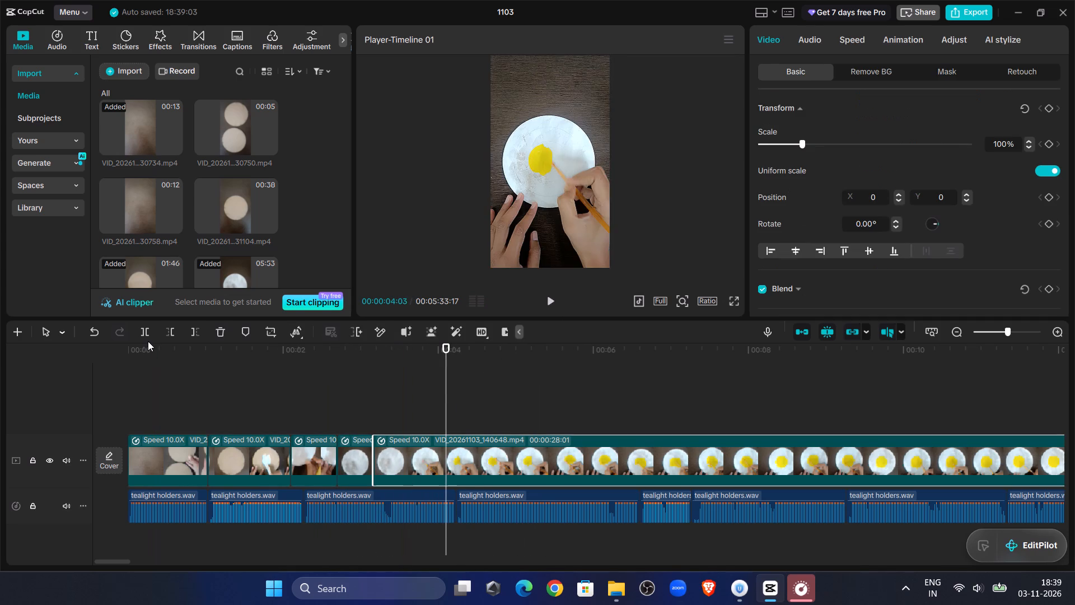
left_click(148, 334)
Cut the start of the remaining VID_20261103_140648.mp4 piece up to about 11 seconds, where the yellow circle is finished.
left_click_drag(448, 403, 923, 412)
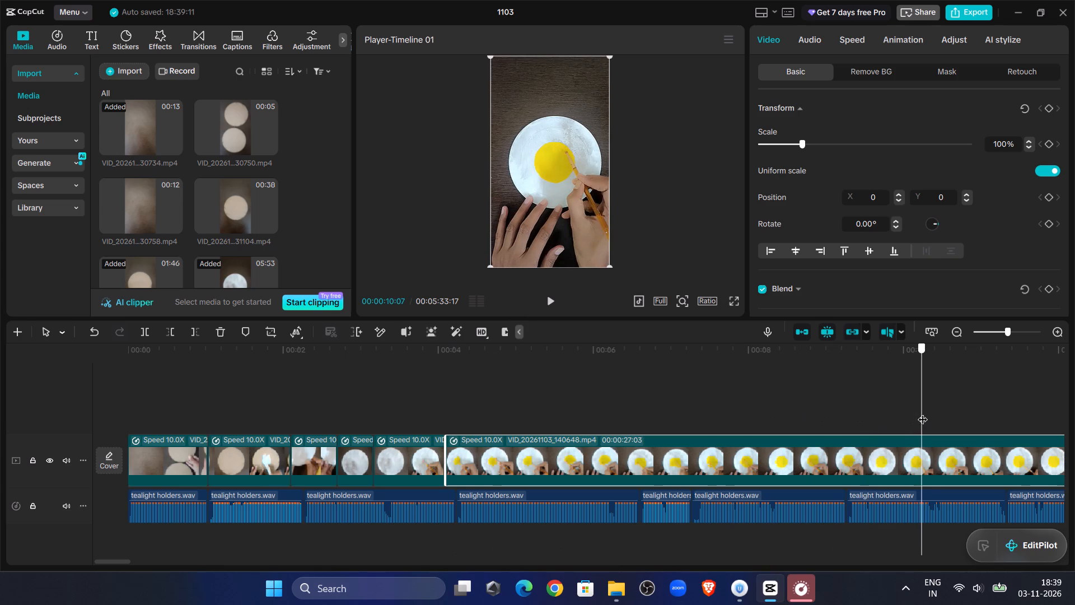
left_click_drag(923, 412, 968, 414)
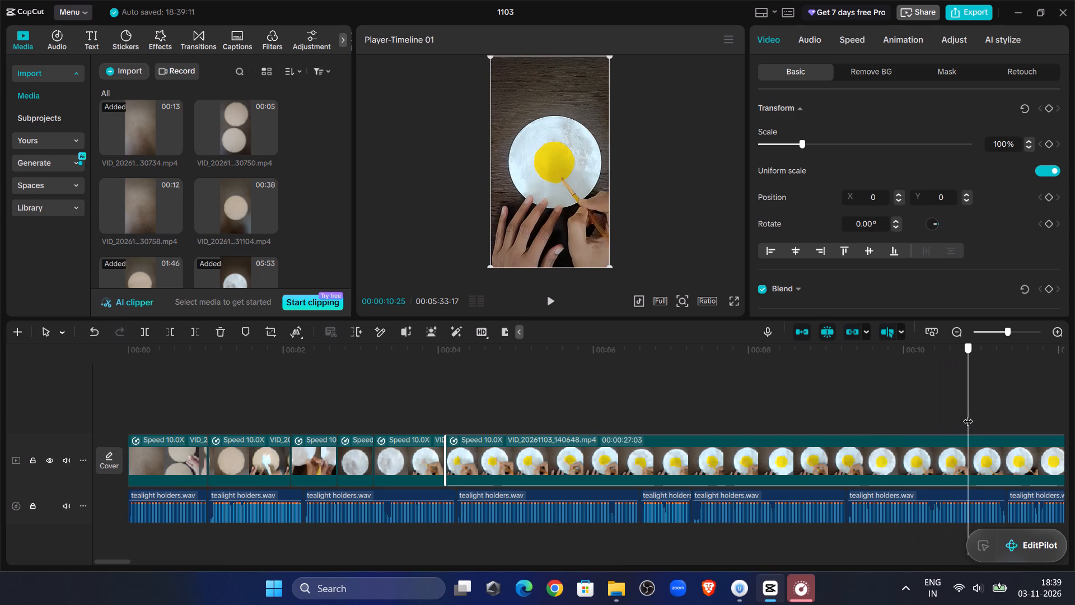
left_click_drag(968, 414, 997, 412)
left_click(169, 331)
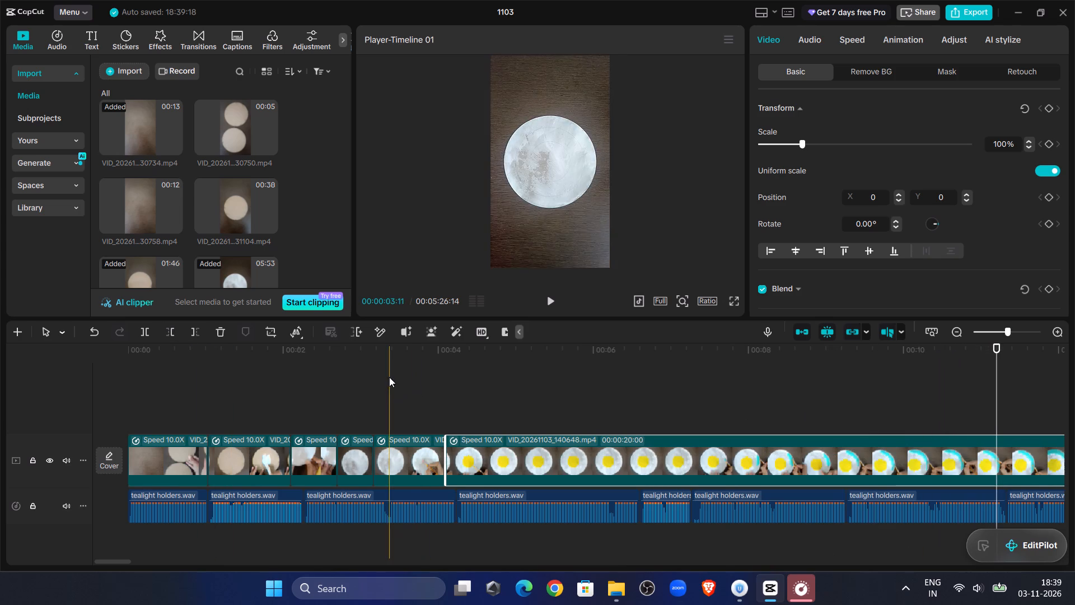
Play across the new cut and split the VID_20261103_140648.mp4 clip at 00:00:04:15, on the finished yellow circle.
left_click(389, 377)
left_click(551, 302)
left_click(551, 302)
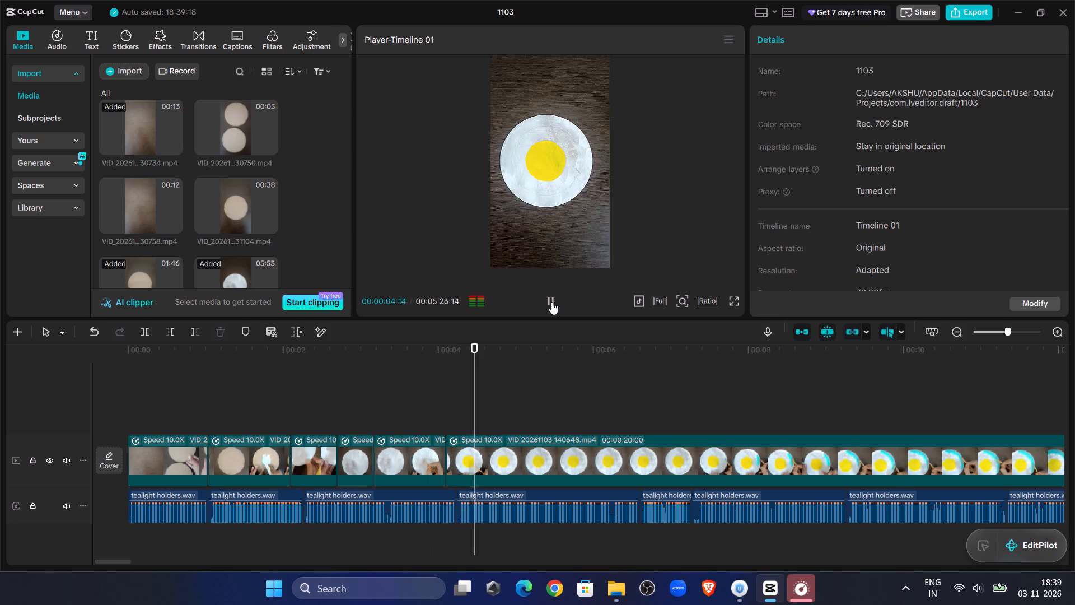
left_click(455, 449)
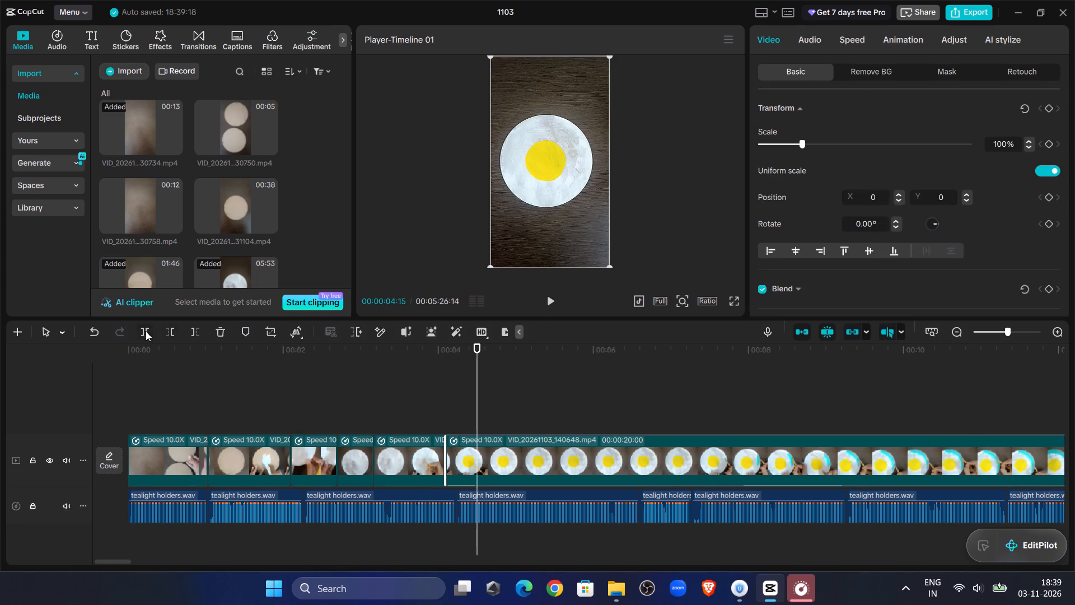
left_click(146, 331)
Replay the short finished-yellow-circle piece against the voice-over and trim its end back to 00:00:04:09.
left_click_drag(472, 366, 462, 367)
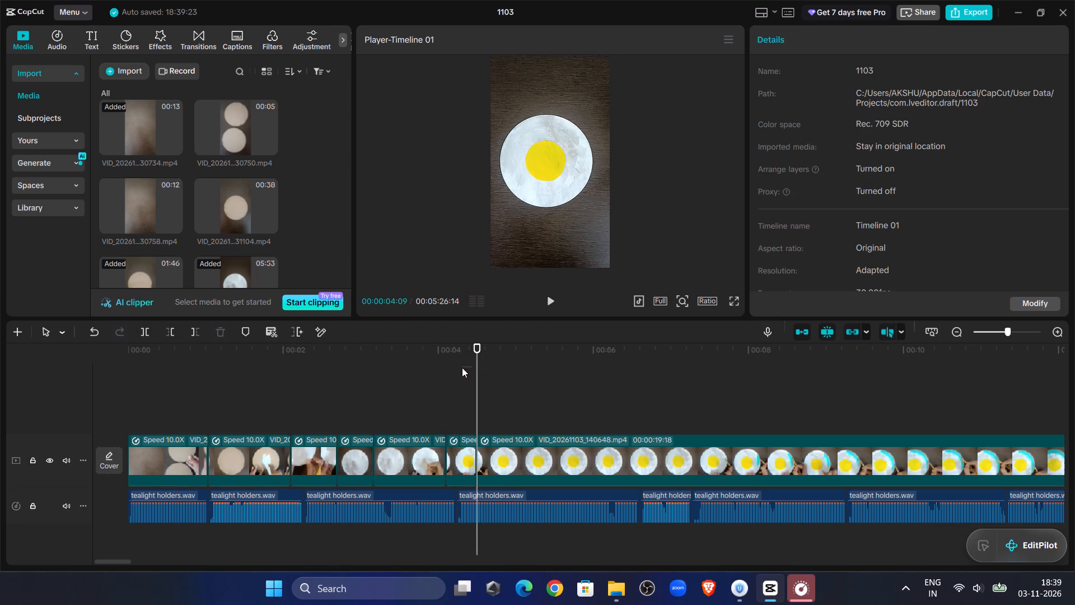
left_click_drag(462, 367, 443, 370)
left_click(438, 376)
left_click(549, 300)
left_click(550, 299)
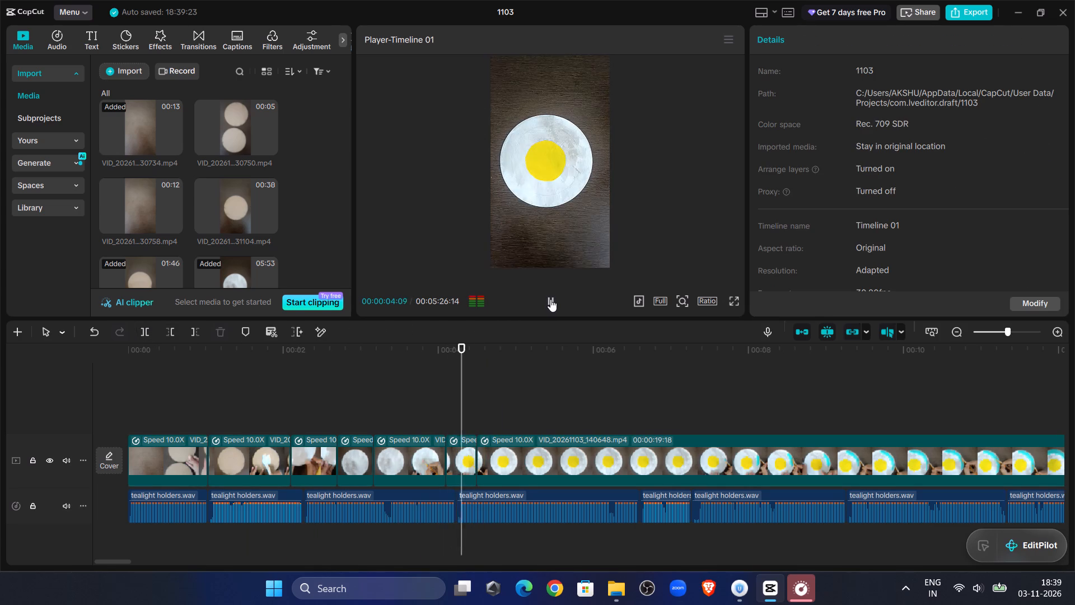
left_click_drag(475, 392, 462, 393)
left_click_drag(462, 393, 448, 391)
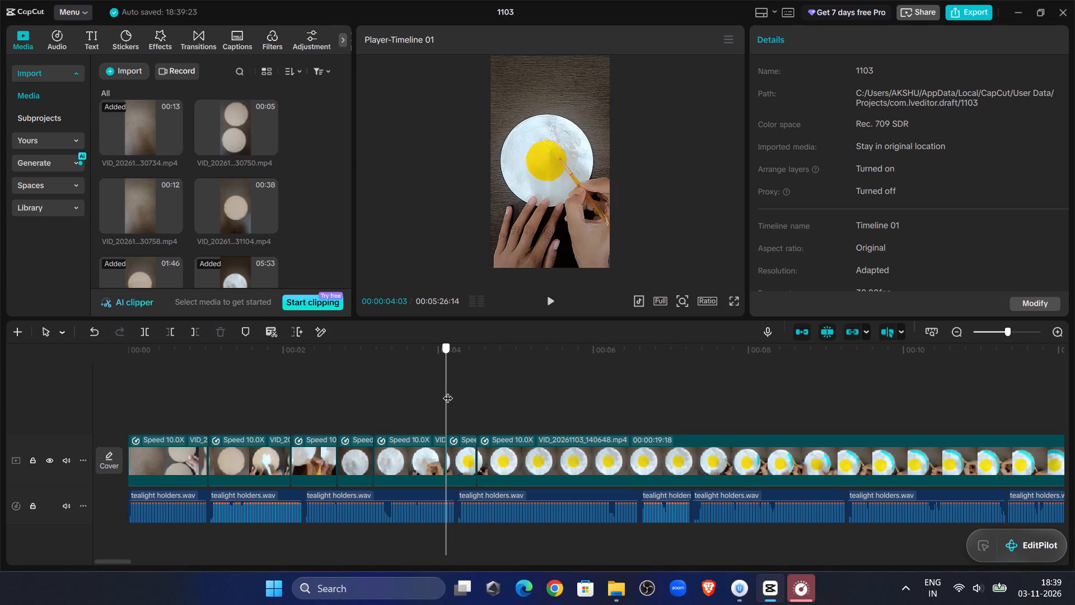
left_click_drag(448, 391, 457, 394)
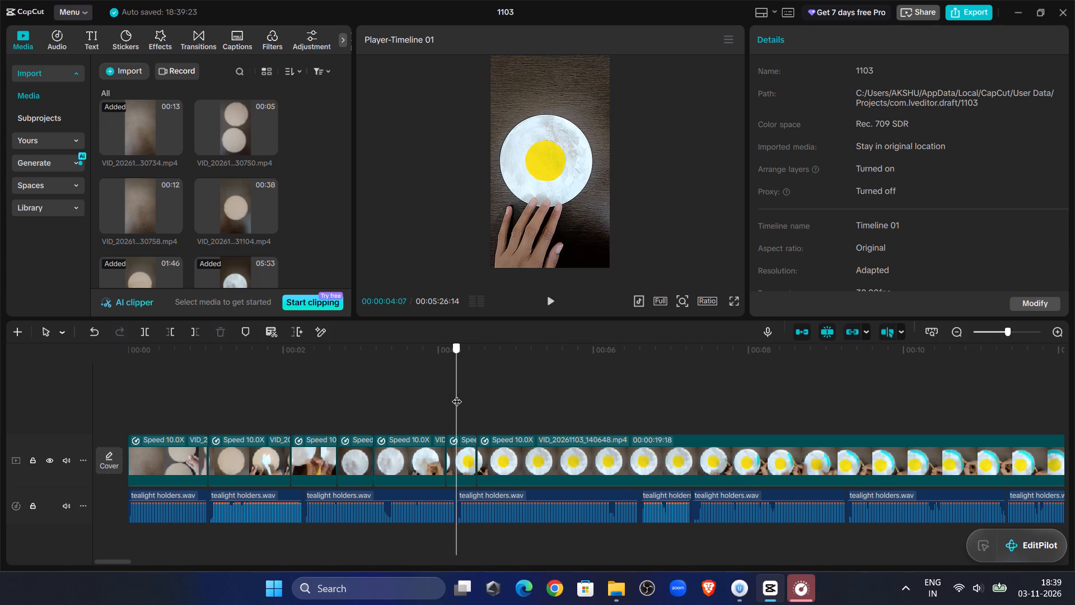
left_click_drag(457, 394, 424, 390)
left_click(540, 300)
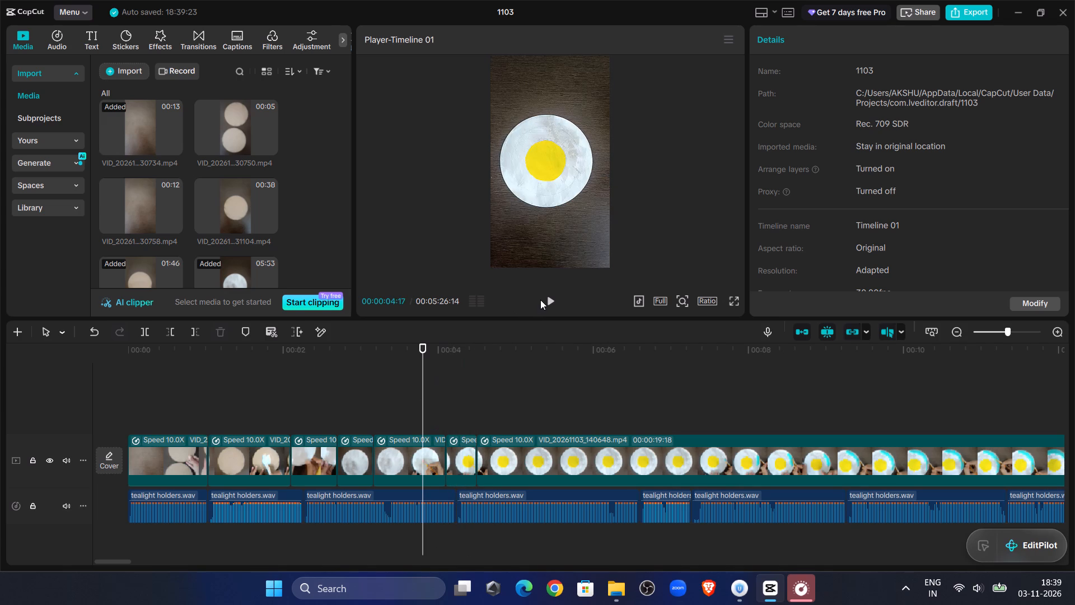
left_click(549, 301)
left_click(549, 301)
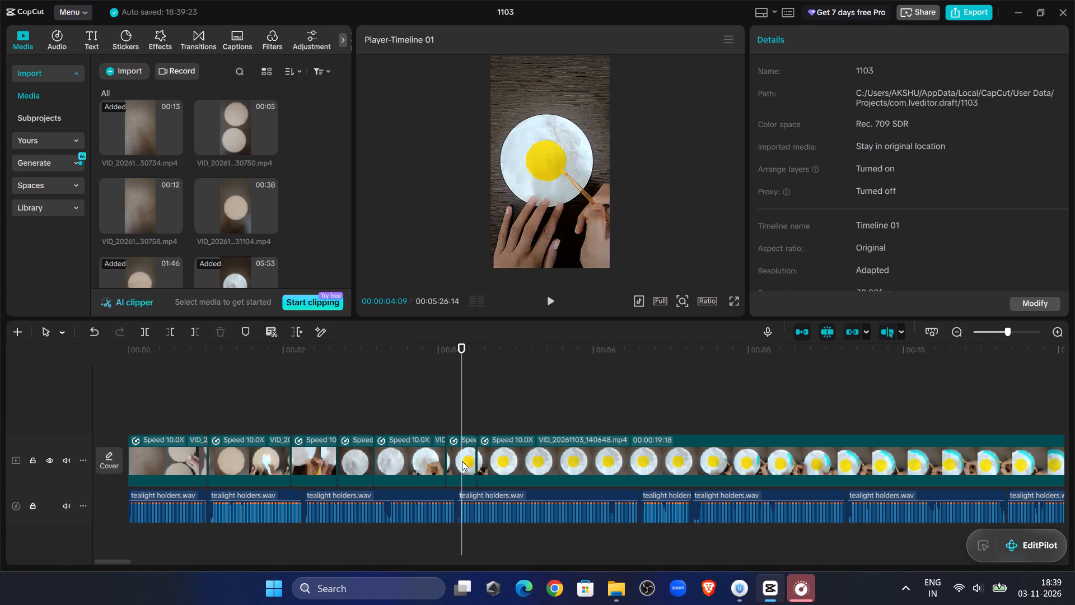
left_click(462, 461)
left_click(196, 333)
Play on and remove everything before 00:00:07:00 from the following VID_20261103_140648.mp4 piece, so it starts with the turquoise painting.
left_click(551, 297)
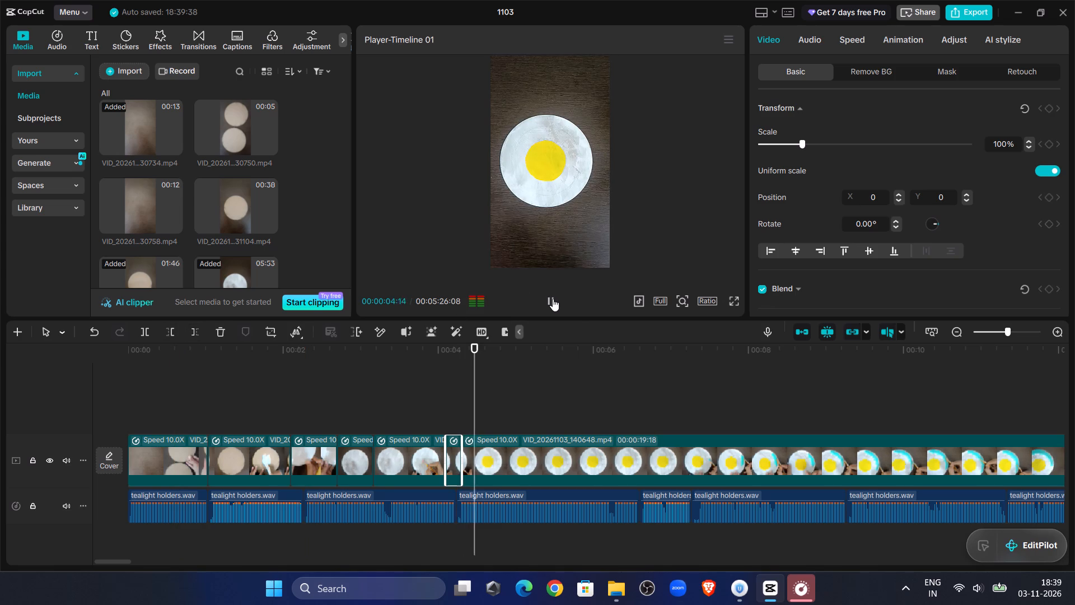
left_click(670, 401)
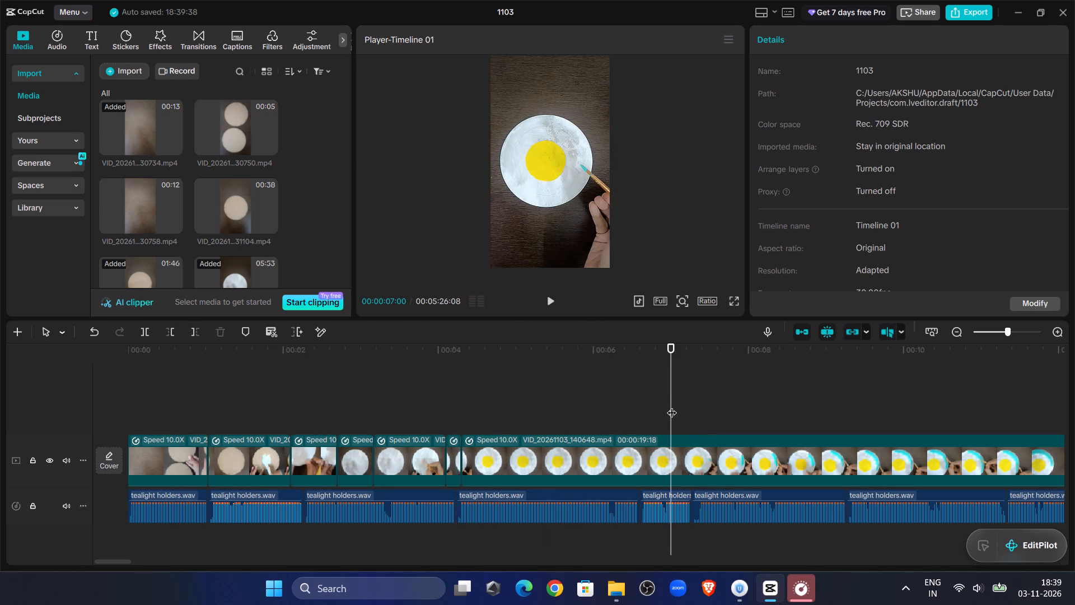
left_click(672, 454)
left_click(171, 330)
Preview the start of the turquoise painting and split the VID_20261103_140648.mp4 clip at 00:00:05:02.
left_click(441, 393)
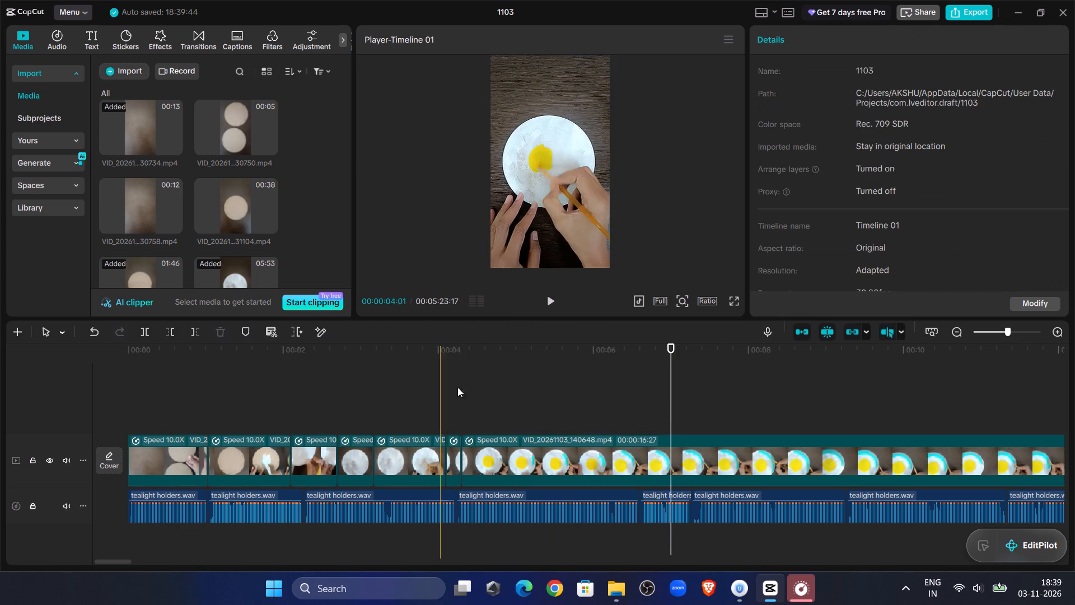
left_click_drag(537, 296, 545, 294)
left_click(548, 295)
left_click(548, 295)
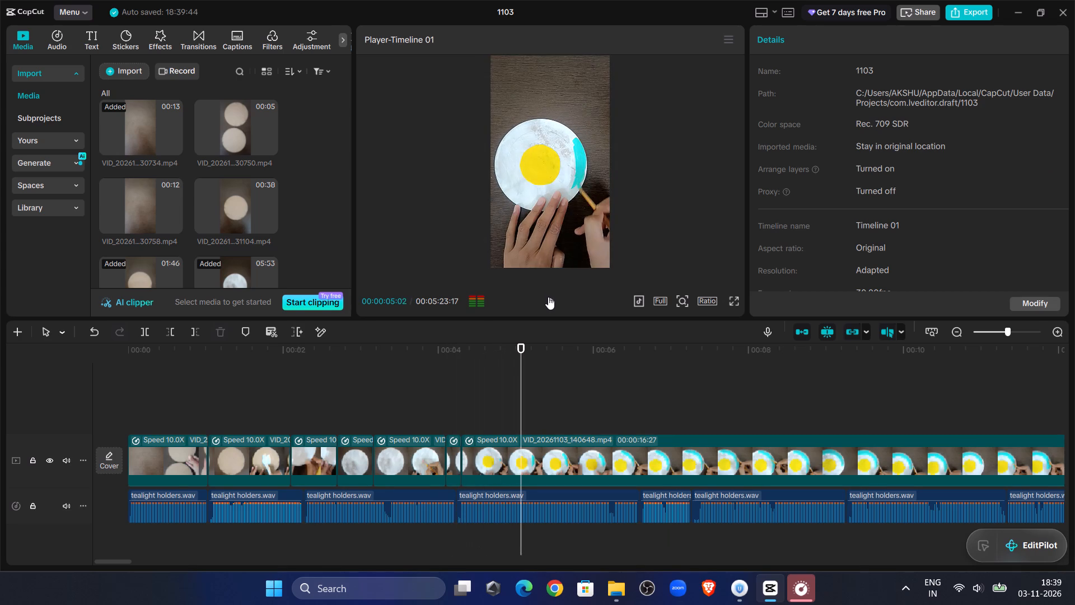
left_click(492, 448)
left_click(150, 330)
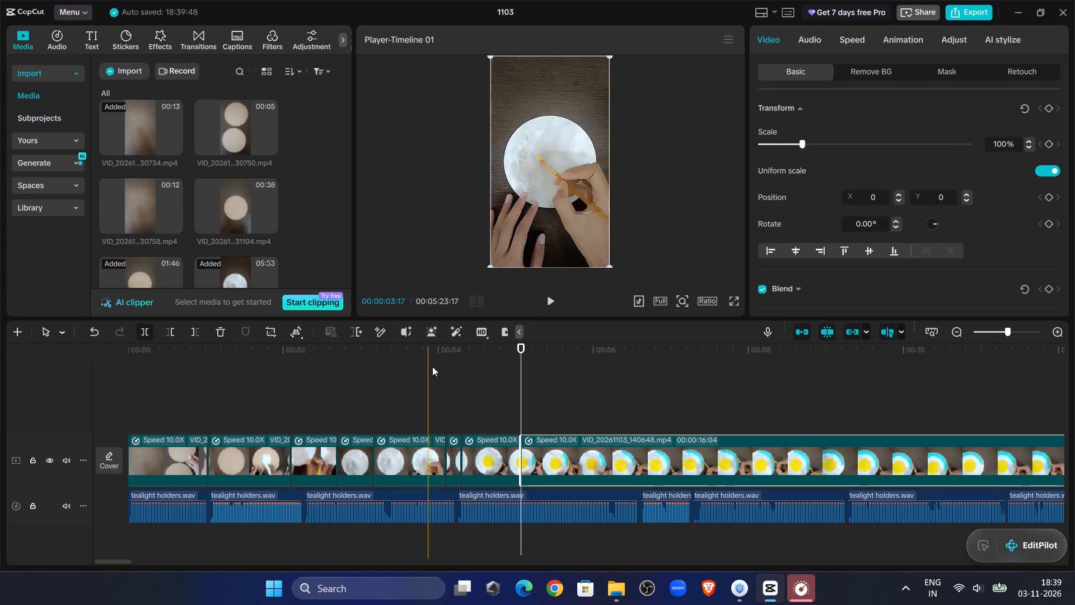
Remove everything before about 00:00:16:17 from the last VID_20261103_140648.mp4 piece, keeping the end of the turquoise rim painting.
left_click_drag(523, 348, 998, 378)
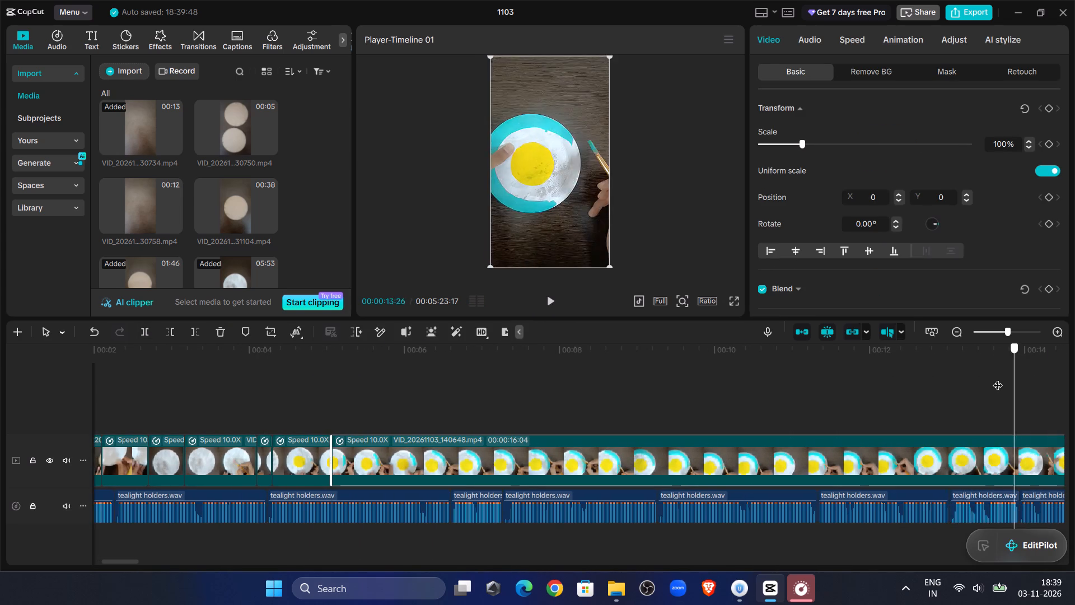
left_click_drag(998, 378, 1030, 383)
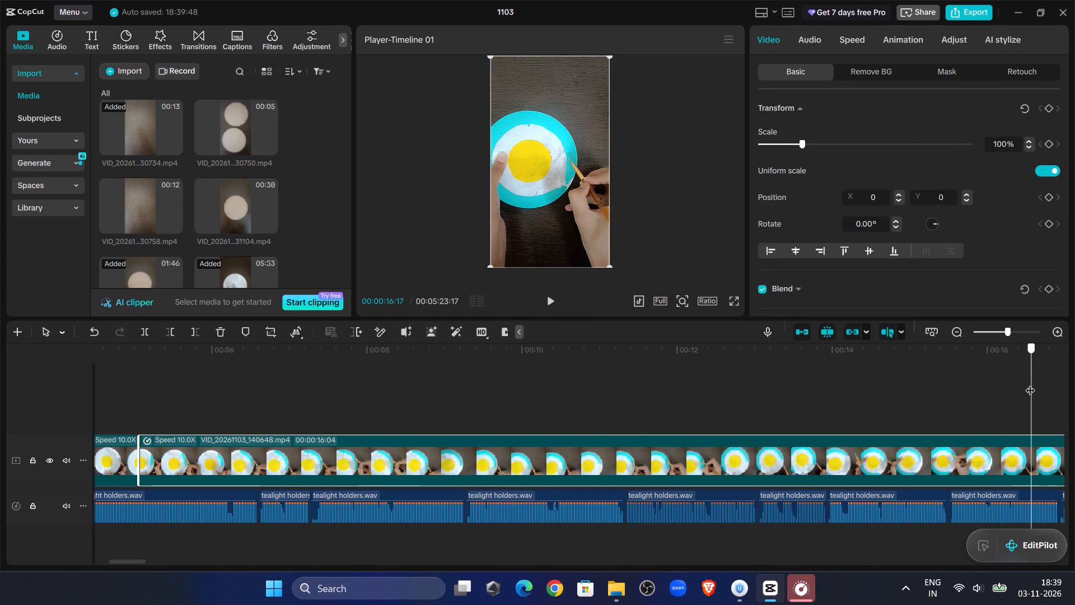
left_click_drag(1030, 383, 1034, 384)
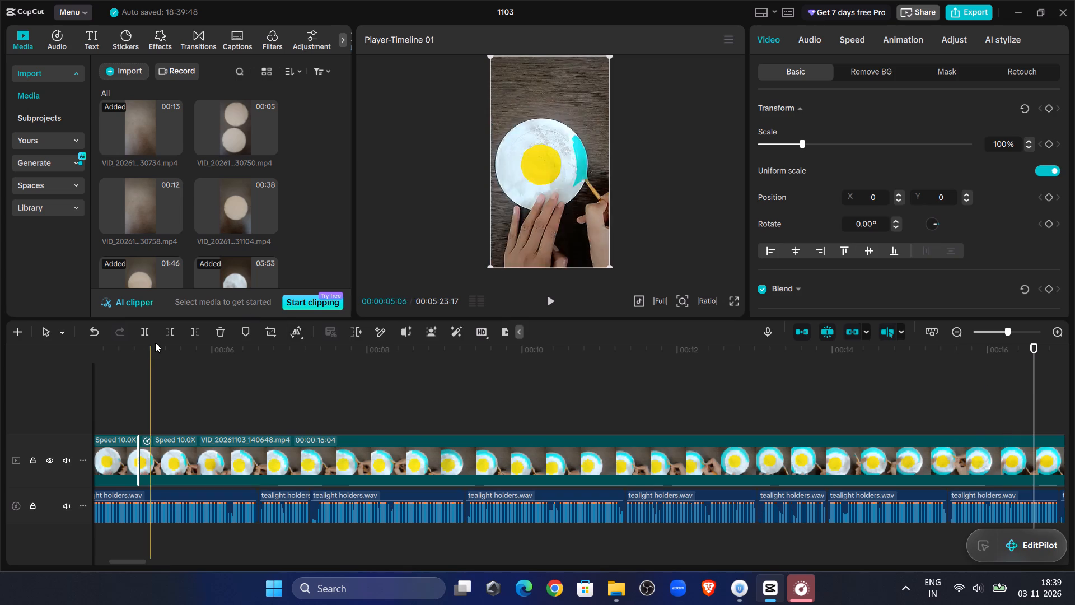
left_click(162, 332)
Preview the new cut and trim the start of the last VID_20261103_140648.mp4 piece further, leaving it 00:00:02:27 long.
left_click(163, 389)
left_click_drag(163, 389, 232, 390)
left_click(551, 300)
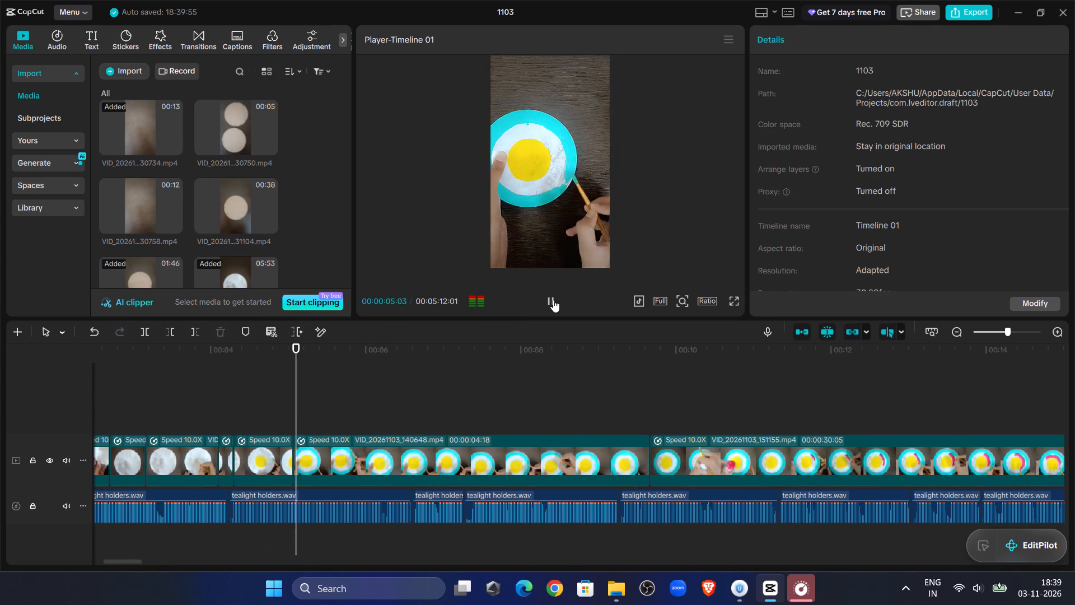
left_click(553, 300)
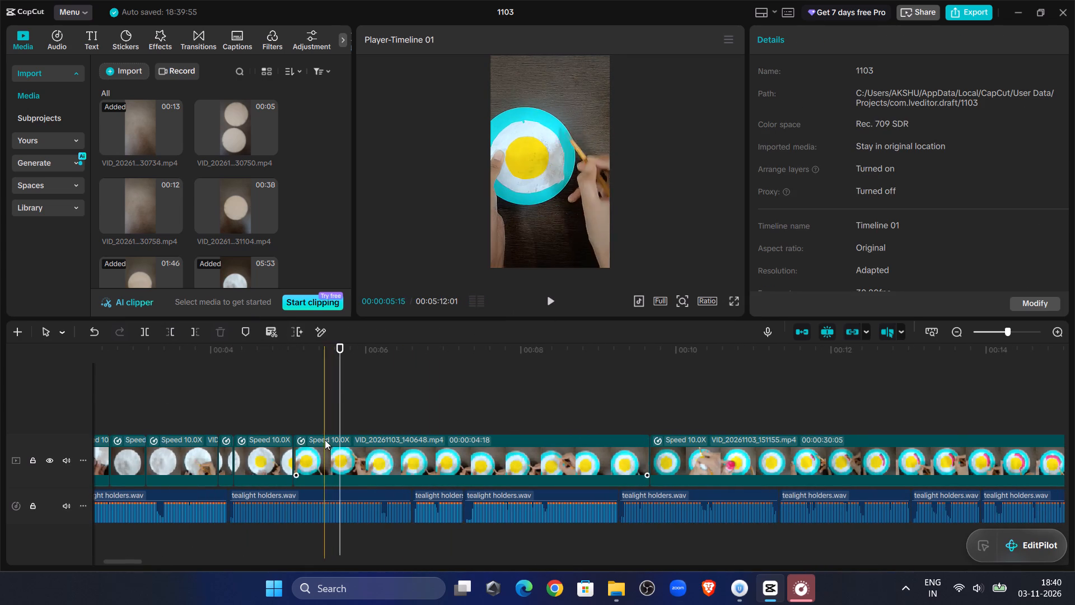
left_click_drag(338, 380, 547, 400)
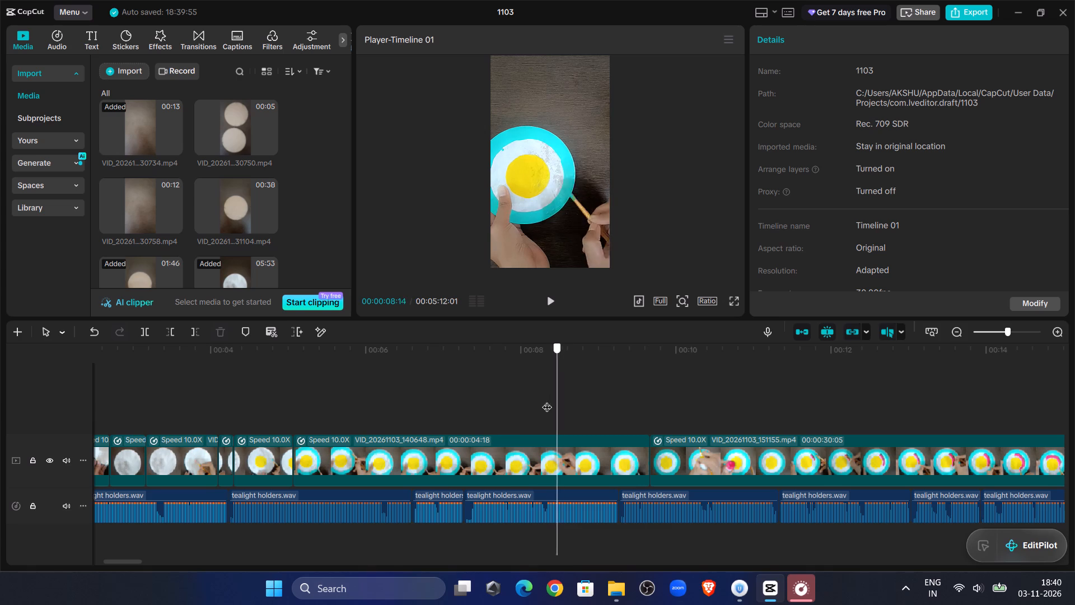
left_click_drag(547, 400, 426, 403)
left_click(165, 336)
Preview the turquoise rim footage against the voice-over and split the last VID_20261103_140648.mp4 piece at 00:00:05:13.
left_click(209, 390)
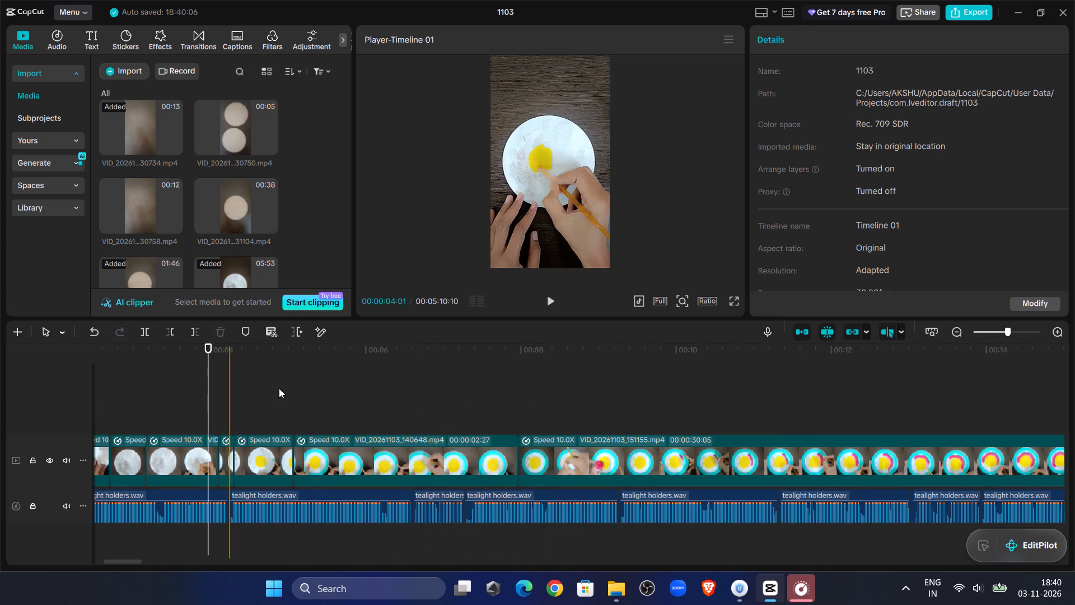
left_click(546, 302)
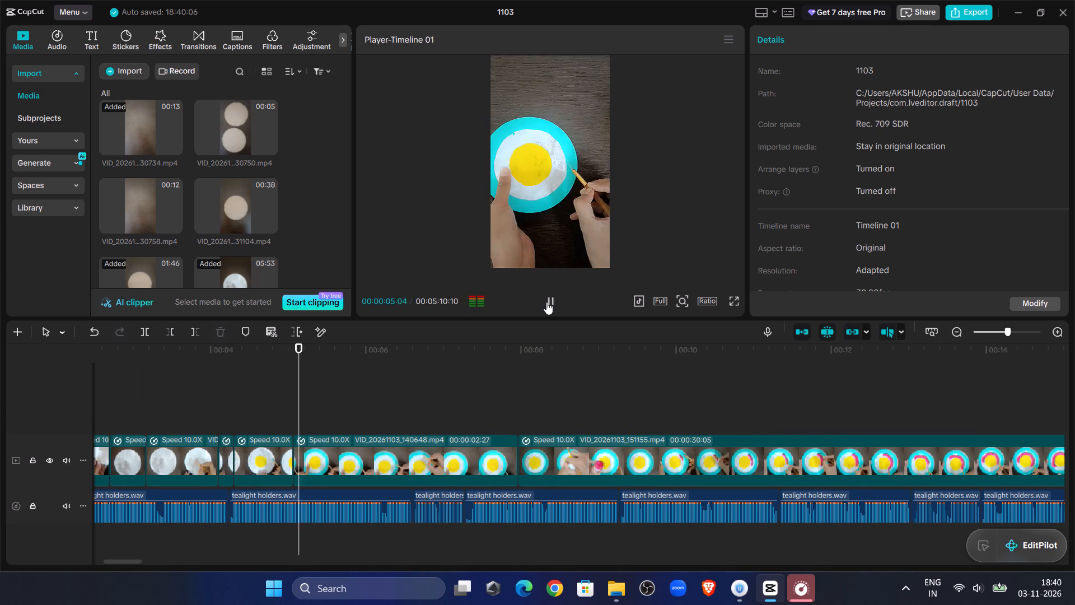
left_click(546, 302)
left_click(392, 469)
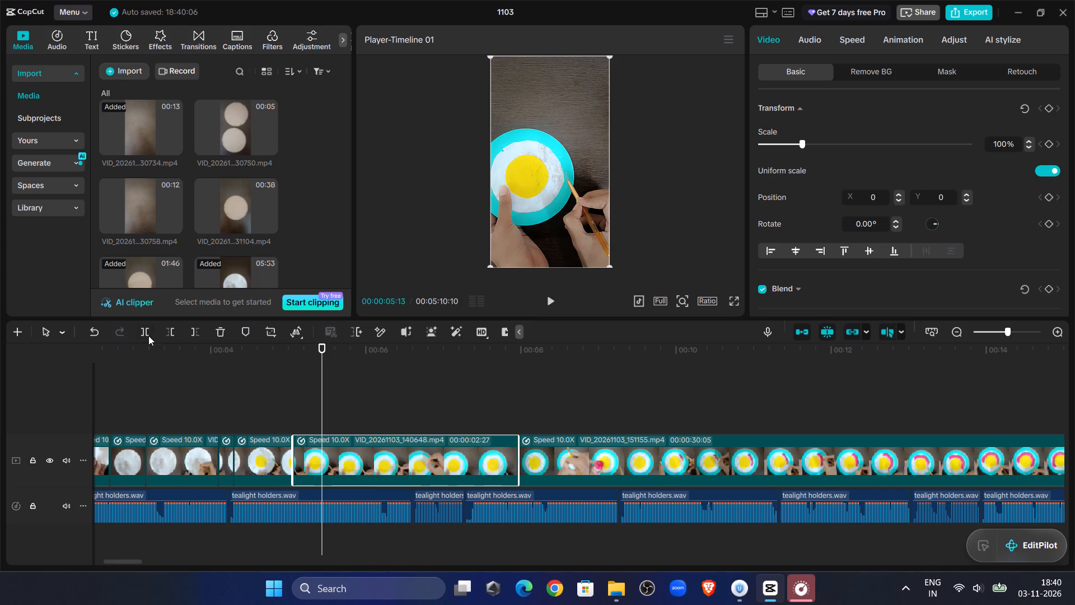
left_click(148, 336)
Delete the last VID_20261103_140648.mp4 piece after the 00:00:05:13 split, so VID_20261103_151155.mp4 follows directly.
left_click_drag(320, 358, 512, 391)
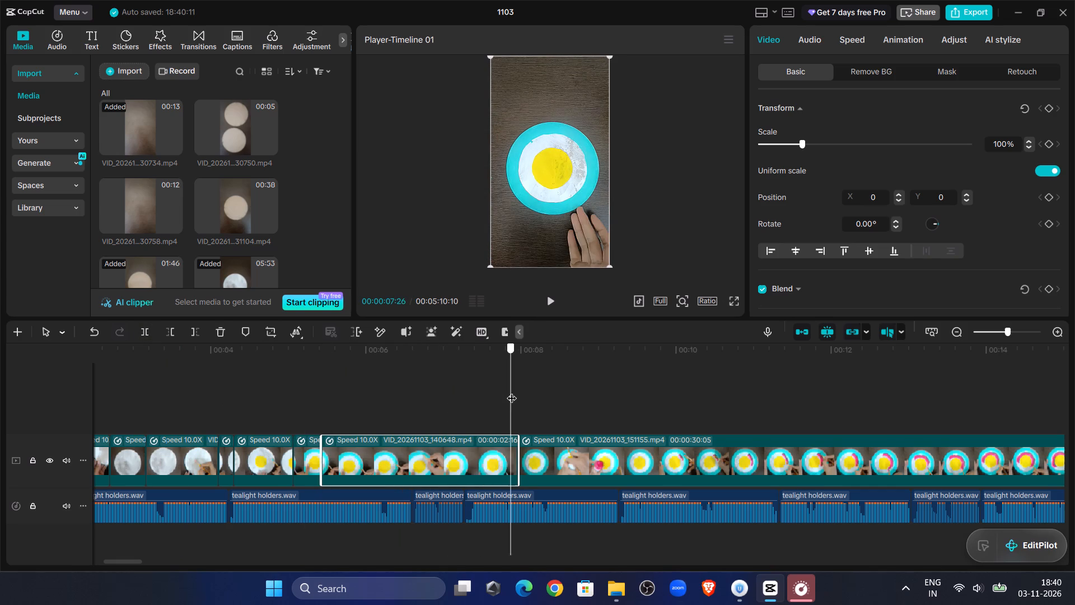
left_click_drag(512, 391, 577, 389)
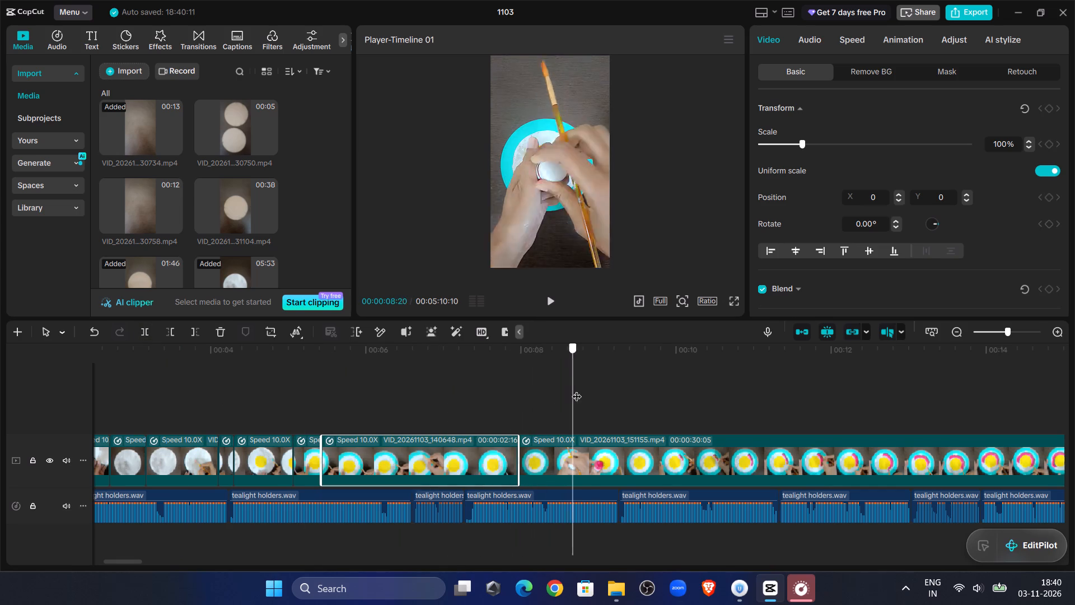
left_click_drag(577, 389, 476, 387)
key("Delete")
Preview the join after the turquoise painting and trim the start of VID_20261103_151155.mp4, leaving it 00:00:29:10 long.
left_click(238, 390)
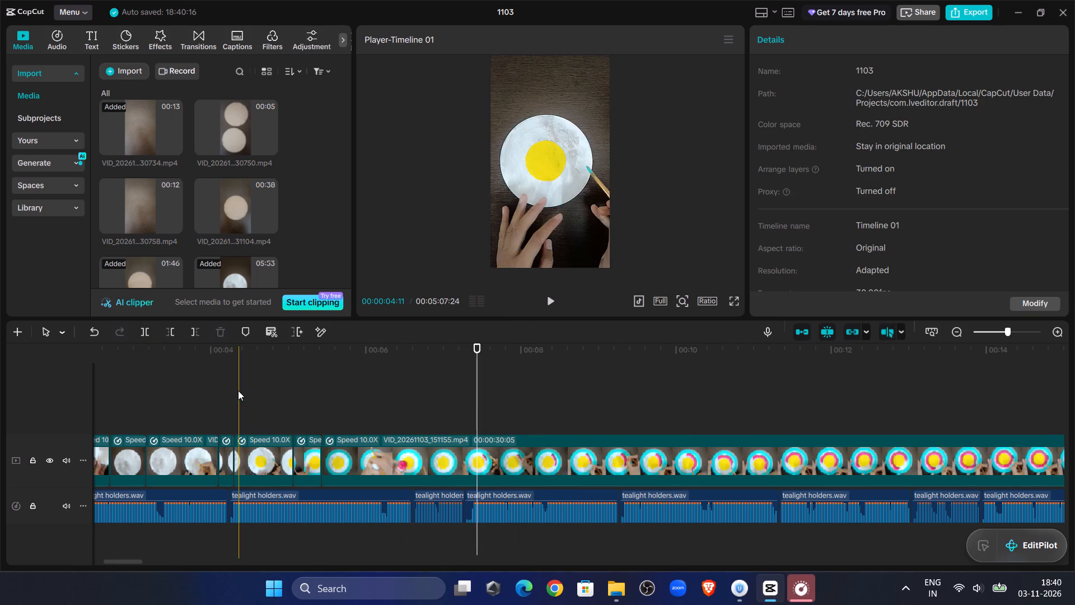
left_click(553, 302)
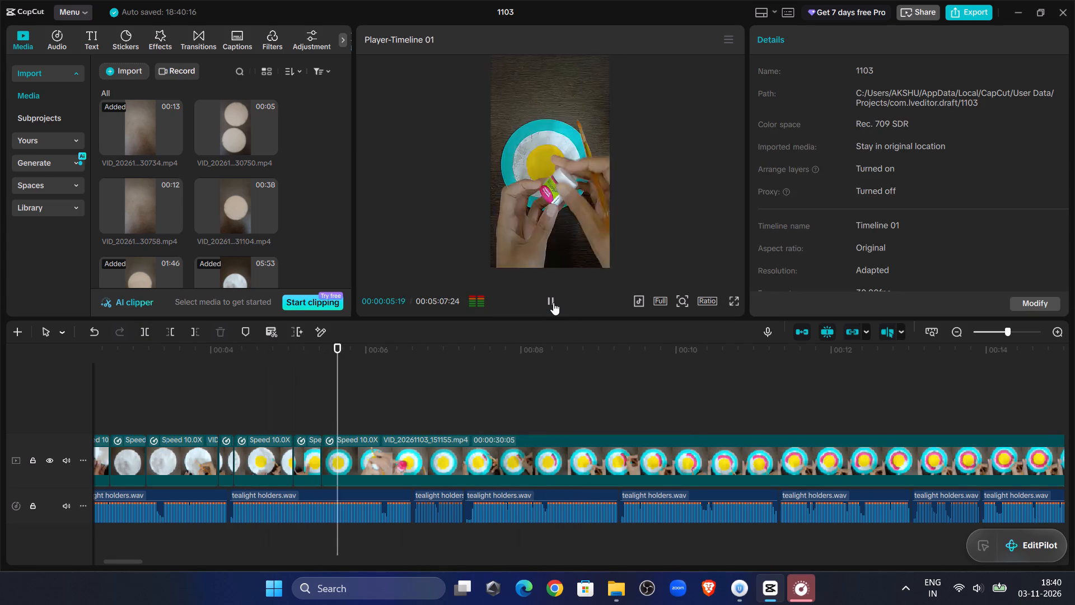
left_click(553, 302)
left_click(347, 452)
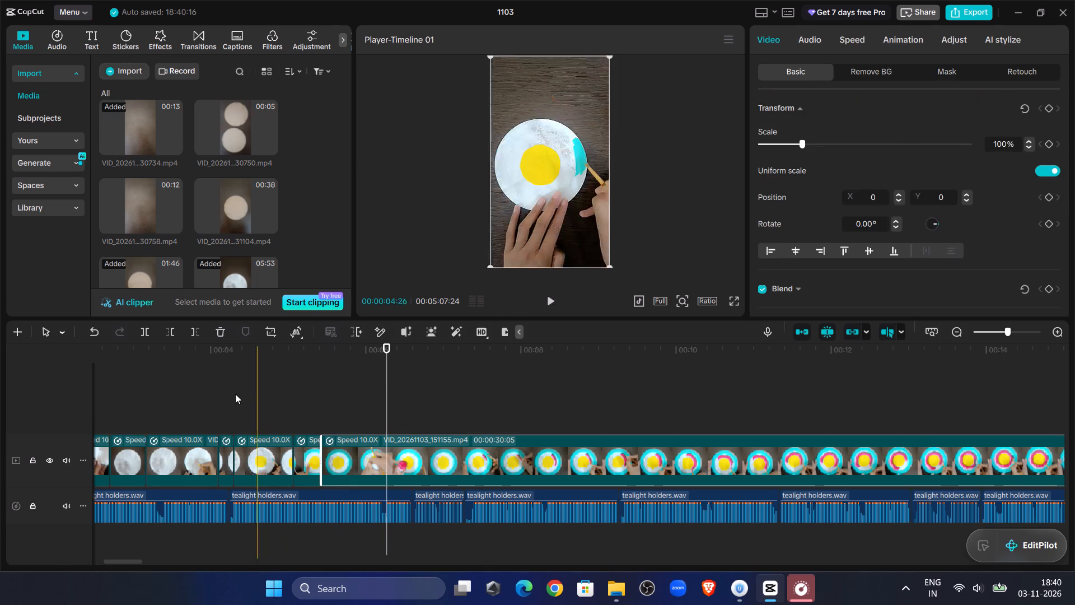
left_click(166, 332)
Preview the join again and trim the start of VID_20261103_151155.mp4 further, leaving it 00:00:28:19 long.
left_click(283, 377)
left_click(550, 299)
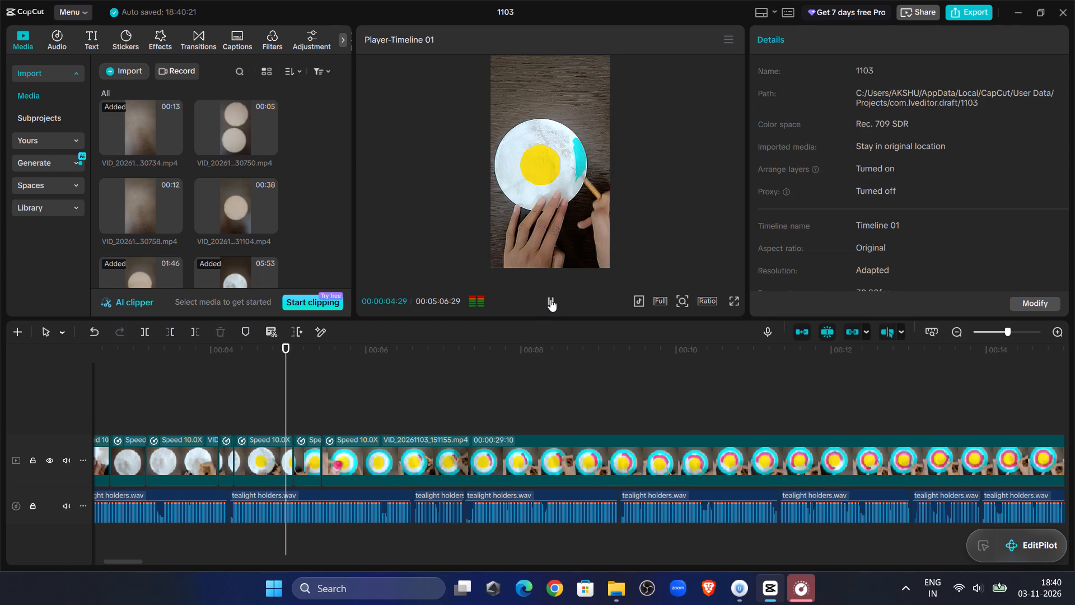
left_click(550, 299)
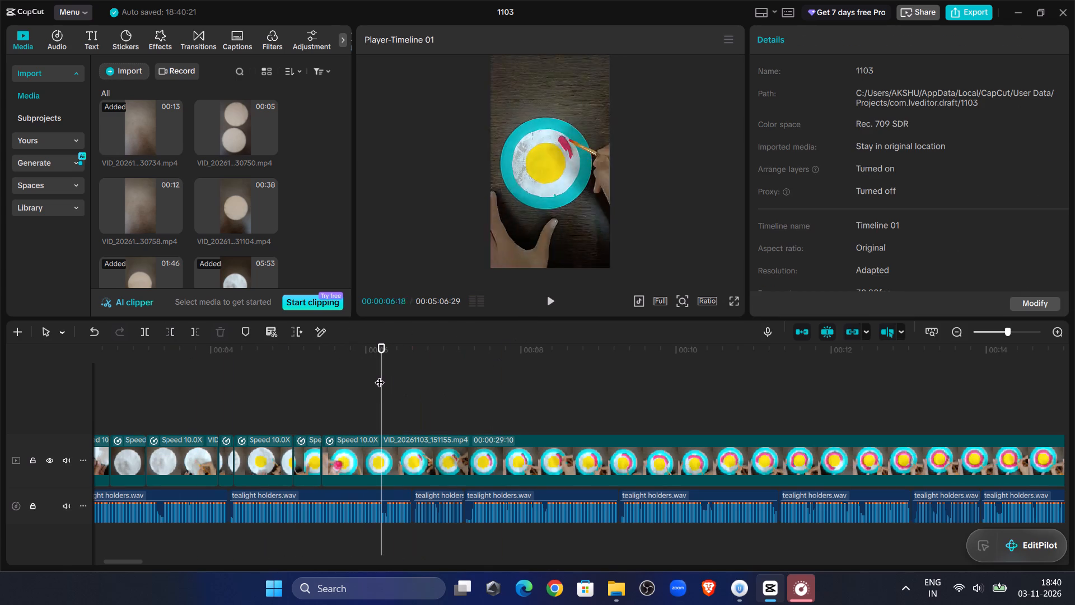
left_click(378, 375)
left_click(393, 458)
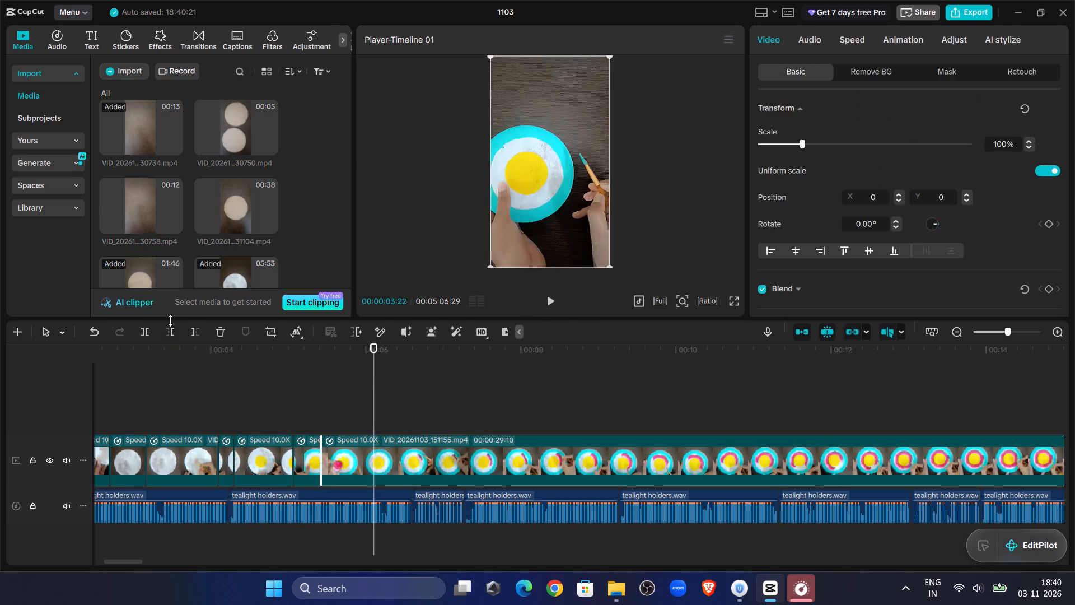
left_click(171, 343)
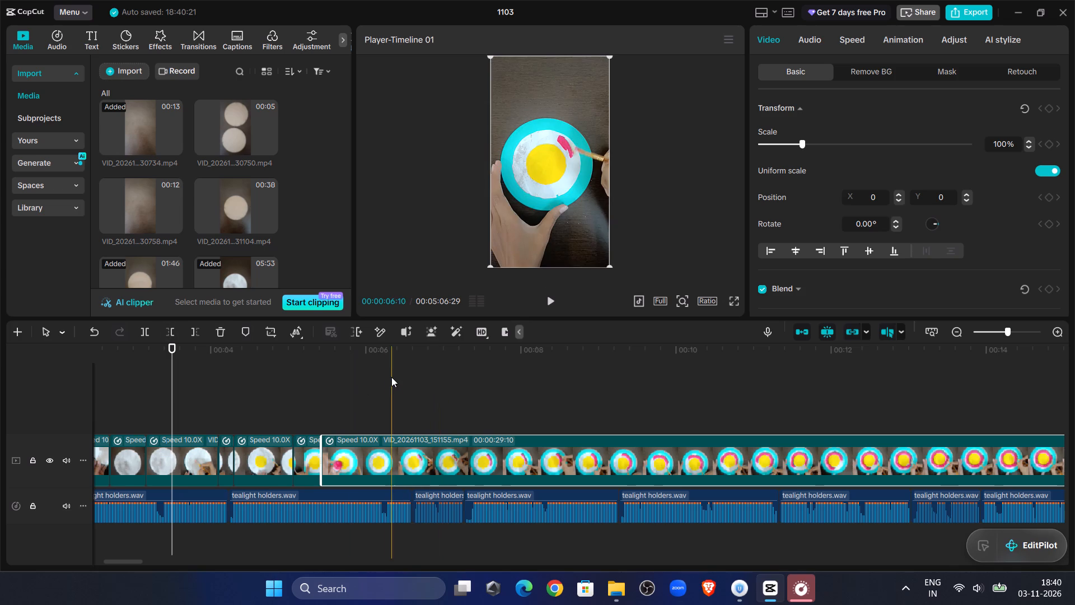
left_click(375, 383)
left_click(377, 454)
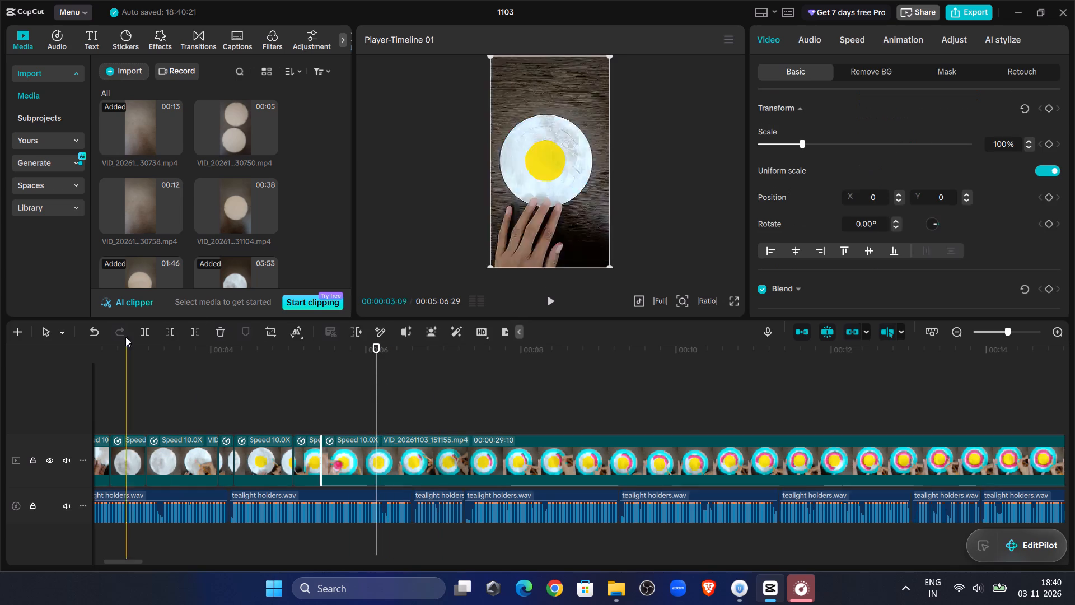
left_click(169, 330)
Preview the start of the pink painting and shorten VID_20261103_151155.mp4 from its start to 00:00:27:19.
left_click(263, 388)
left_click(551, 294)
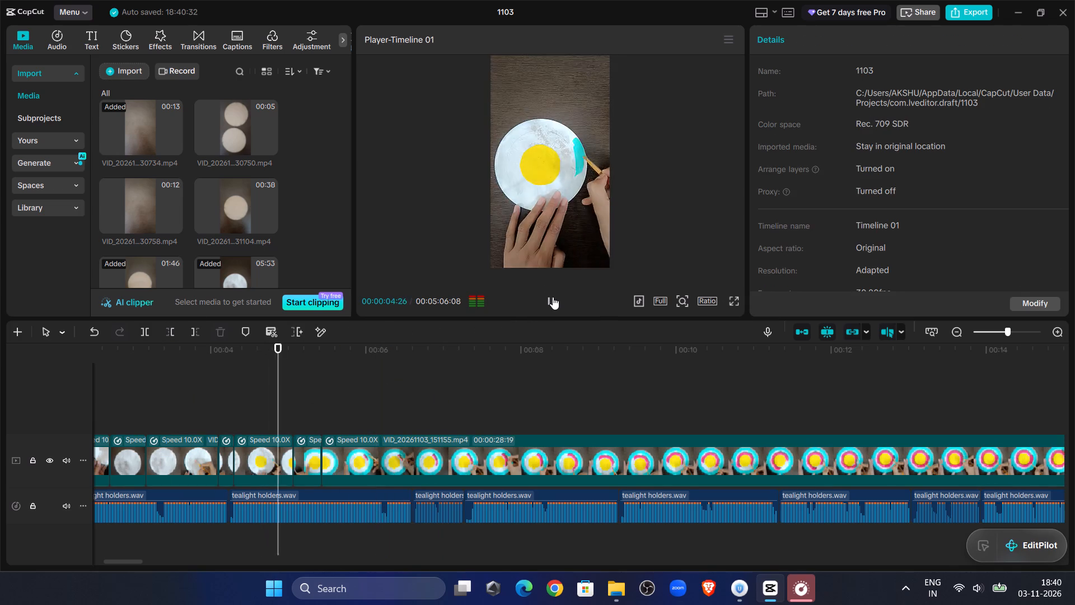
left_click(553, 297)
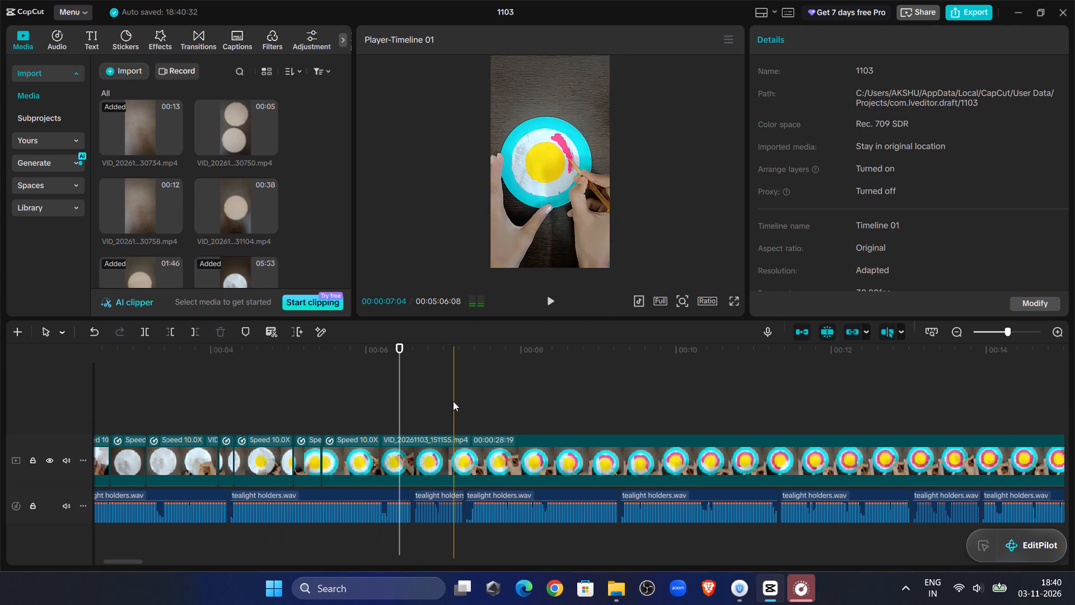
left_click(406, 449)
left_click(172, 333)
Replay the cut into the pink painting and trim the start of VID_20261103_151155.mp4 down to a length of 00:00:26:23.
left_click(284, 381)
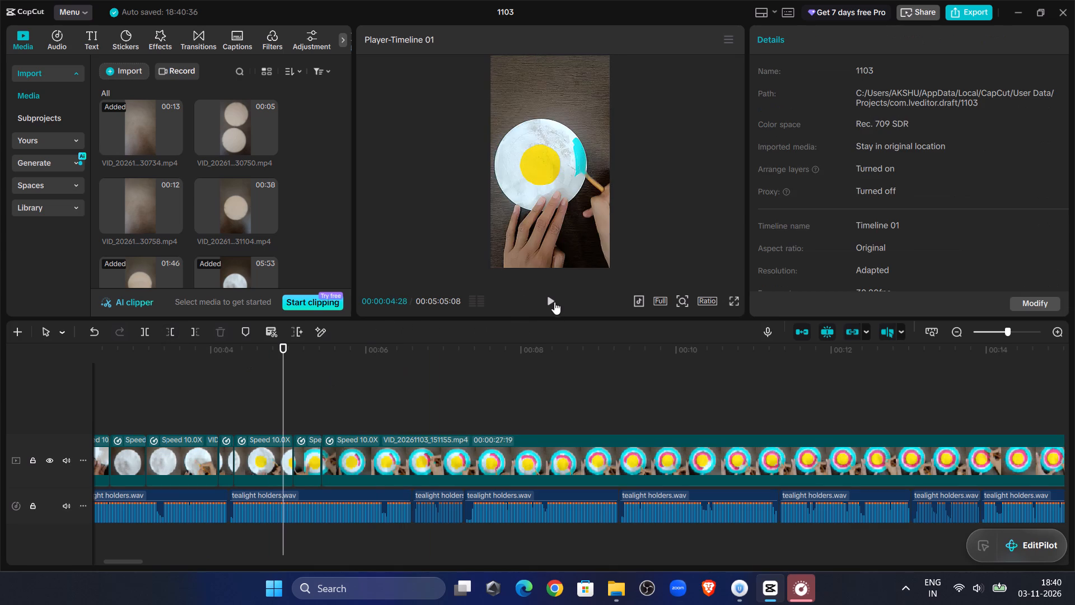
left_click(554, 295)
left_click(554, 295)
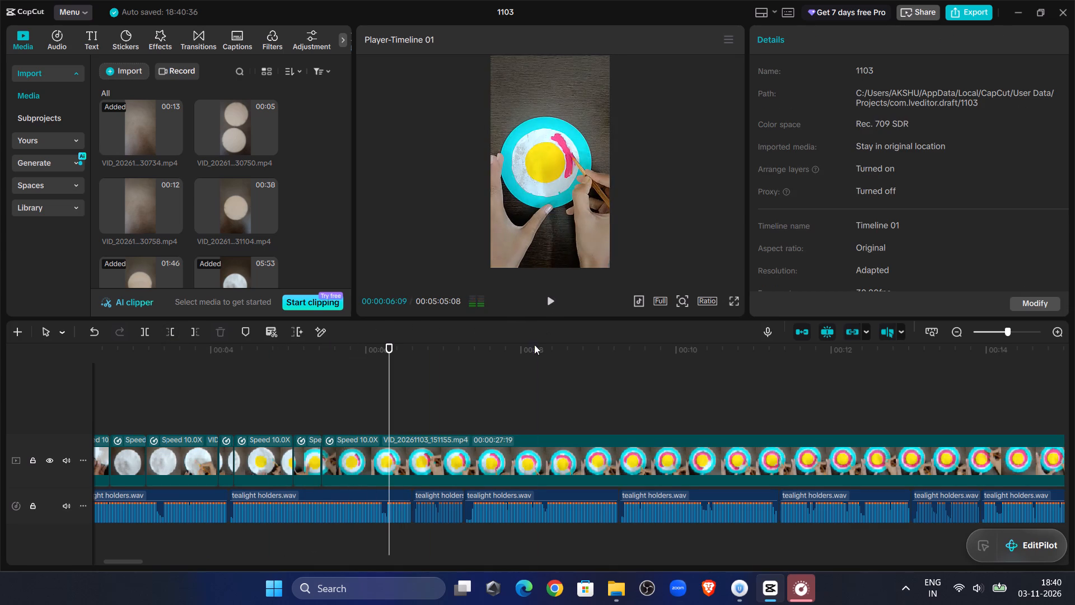
left_click(423, 458)
left_click(170, 330)
Preview the pink painting footage and split VID_20261103_151155.mp4 just after 00:00:06:00, leaving a second piece 00:00:26:01 long.
left_click(305, 387)
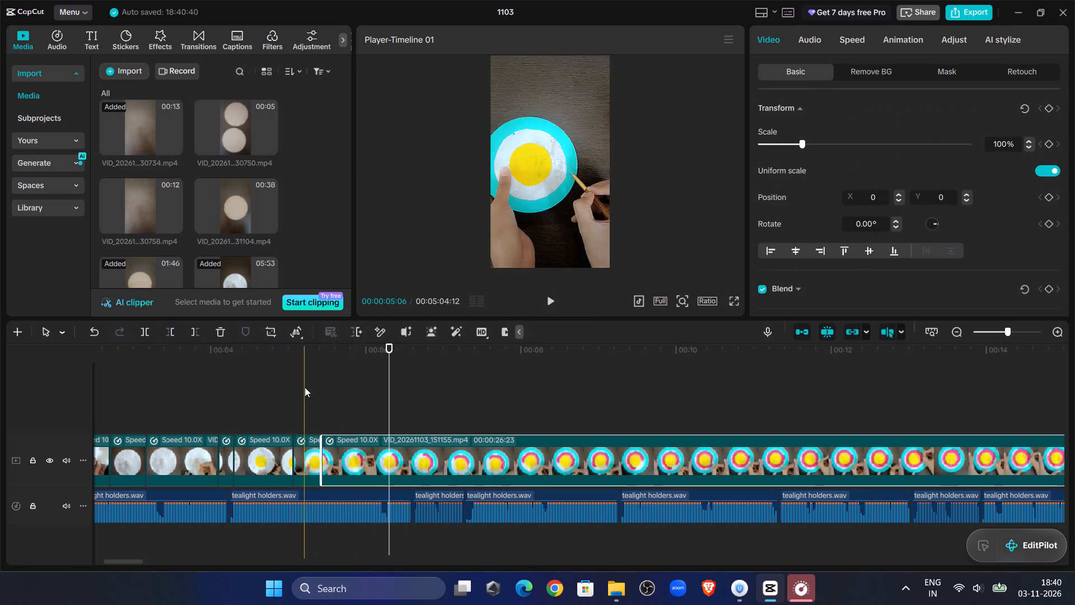
left_click(543, 298)
left_click(543, 298)
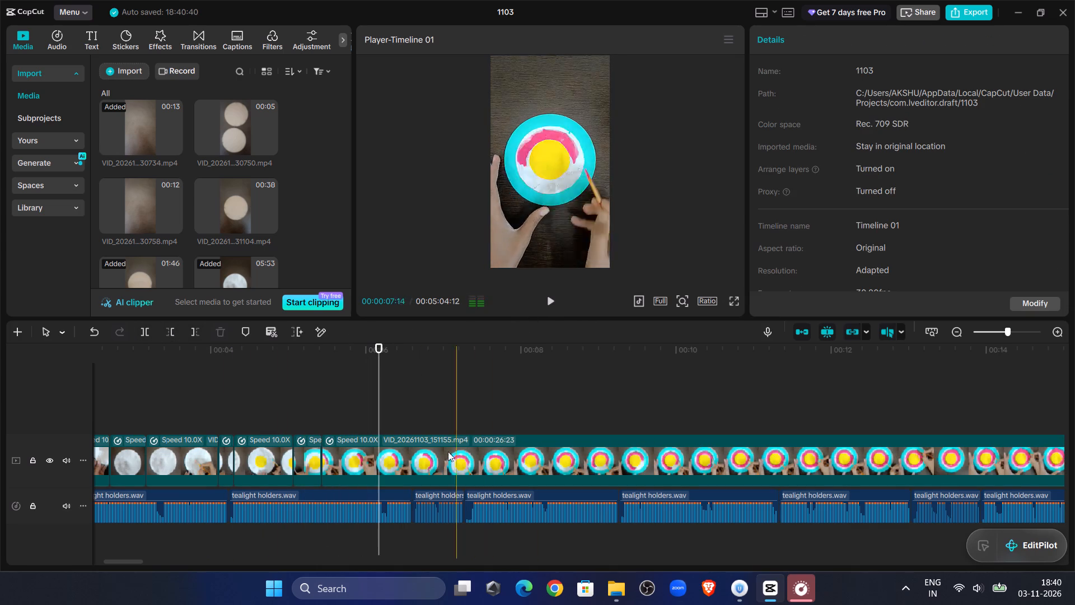
left_click(391, 465)
left_click(143, 327)
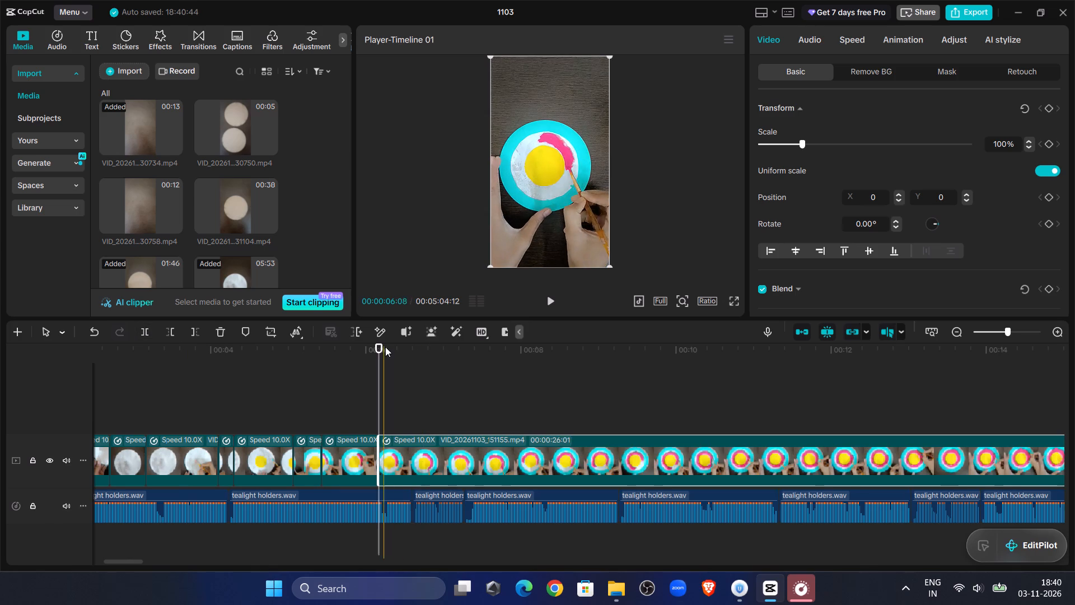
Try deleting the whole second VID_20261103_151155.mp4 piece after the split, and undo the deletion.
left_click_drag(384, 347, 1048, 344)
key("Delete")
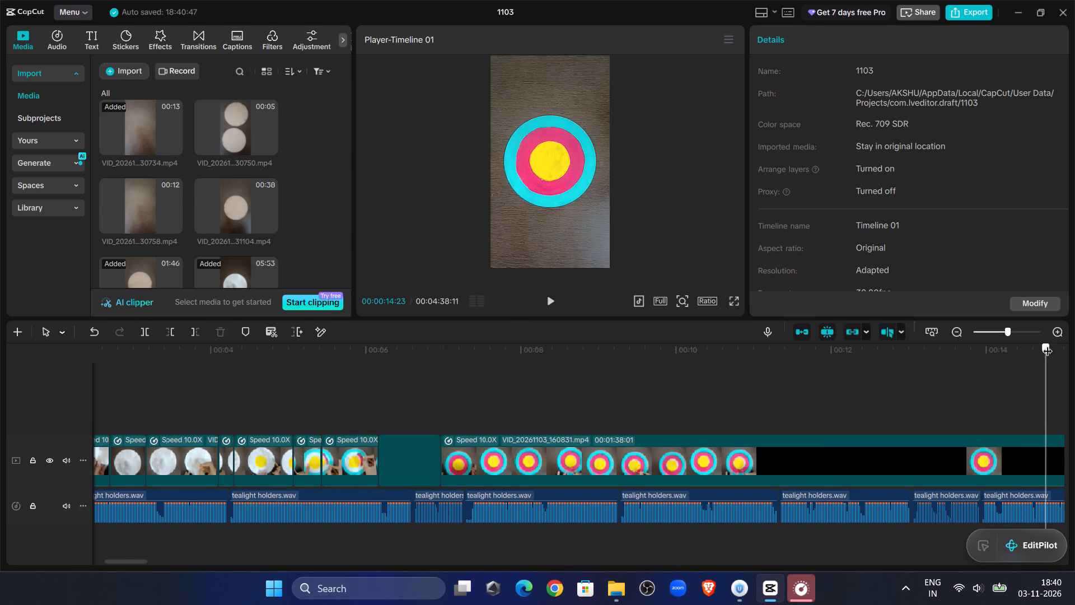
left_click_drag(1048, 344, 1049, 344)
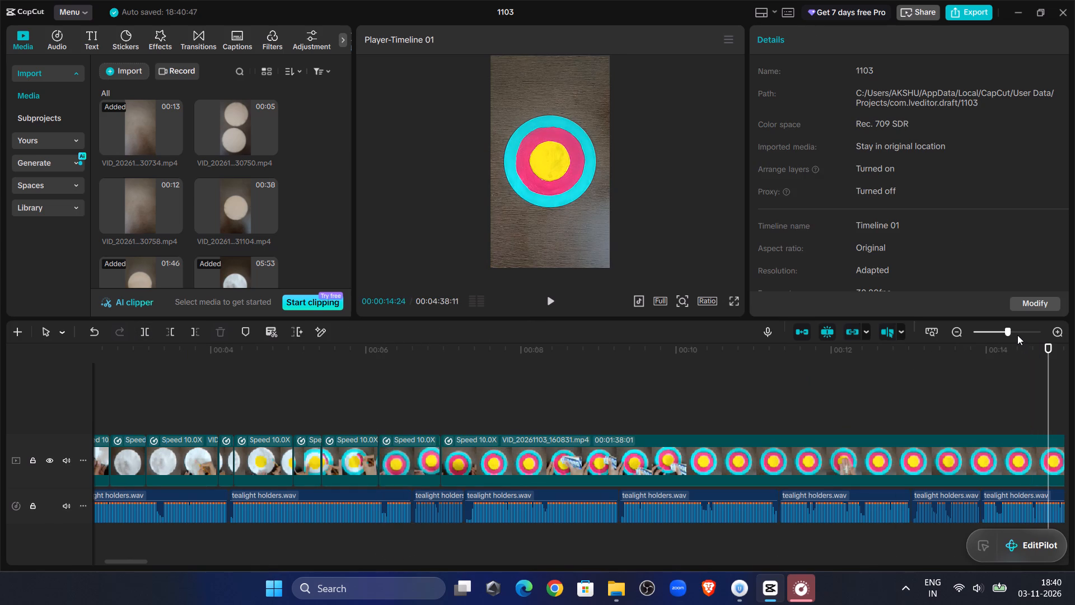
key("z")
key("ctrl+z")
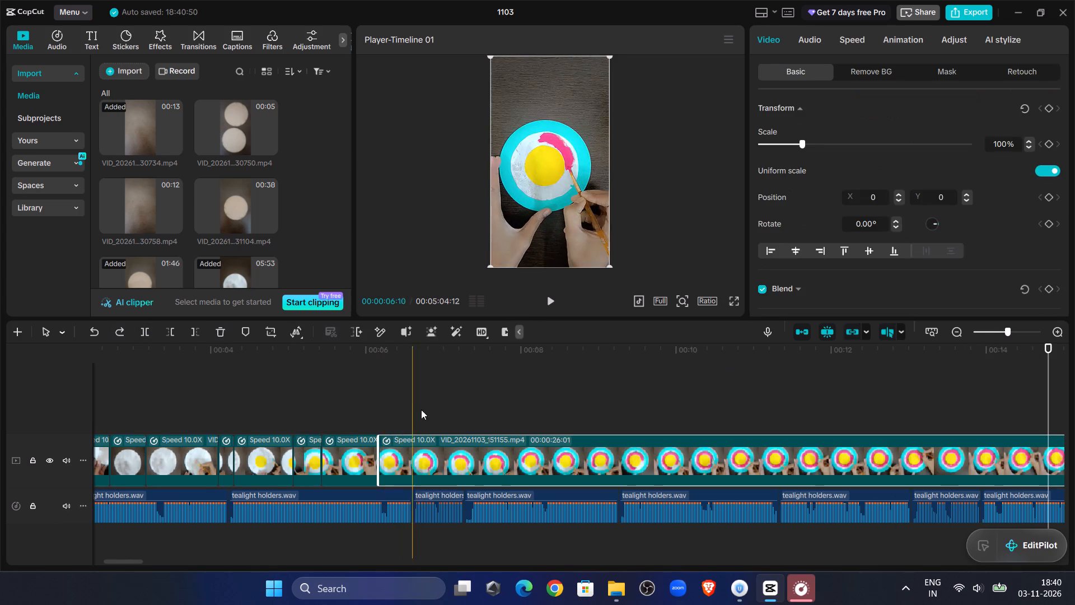
Find where the pink ring is nearly finished and trim the second VID_20261103_151155.mp4 piece's start there, leaving it 00:00:08:27 long.
left_click(424, 407)
left_click_drag(431, 403, 838, 420)
left_click(890, 384)
left_click_drag(890, 384, 870, 363)
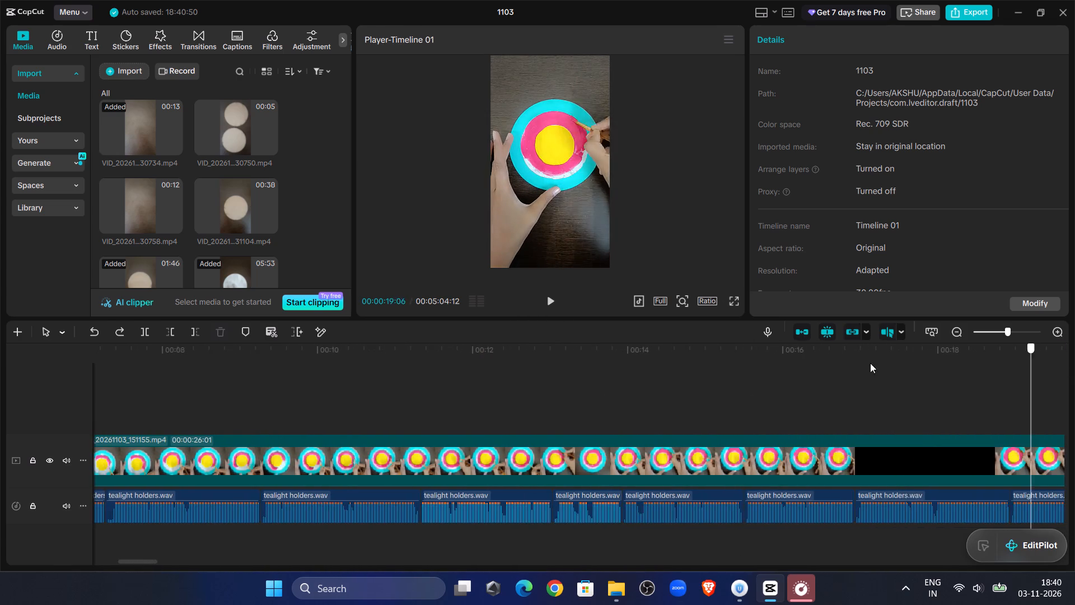
left_click_drag(870, 363, 1017, 373)
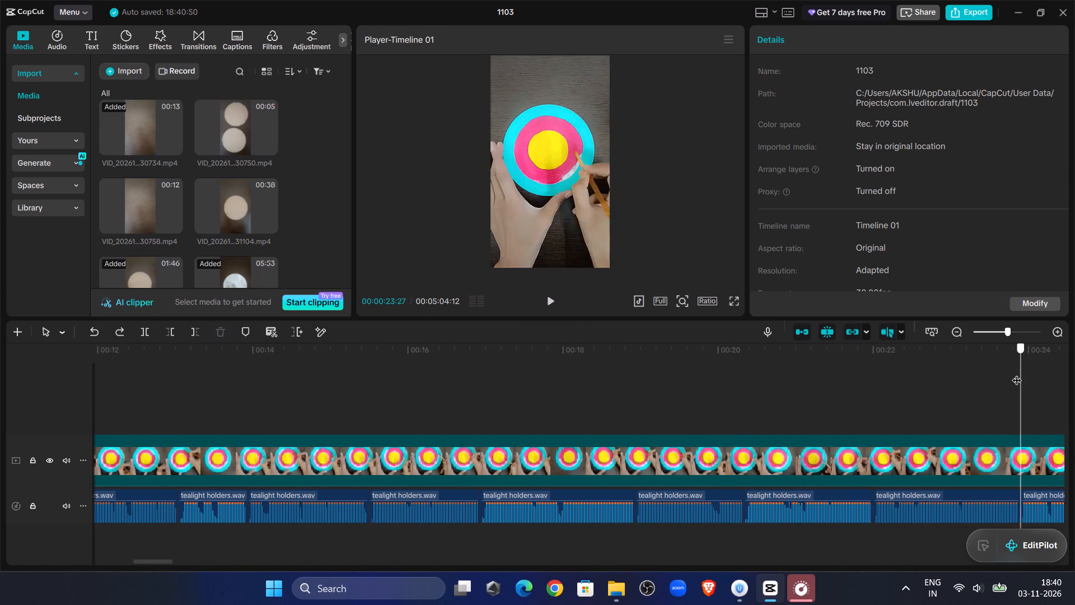
left_click_drag(1017, 373, 975, 369)
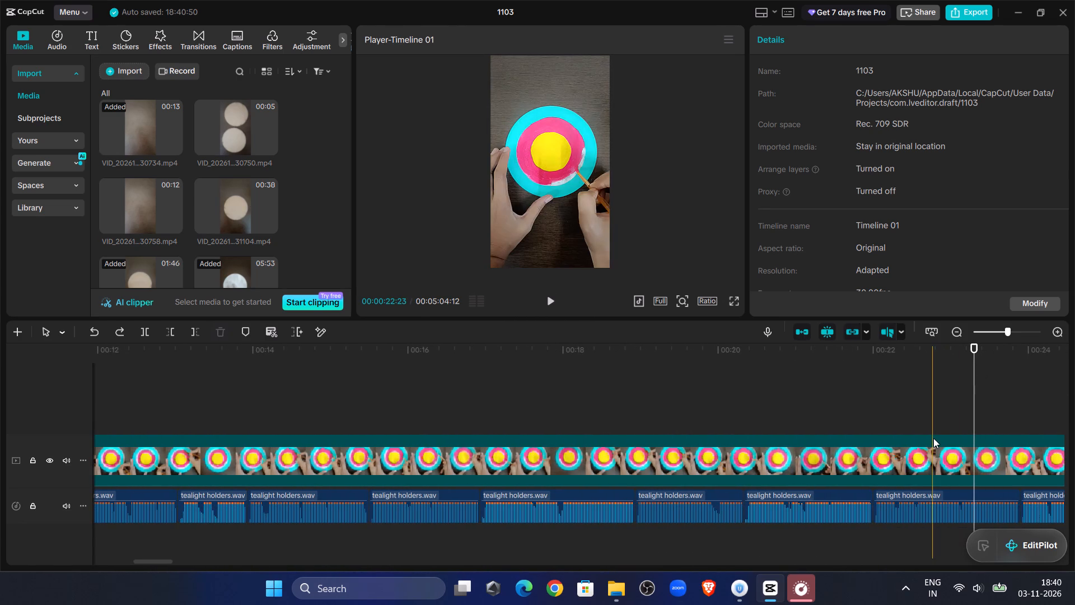
left_click(933, 445)
left_click(164, 333)
Preview the pink ring cut against the voice-over and trim the start of the last VID_20261103_151155.mp4 piece to leave 00:00:08:06.
left_click(210, 356)
left_click_drag(212, 356, 387, 372)
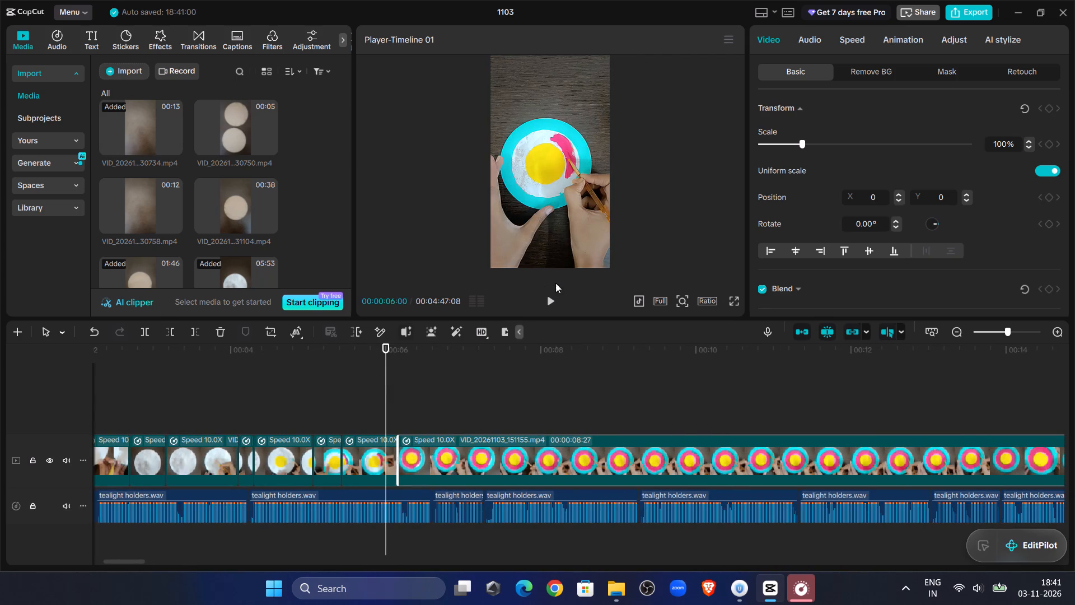
left_click_drag(352, 361, 327, 382)
left_click(327, 382)
left_click(548, 303)
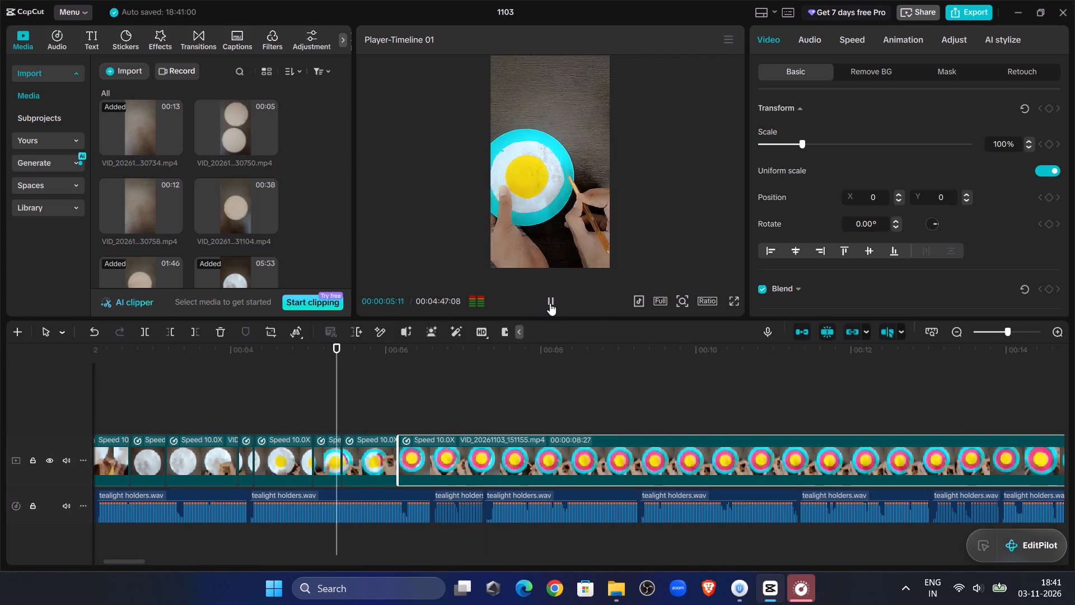
left_click(550, 303)
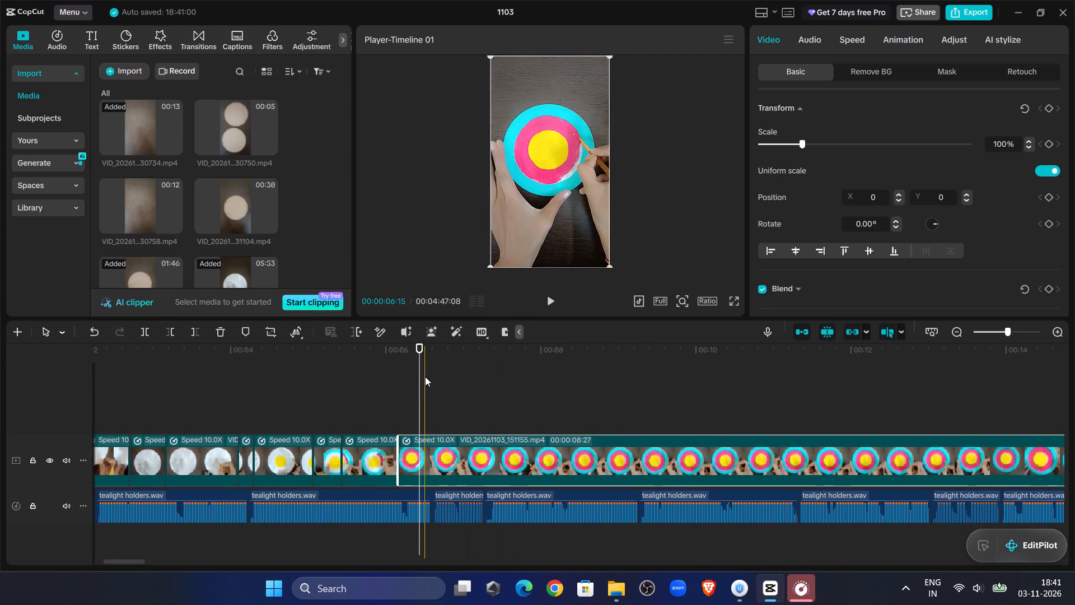
left_click_drag(420, 372, 338, 402)
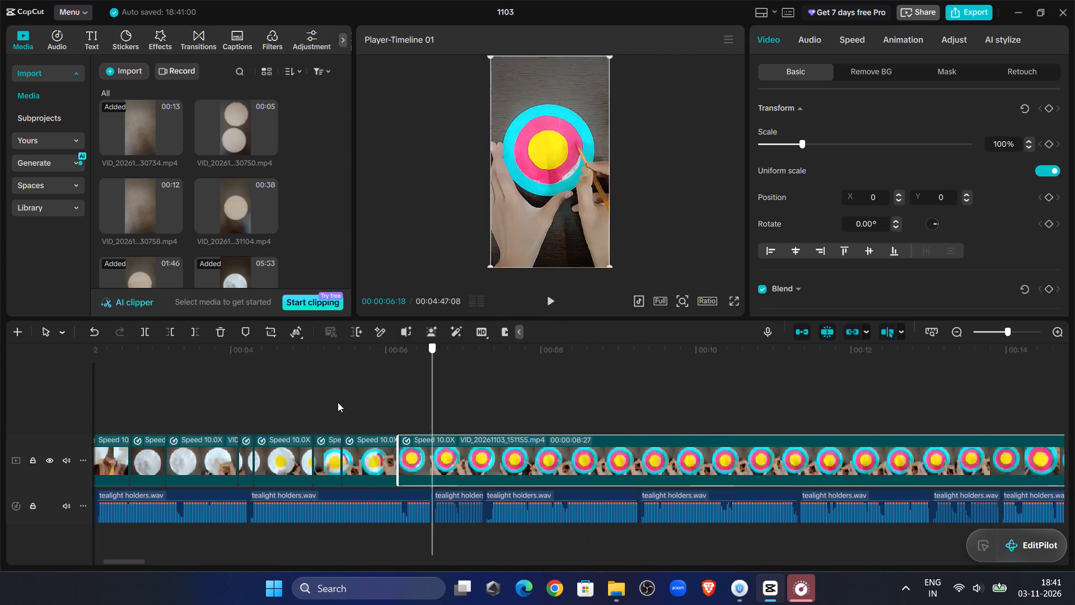
left_click_drag(338, 402, 334, 400)
left_click(553, 296)
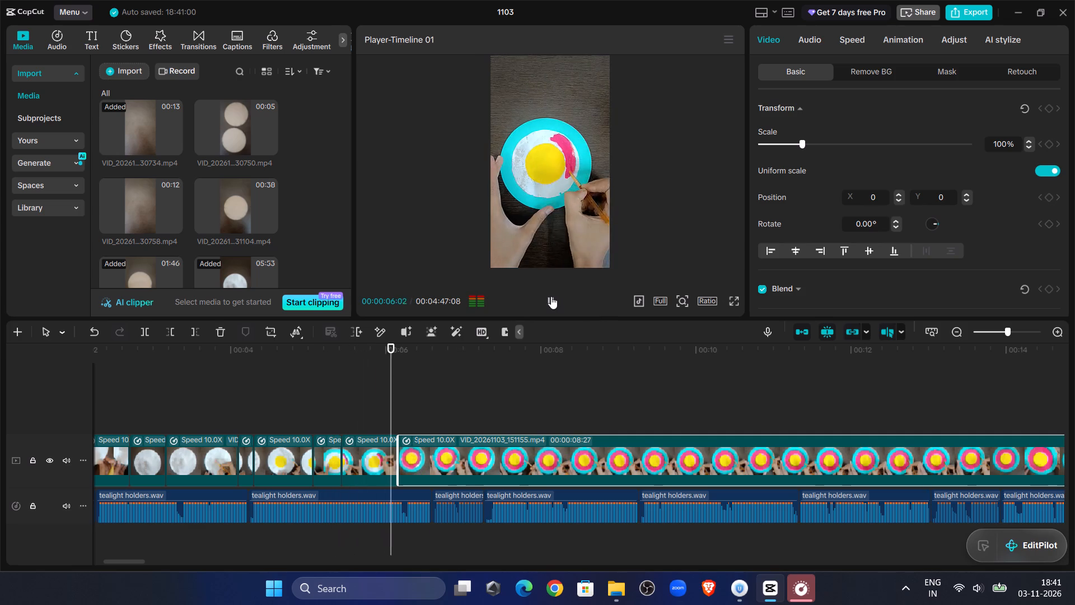
left_click(551, 296)
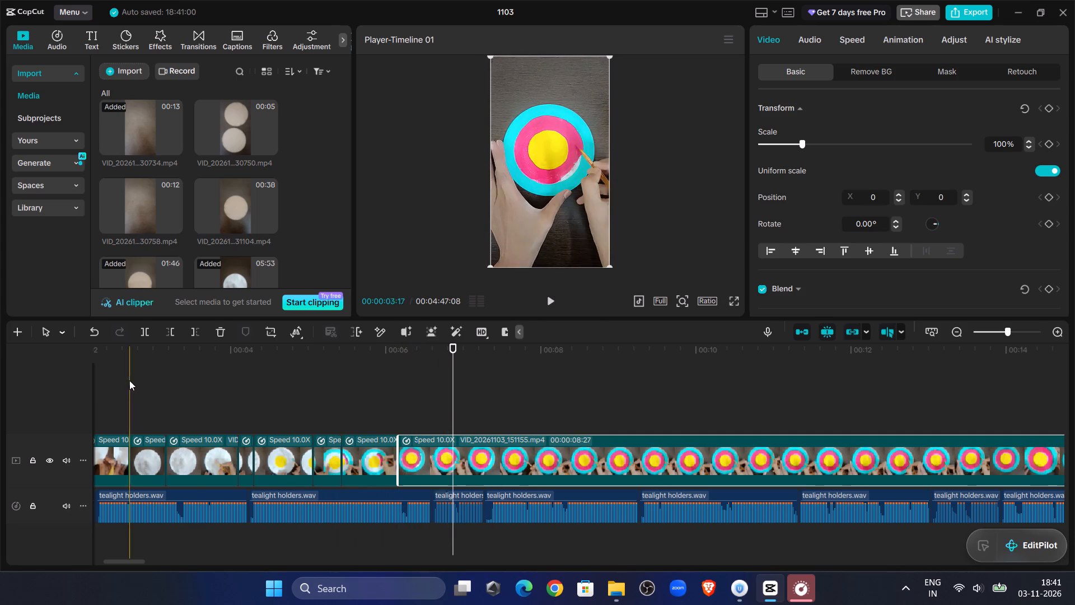
left_click(174, 332)
Preview the nearly finished pink ring footage and split the last VID_20261103_151155.mp4 piece at 00:00:06:21.
left_click(310, 375)
left_click(556, 300)
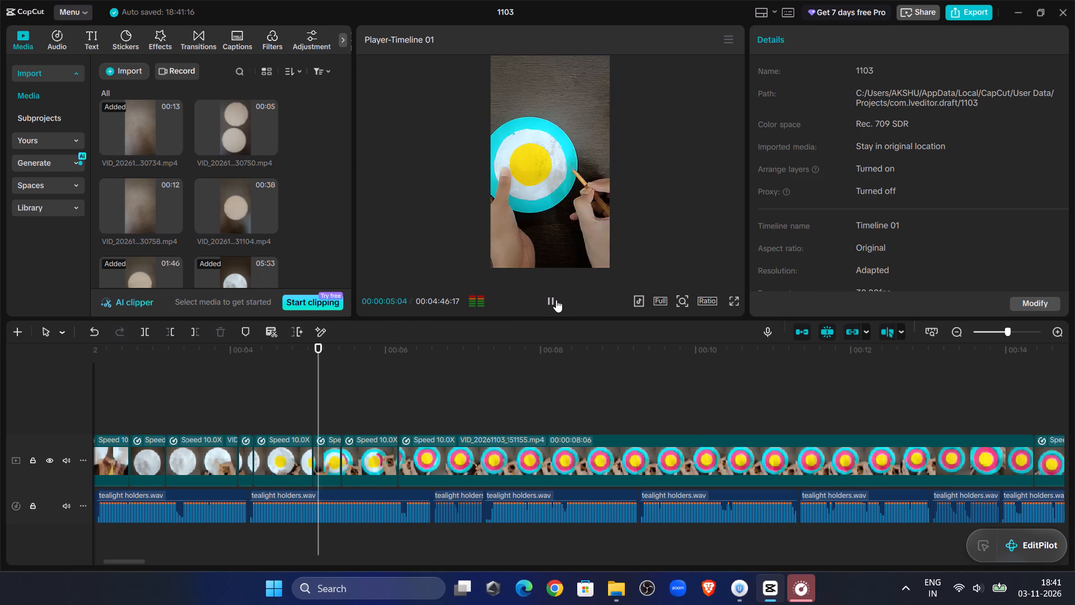
left_click(556, 299)
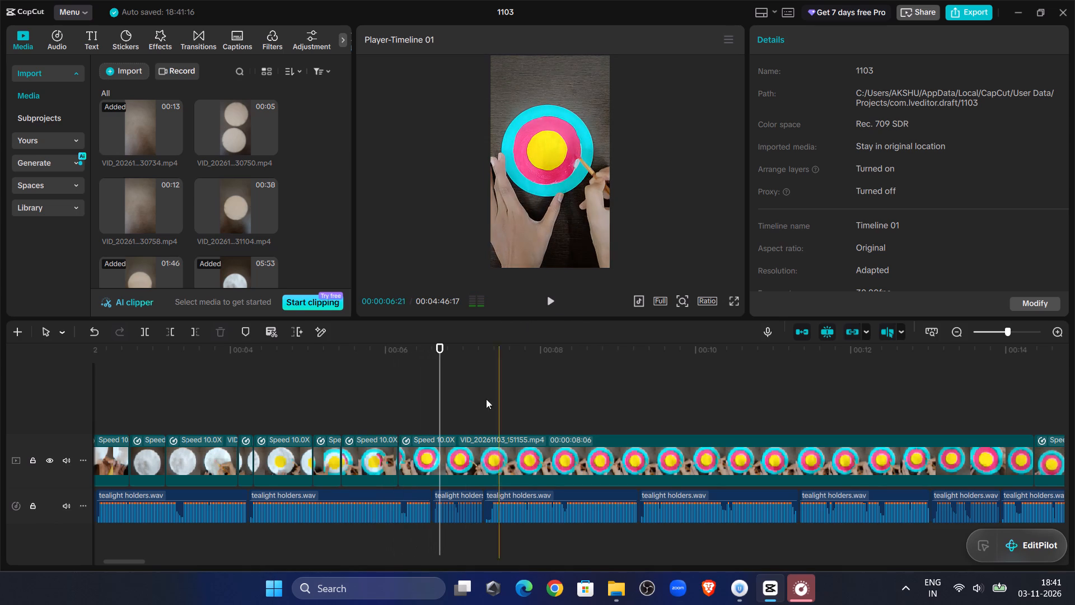
left_click(456, 469)
left_click(146, 333)
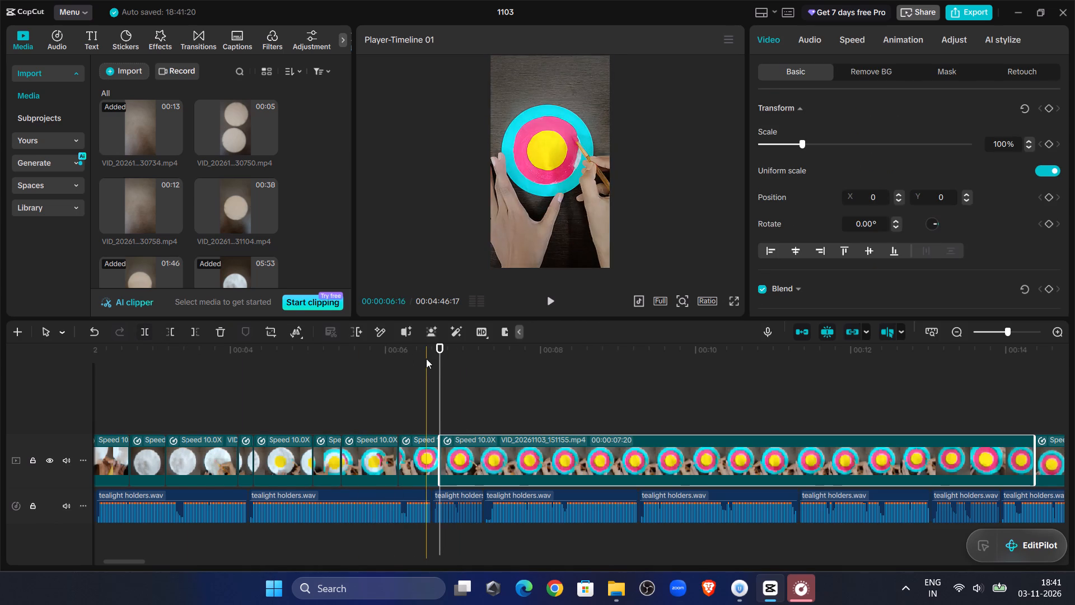
Remove everything before 00:00:13:07 from the last VID_20261103_151155.mp4 piece, keeping the end with the finished pink ring.
left_click_drag(442, 355, 950, 364)
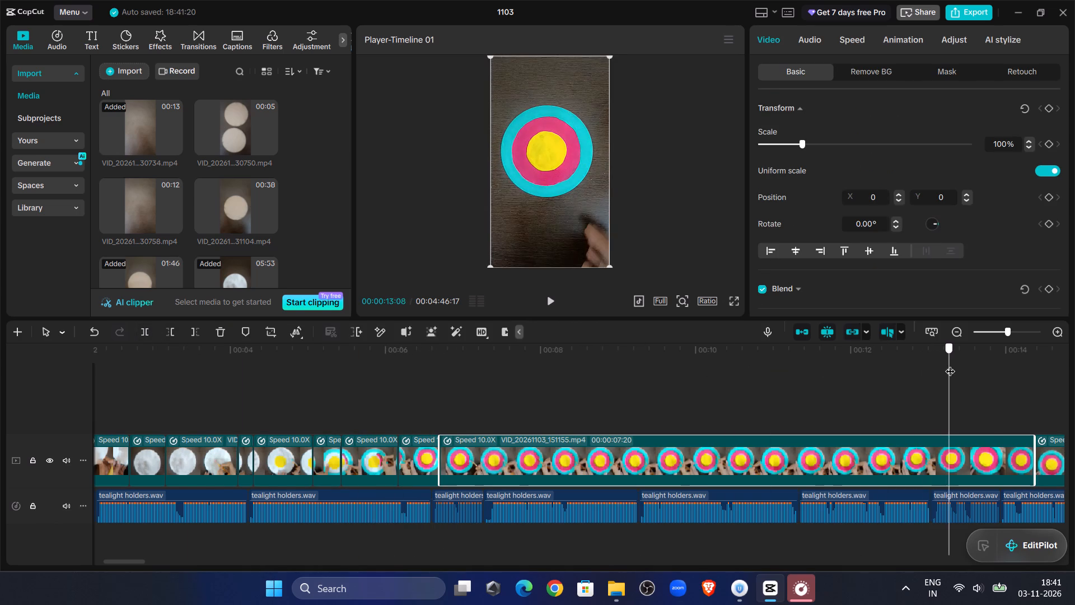
left_click_drag(950, 364, 959, 356)
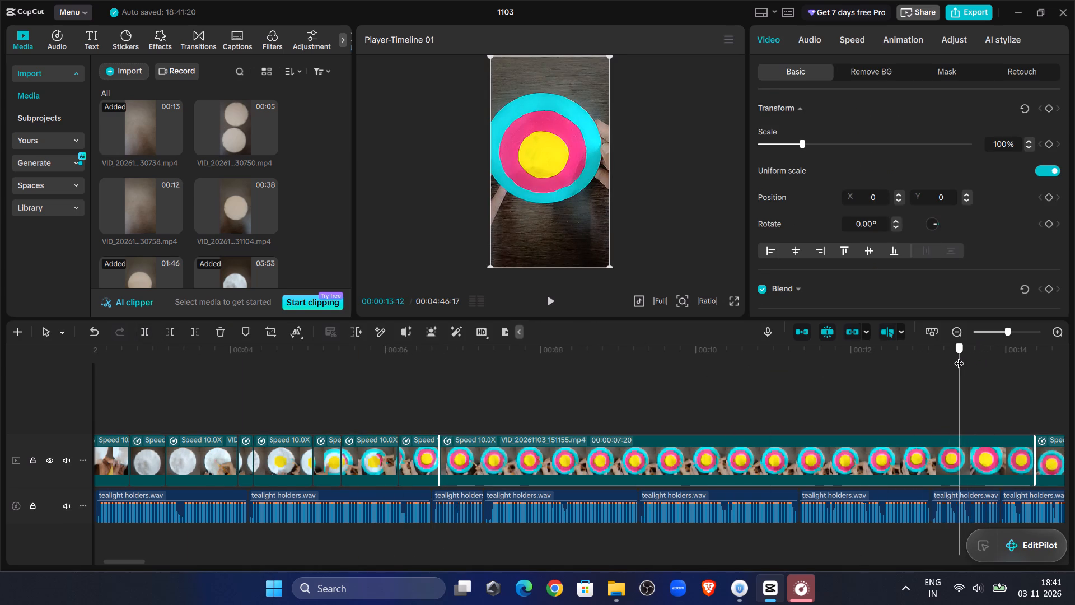
left_click_drag(959, 356, 945, 355)
left_click(176, 331)
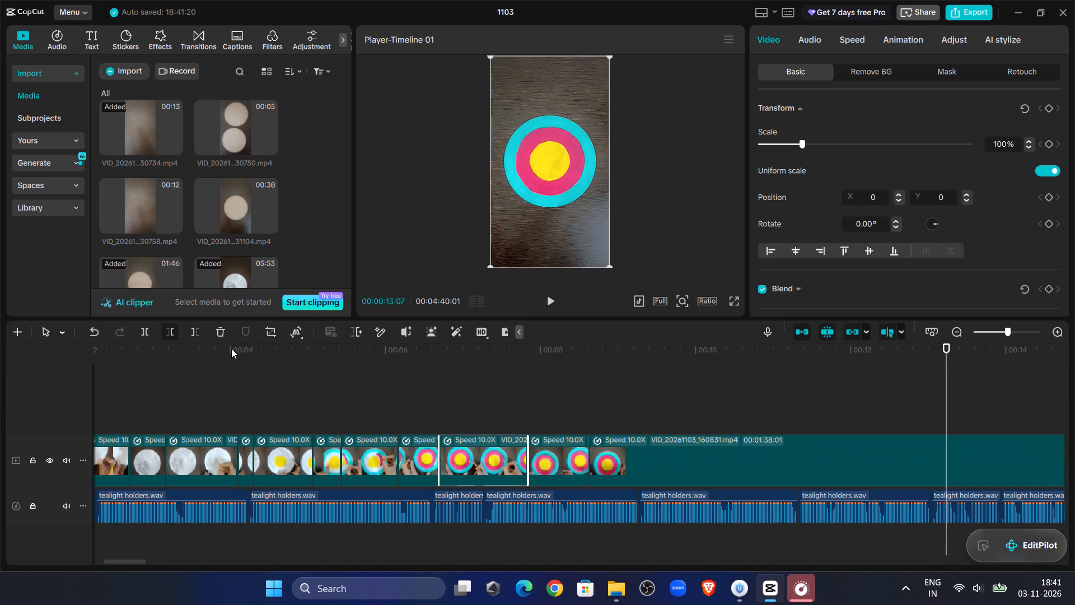
Preview the finished pink ring footage and trim the end of the last VID_20261103_151155.mp4 piece to the start of the next voice-over segment.
left_click(368, 380)
left_click(547, 297)
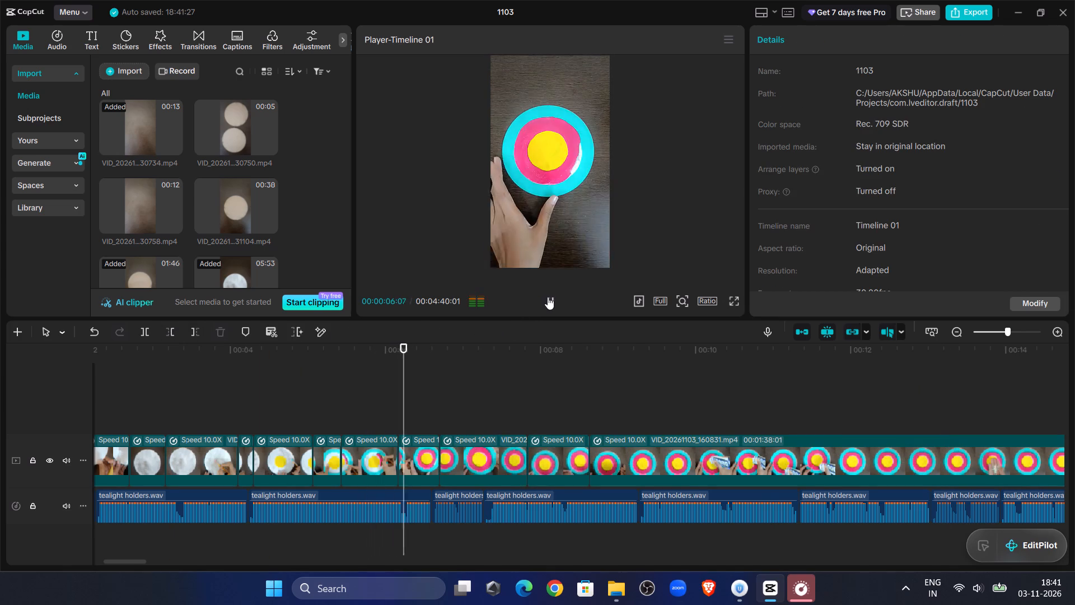
left_click(548, 297)
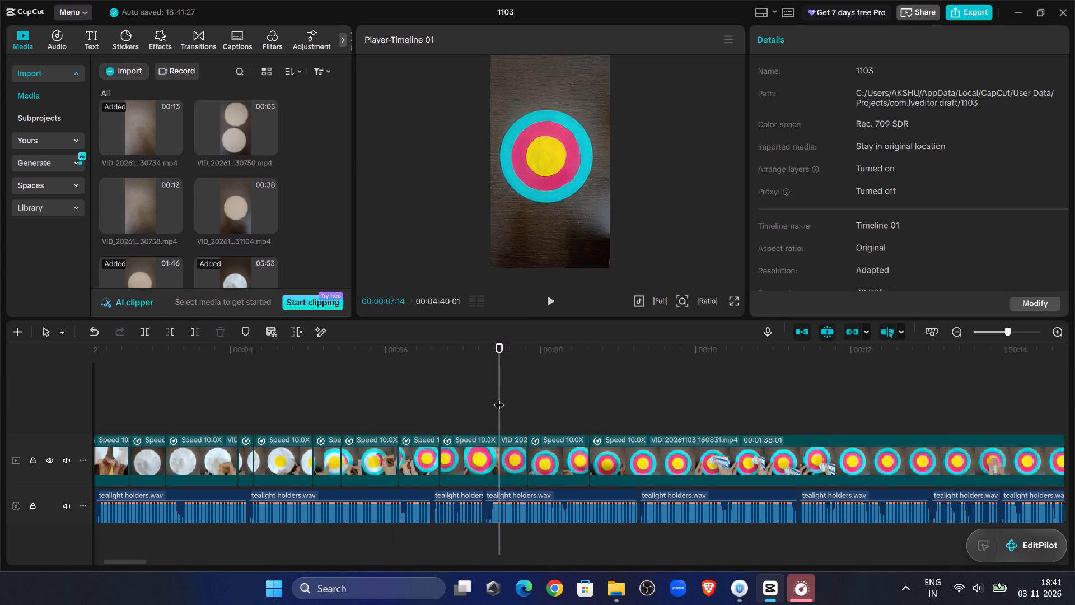
left_click_drag(499, 398, 487, 395)
left_click(481, 445)
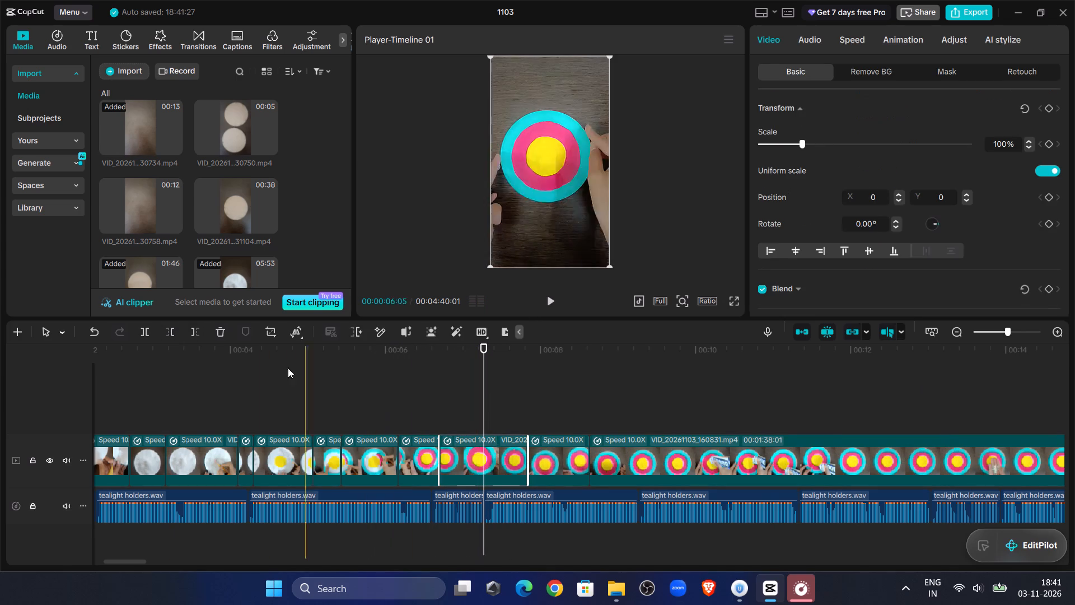
left_click(196, 334)
Preview the transition out of the pink ring footage and delete the short clip just before VID_20261103_160831.mp4.
left_click(534, 286)
left_click(560, 294)
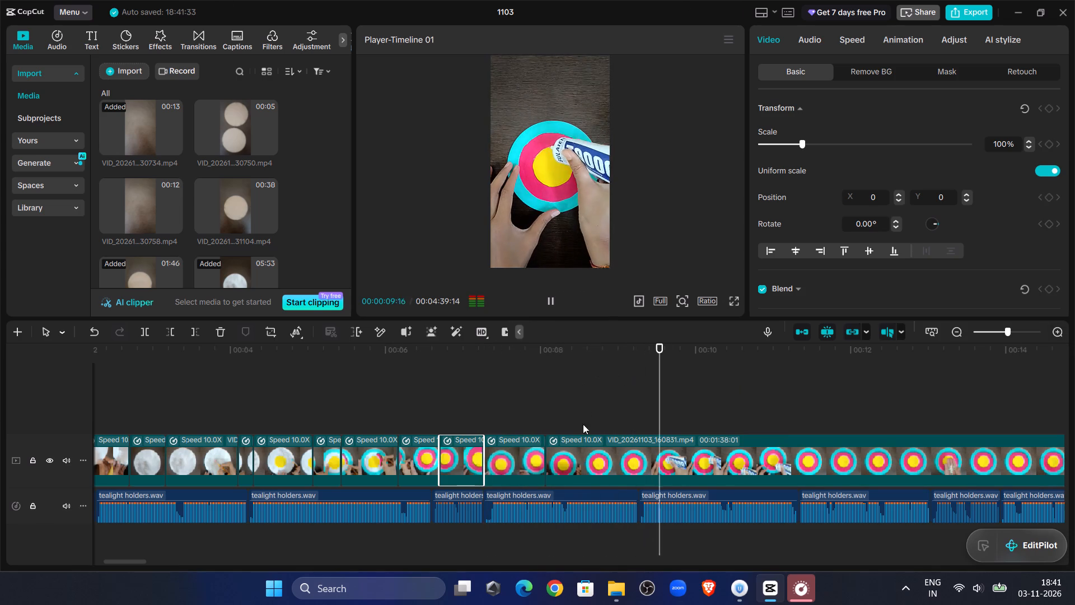
left_click(431, 376)
left_click(534, 302)
left_click(546, 297)
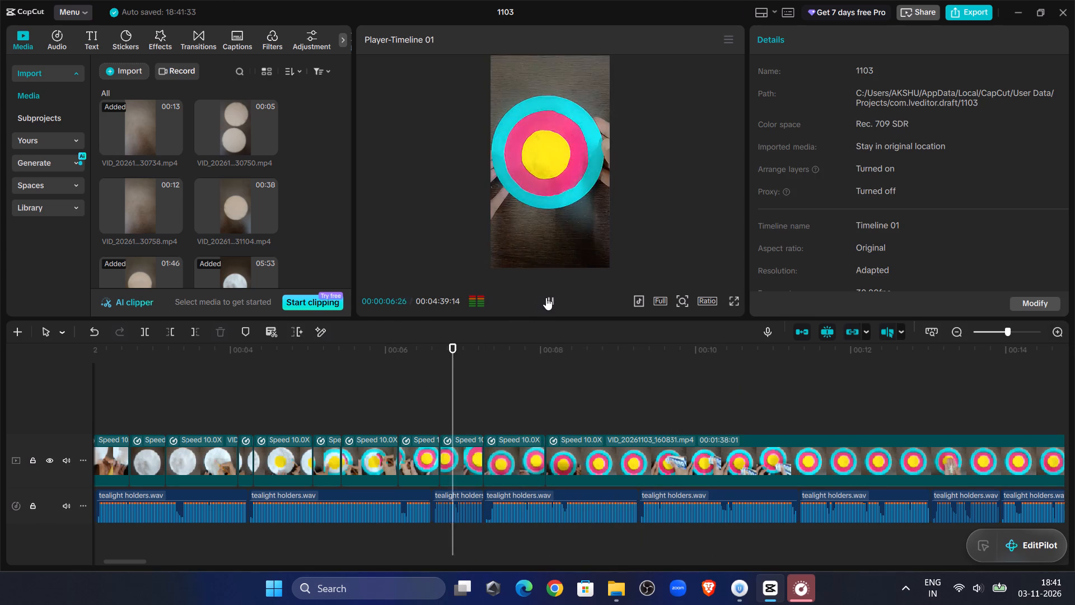
left_click(550, 296)
double_click(550, 296)
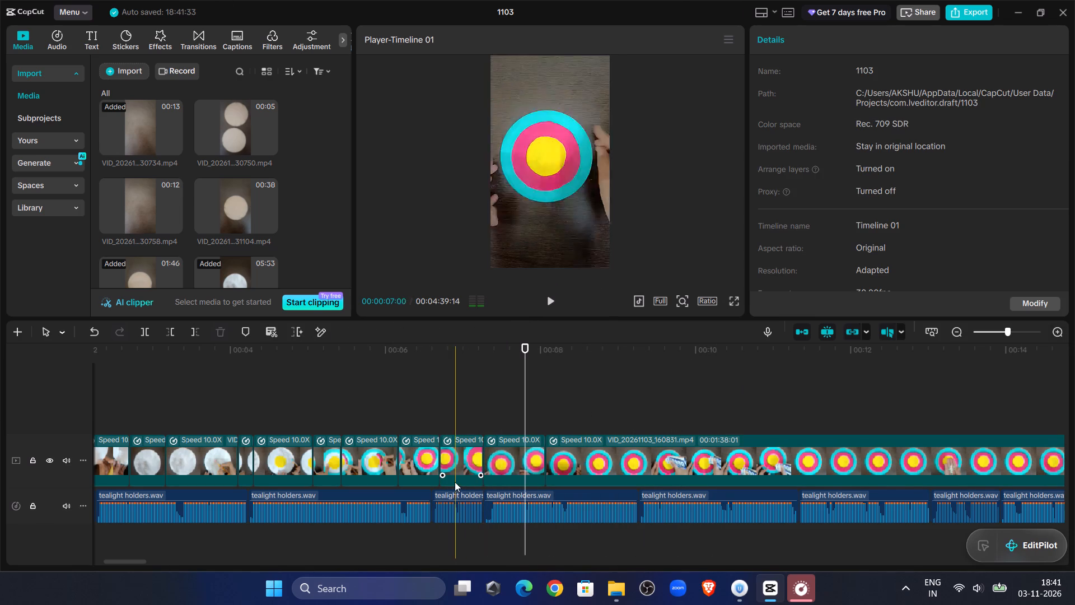
left_click(529, 454)
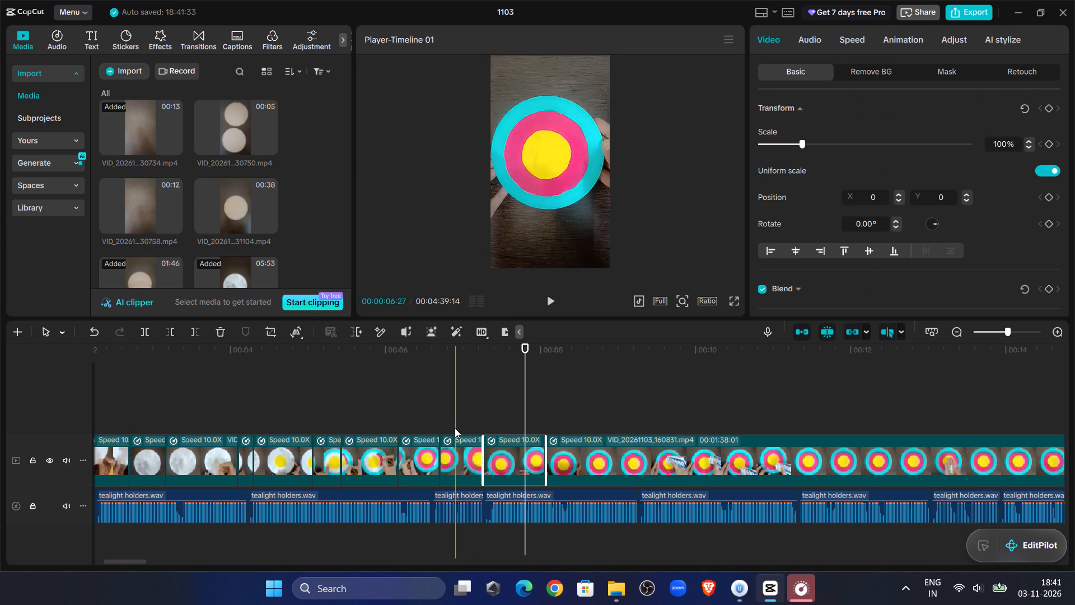
key("Delete")
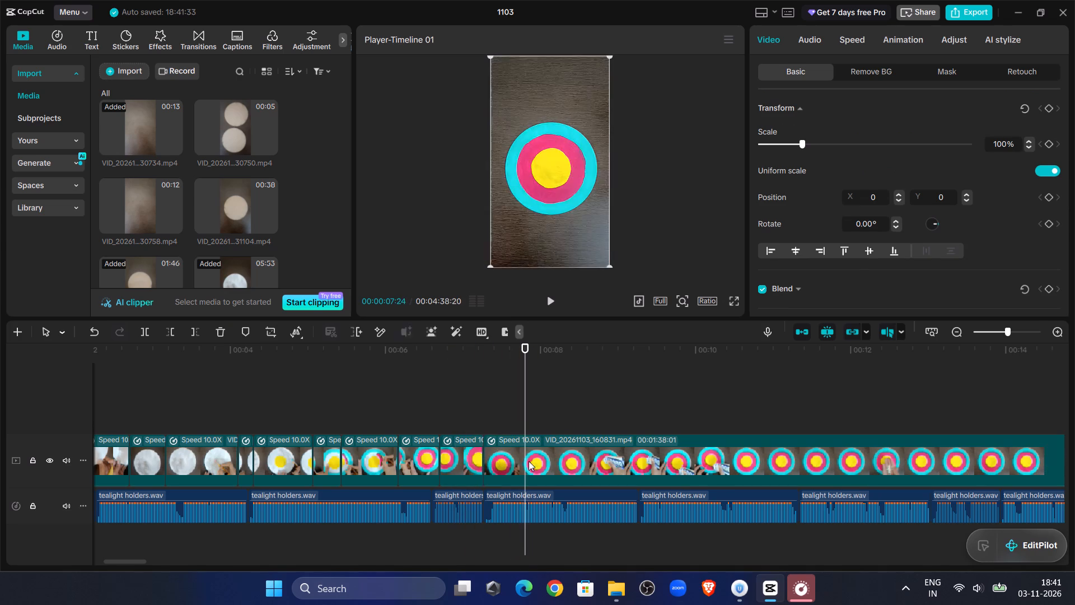
Find where glue is being applied in VID_20261103_160831.mp4 and trim its start at 00:00:08:13, leaving it 00:01:36:26 long.
left_click(469, 401)
left_click(547, 295)
left_click(547, 295)
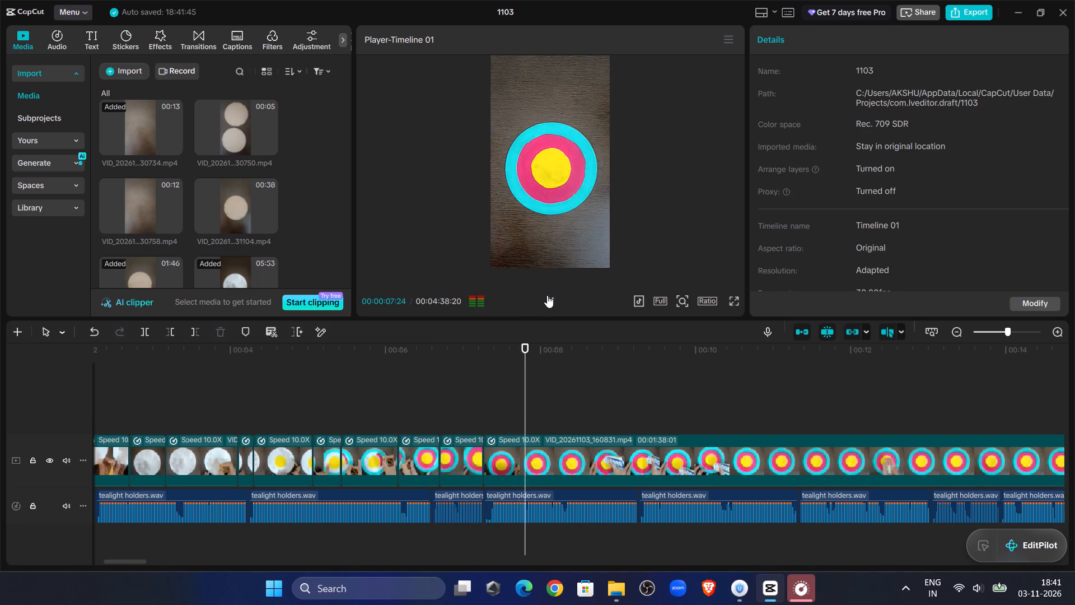
left_click_drag(536, 355, 600, 374)
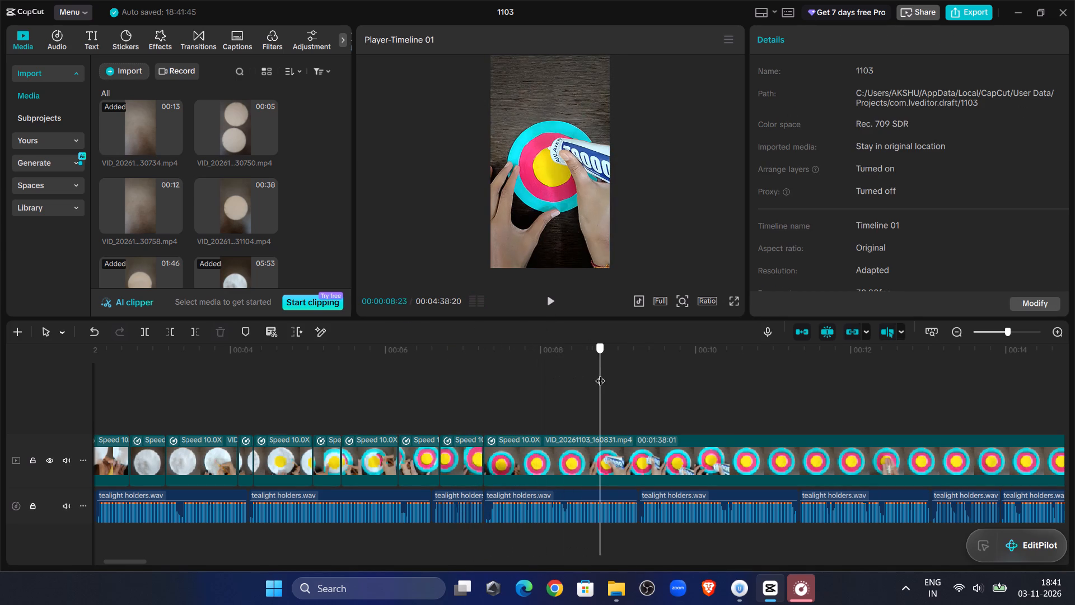
left_click_drag(600, 374, 620, 378)
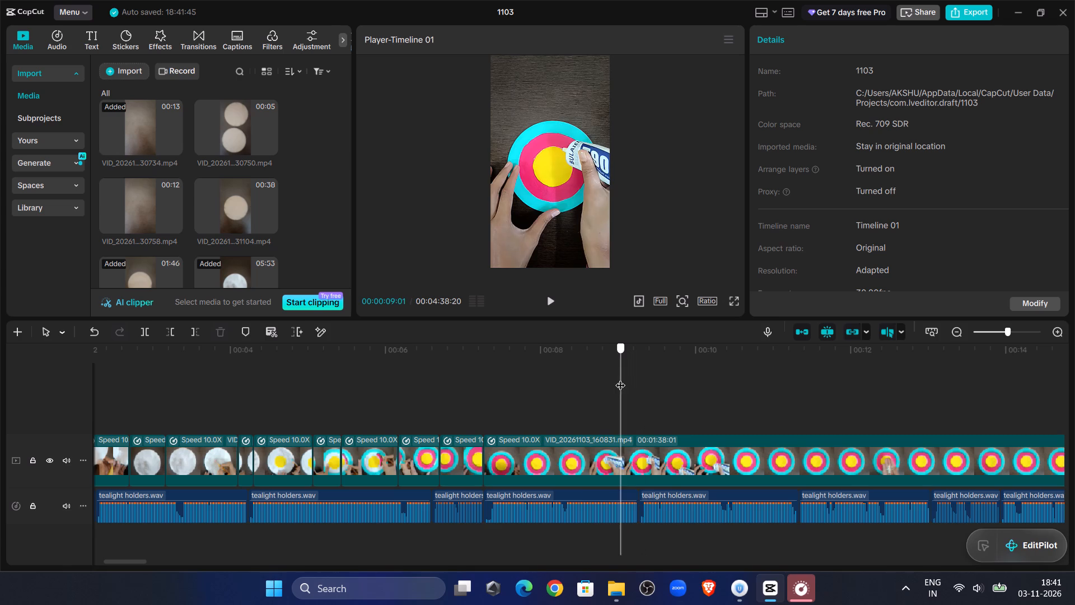
left_click_drag(620, 378, 574, 381)
left_click(590, 470)
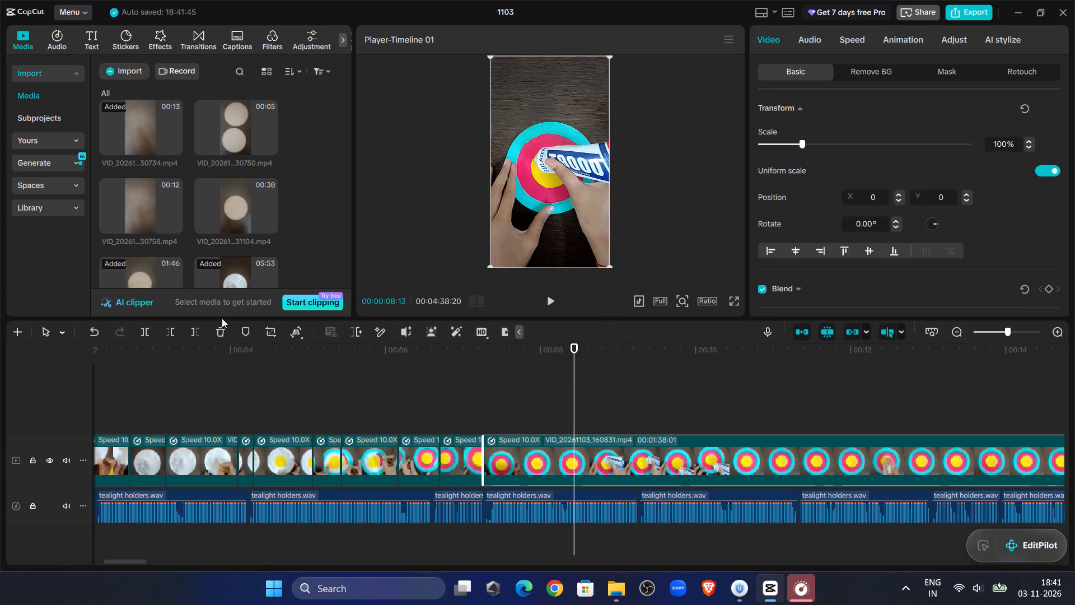
left_click(175, 332)
Preview the glue footage against the voice-over and split VID_20261103_160831.mp4 at 00:00:08:04.
left_click(439, 373)
left_click(544, 303)
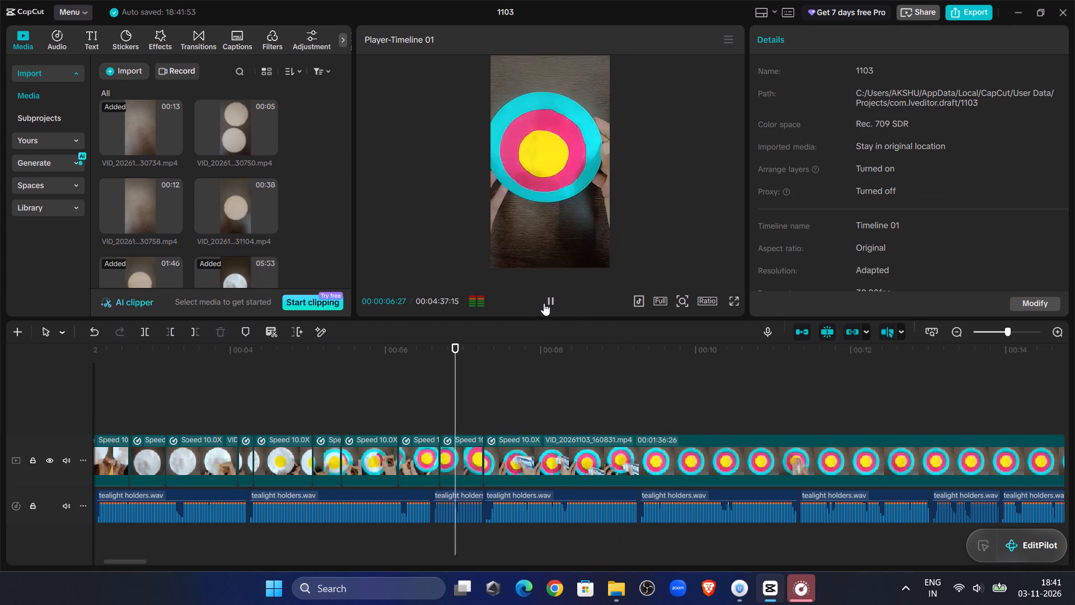
left_click(550, 301)
left_click(516, 450)
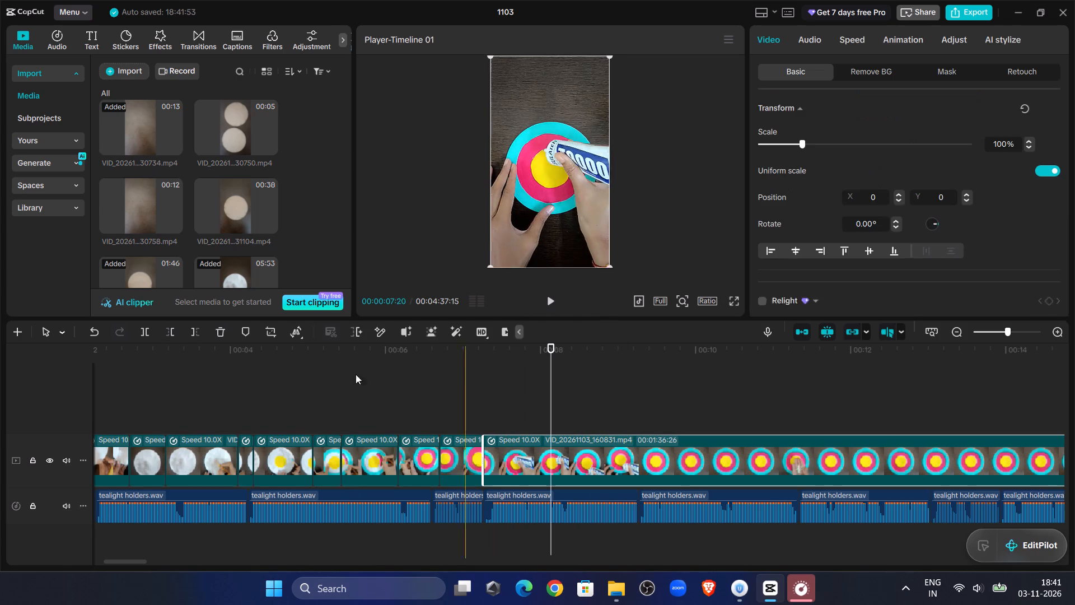
left_click(143, 332)
Remove everything before 00:00:14:04 from the last VID_20261103_160831.mp4 piece, leaving it 00:01:30:00 long.
left_click_drag(553, 351, 1074, 394)
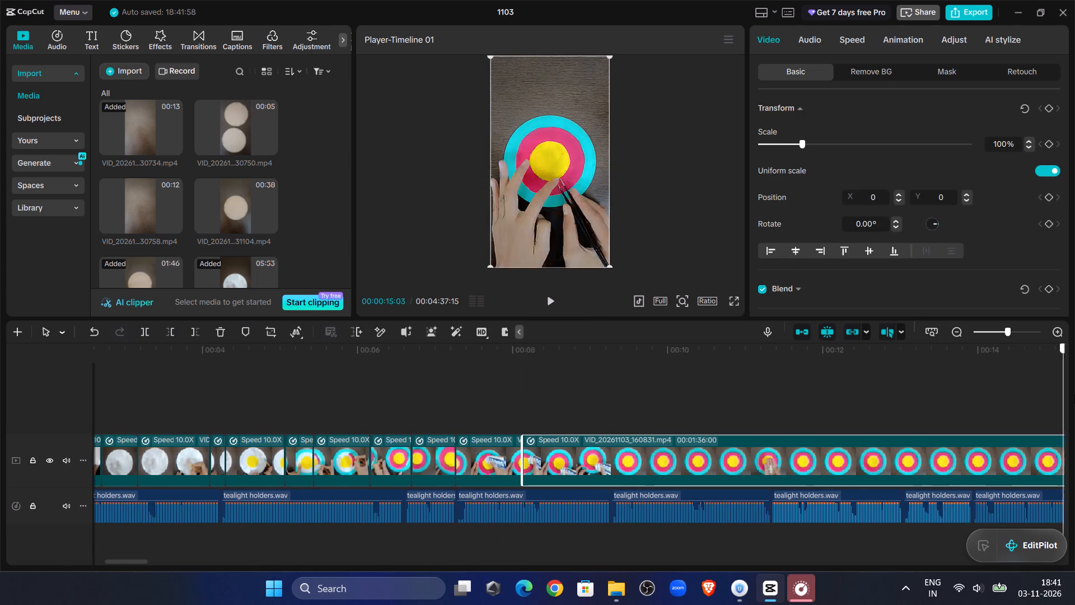
left_click_drag(1074, 394, 850, 367)
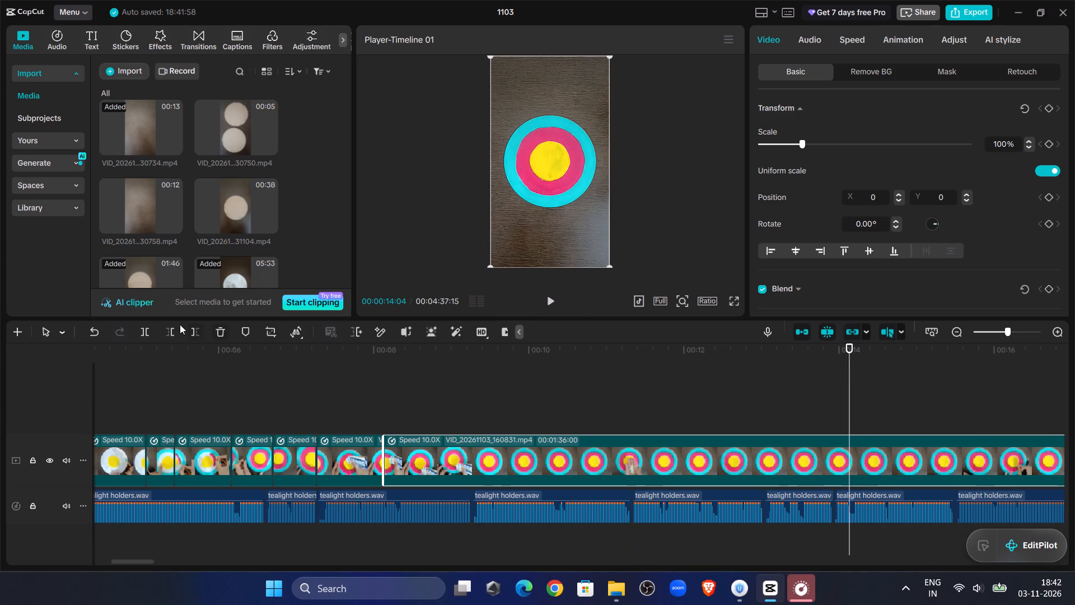
left_click(170, 325)
Preview the cut from glue to bead placing and trim the start of the last VID_20261103_160831.mp4 piece to leave 00:01:29:06.
left_click(342, 364)
left_click(540, 307)
left_click(555, 301)
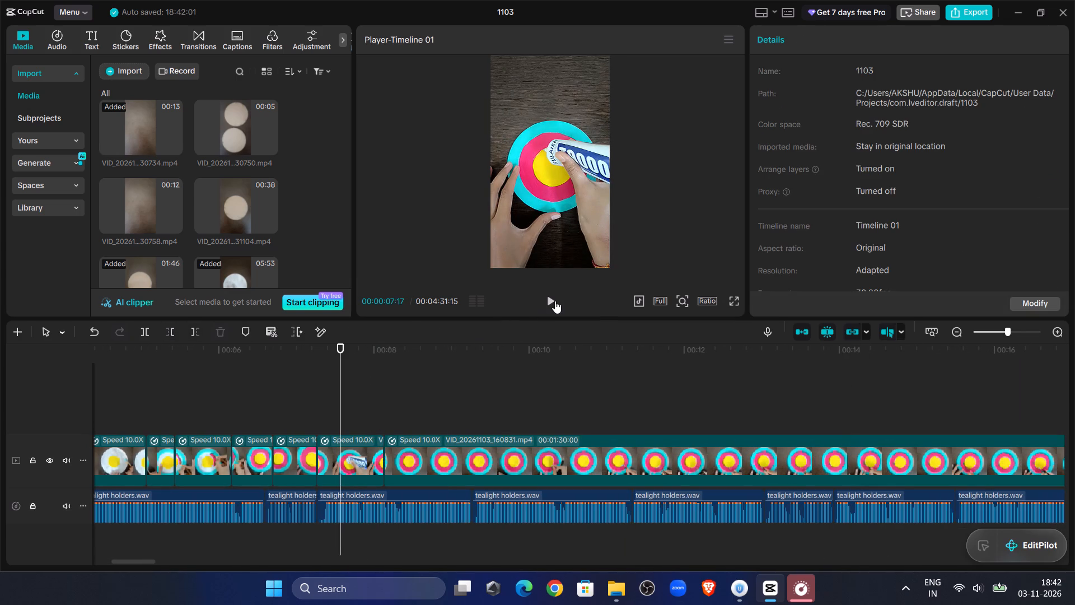
left_click(555, 301)
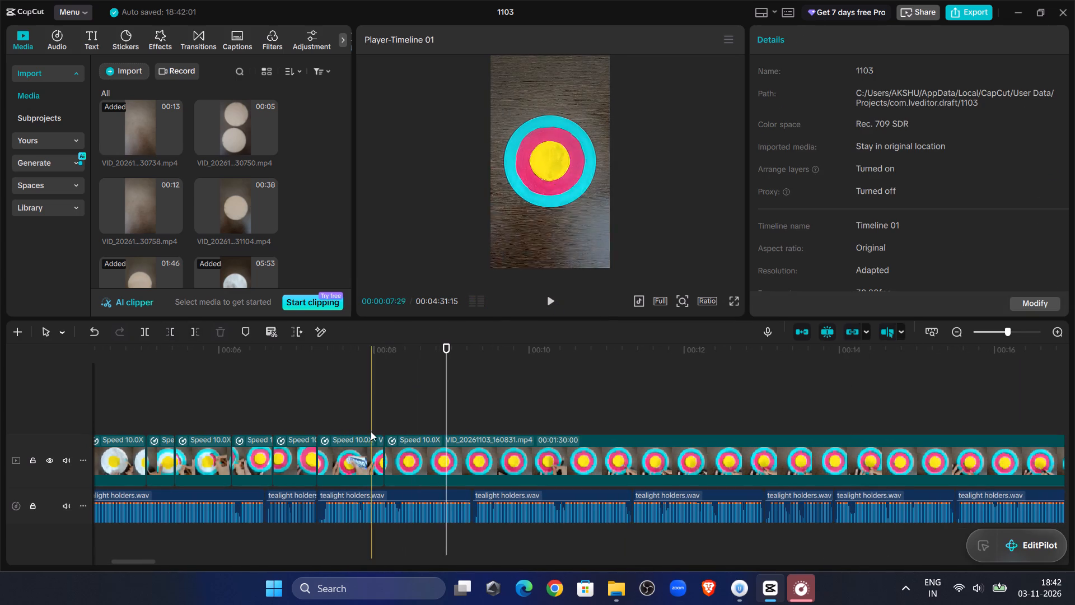
left_click(176, 336)
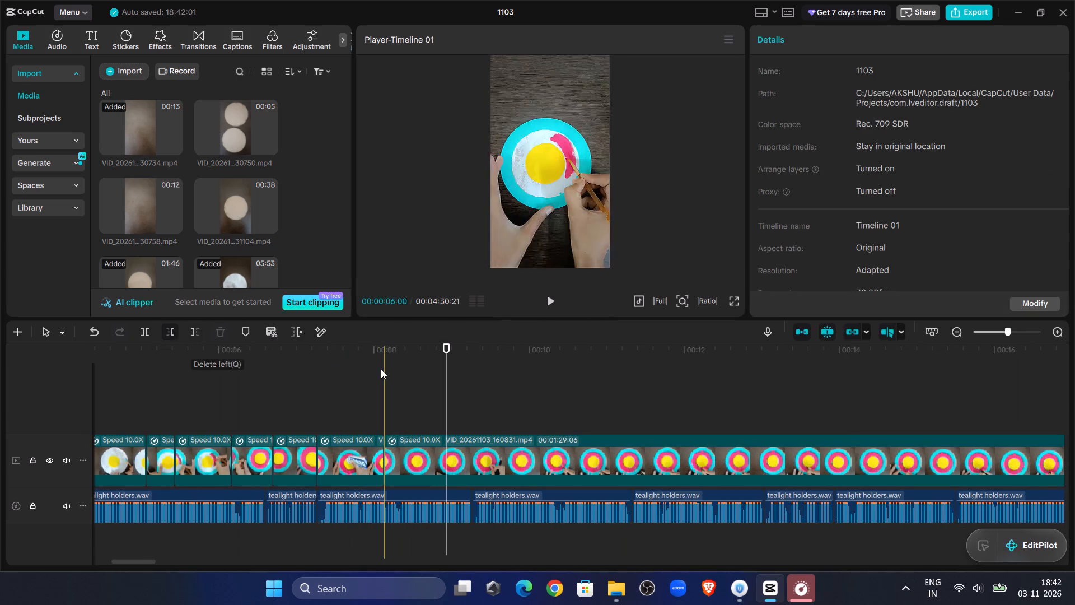
Preview the first beads being placed and split the last VID_20261103_160831.mp4 piece at 00:00:08:10.
left_click(360, 361)
left_click(552, 299)
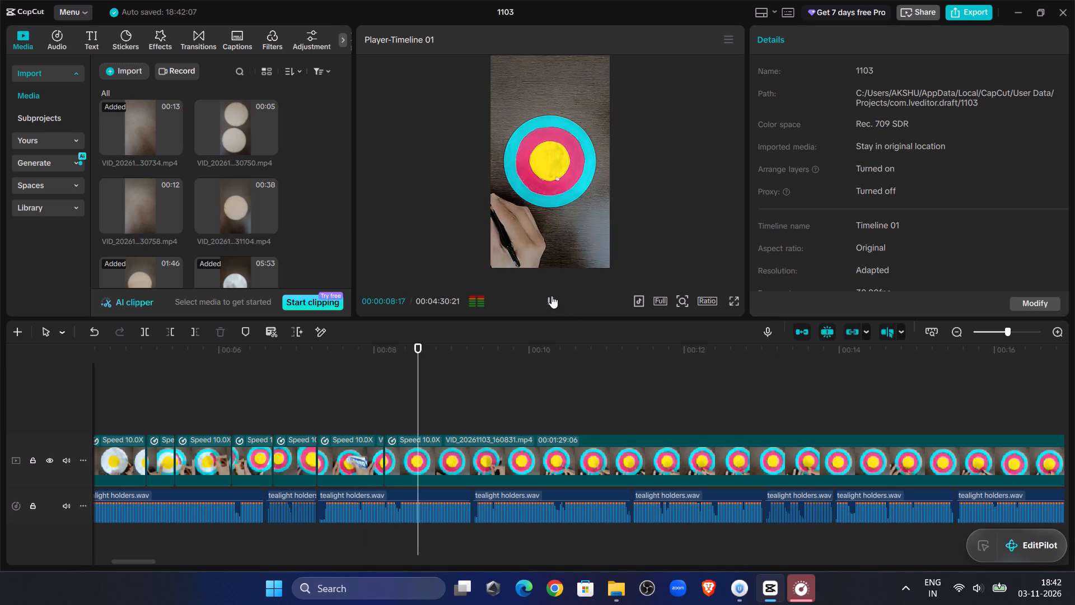
left_click(551, 296)
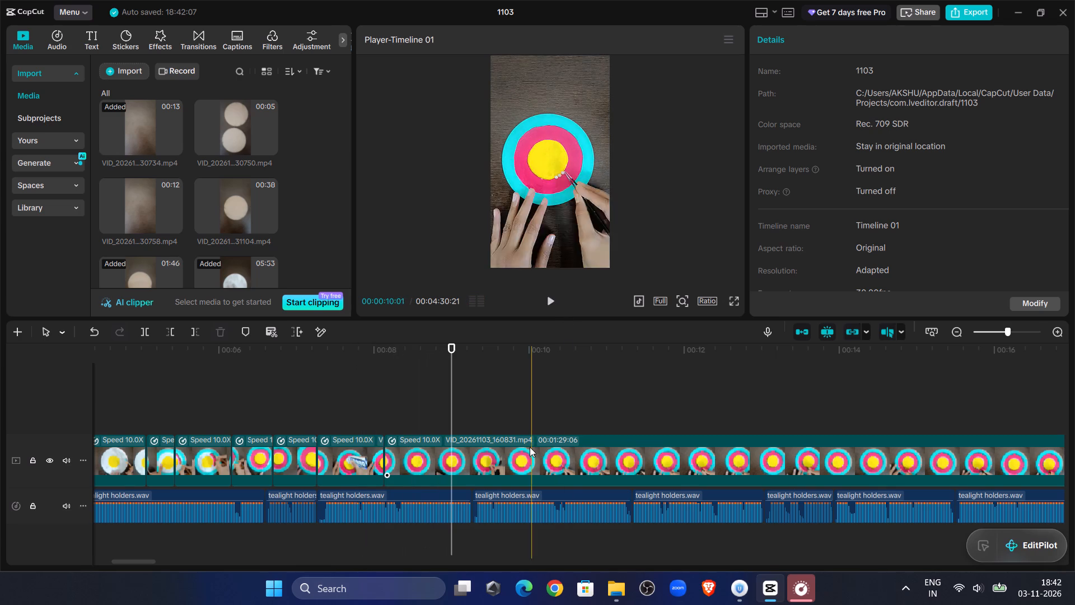
left_click_drag(452, 403, 428, 403)
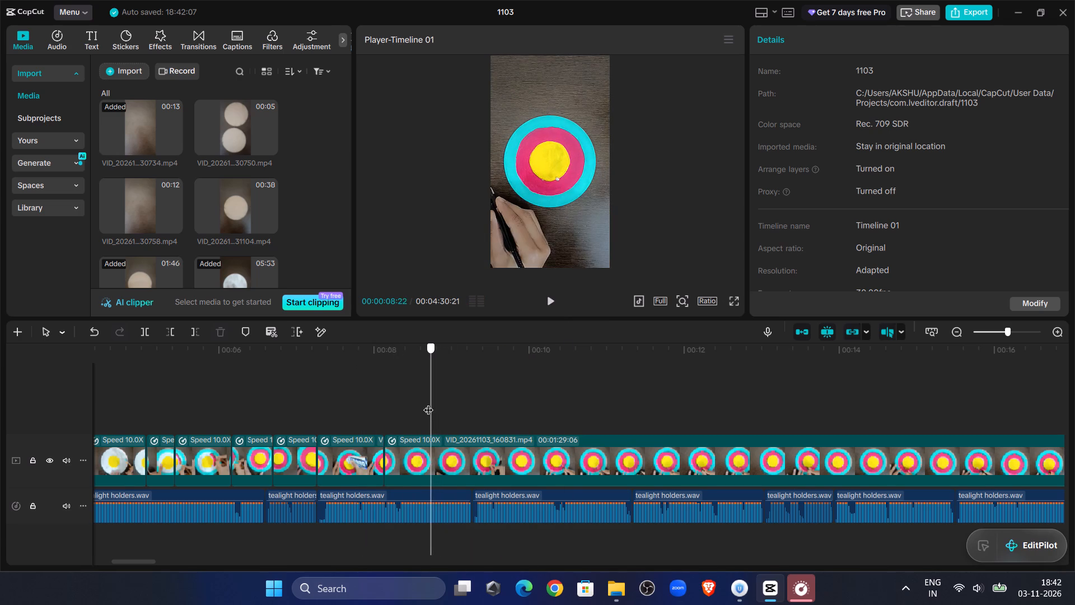
left_click_drag(428, 403, 385, 392)
left_click(419, 478)
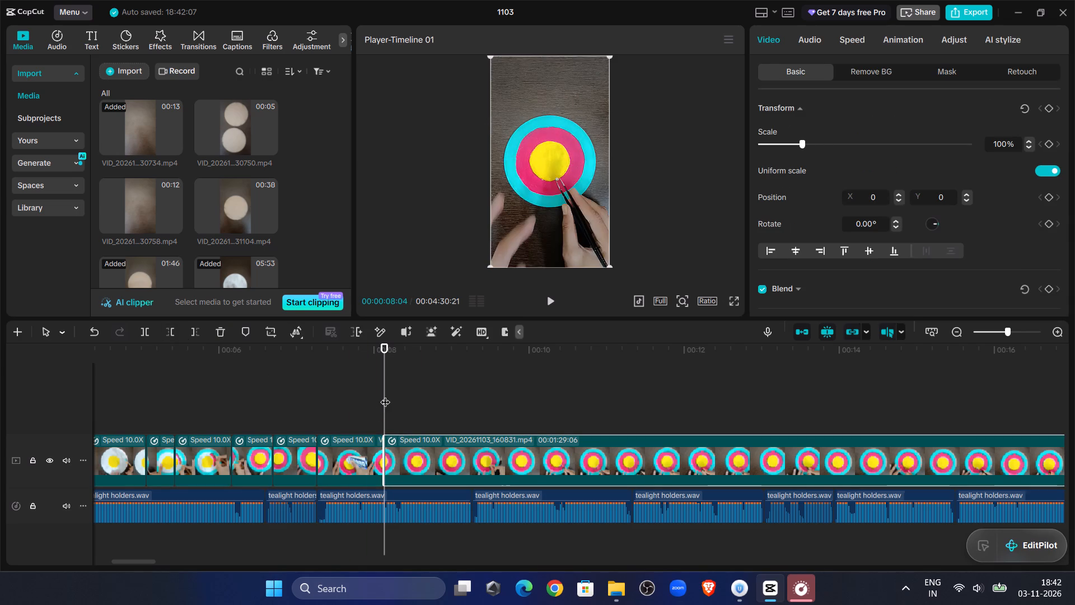
left_click_drag(385, 395, 399, 398)
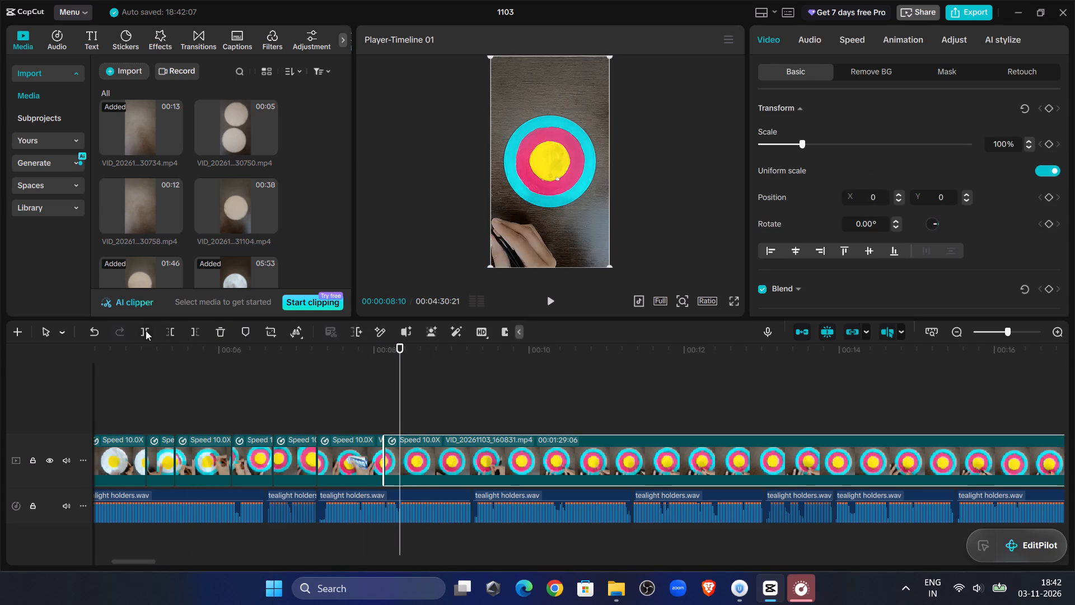
left_click(146, 331)
Find where more beads are in place and trim the last VID_20261103_160831.mp4 piece's start at 00:00:12:00, leaving it 00:01:25:10 long.
left_click_drag(405, 347, 570, 346)
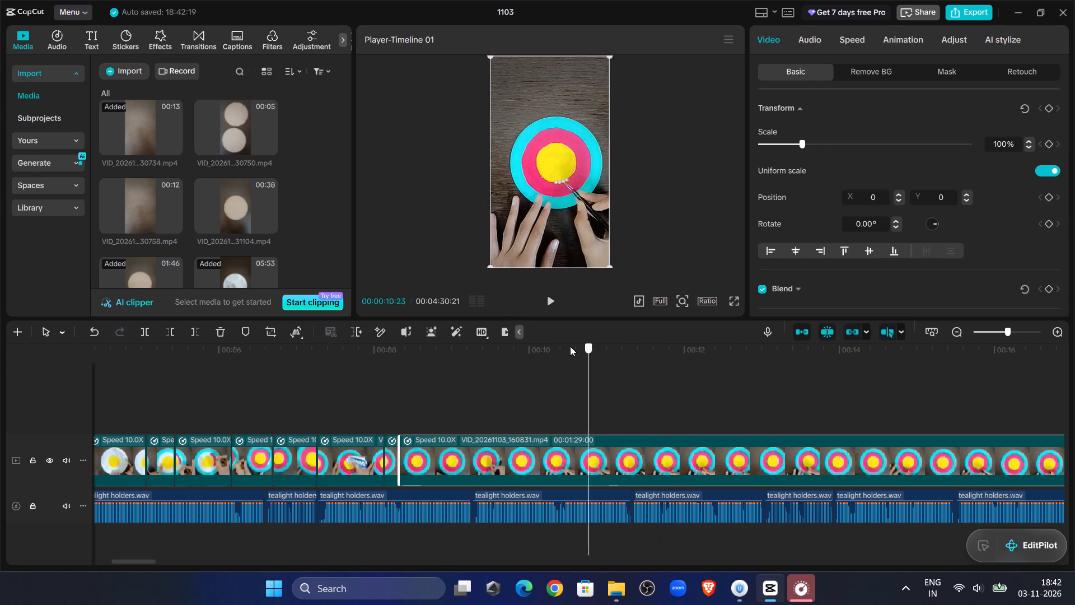
left_click_drag(570, 346, 508, 353)
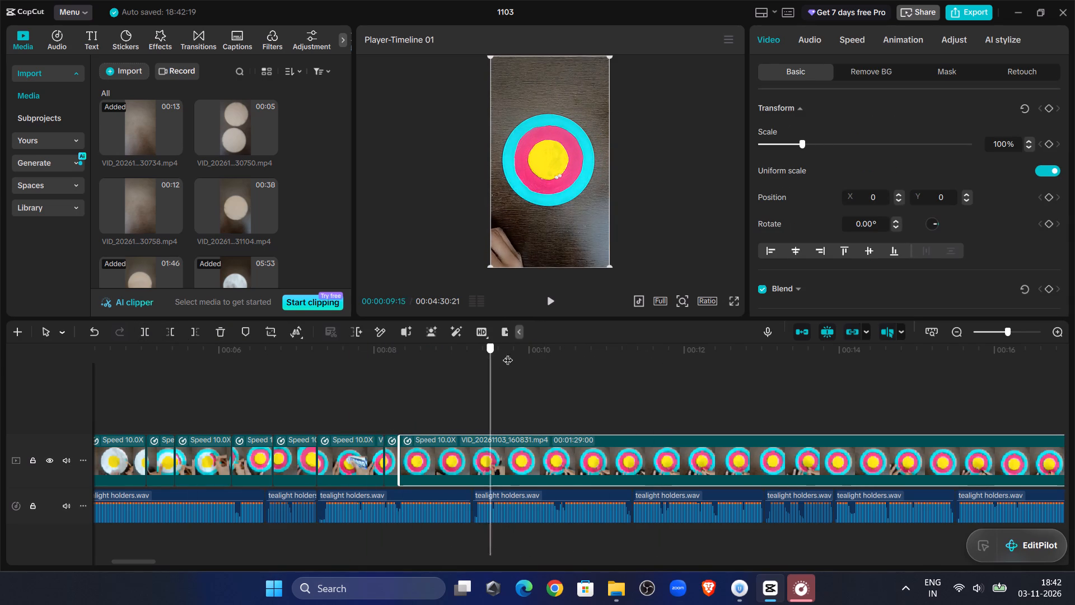
left_click_drag(508, 353, 685, 337)
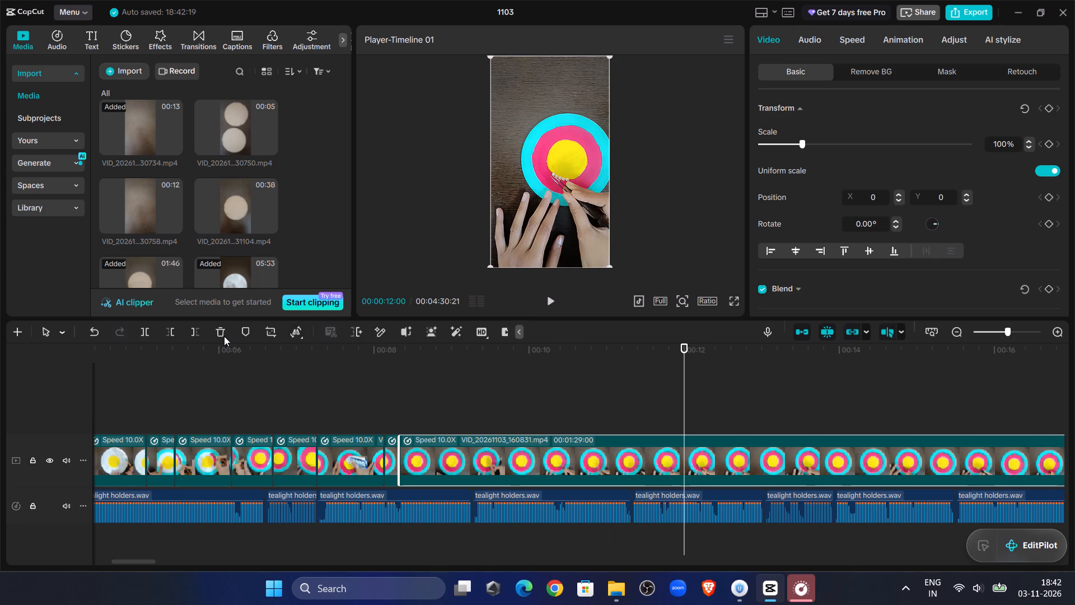
left_click(166, 329)
Preview the bead-placing footage and raise the speed of the last VID_20261103_160831.mp4 piece to 54.47x.
left_click(376, 373)
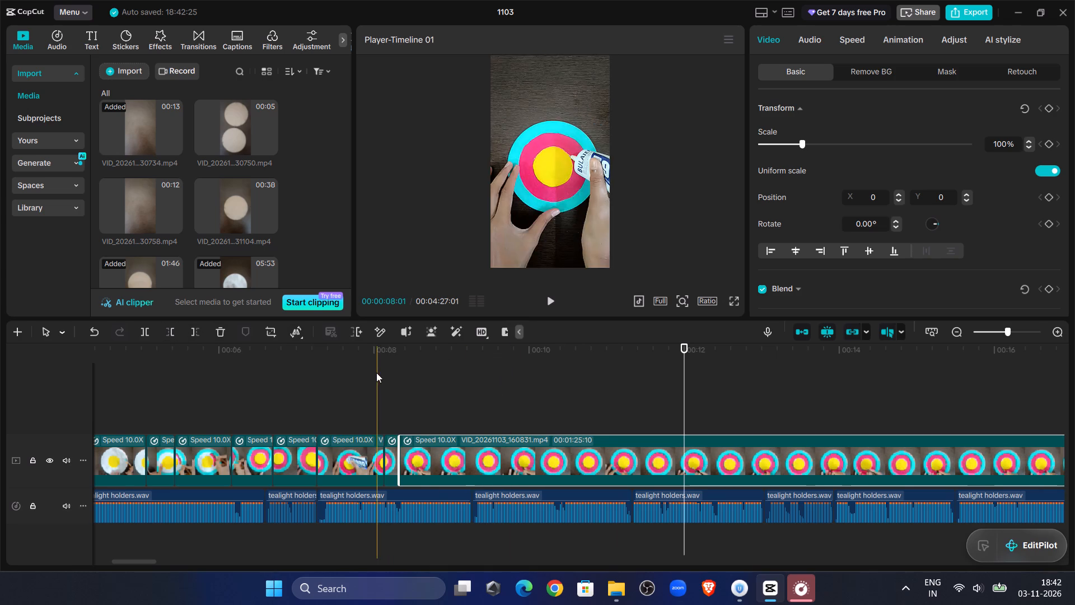
left_click(556, 305)
left_click(562, 302)
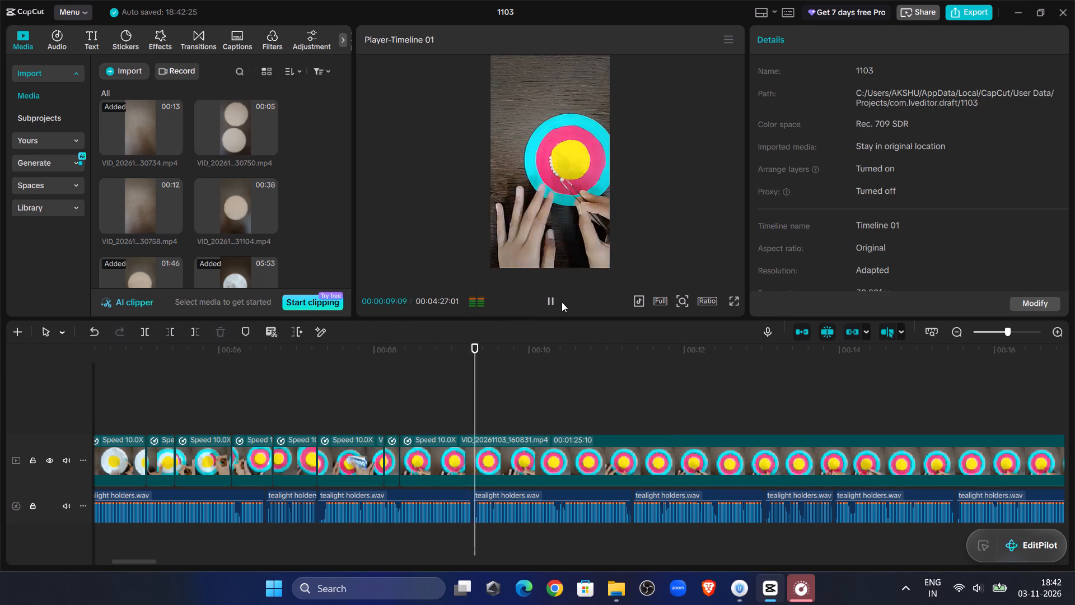
left_click(537, 449)
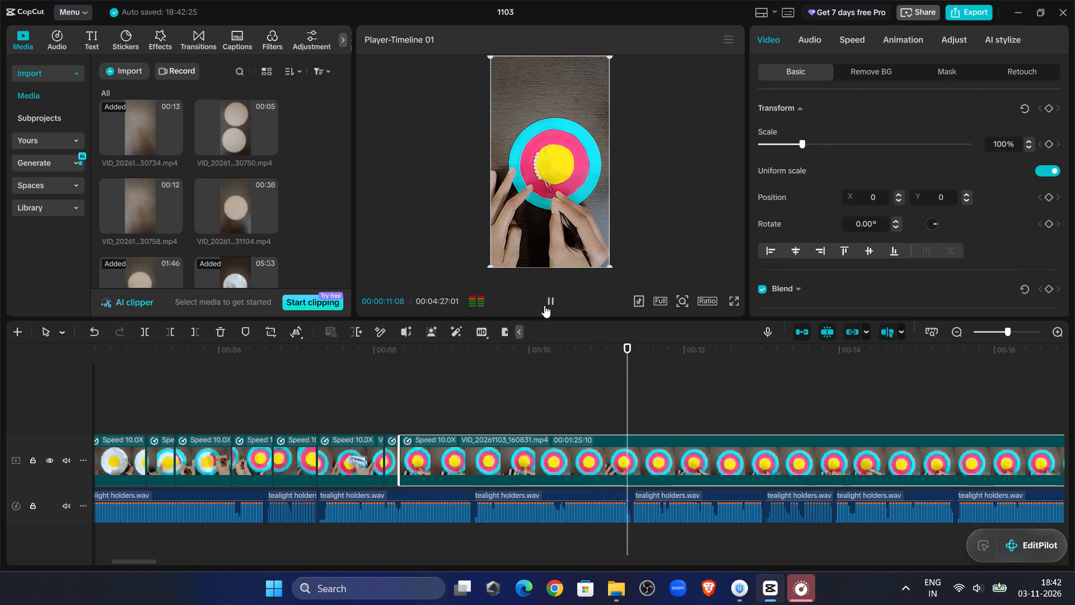
left_click(544, 305)
left_click(849, 46)
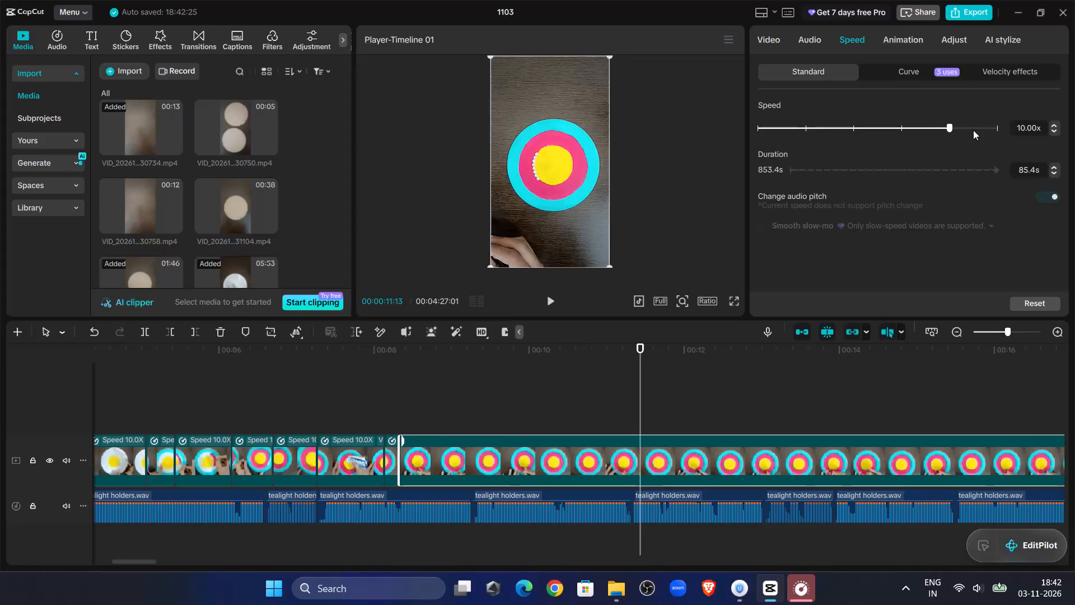
left_click(973, 130)
left_click(973, 130)
Preview the faster bead-placing footage and split the last VID_20261103_160831.mp4 piece at 00:00:09:07.
left_click(362, 353)
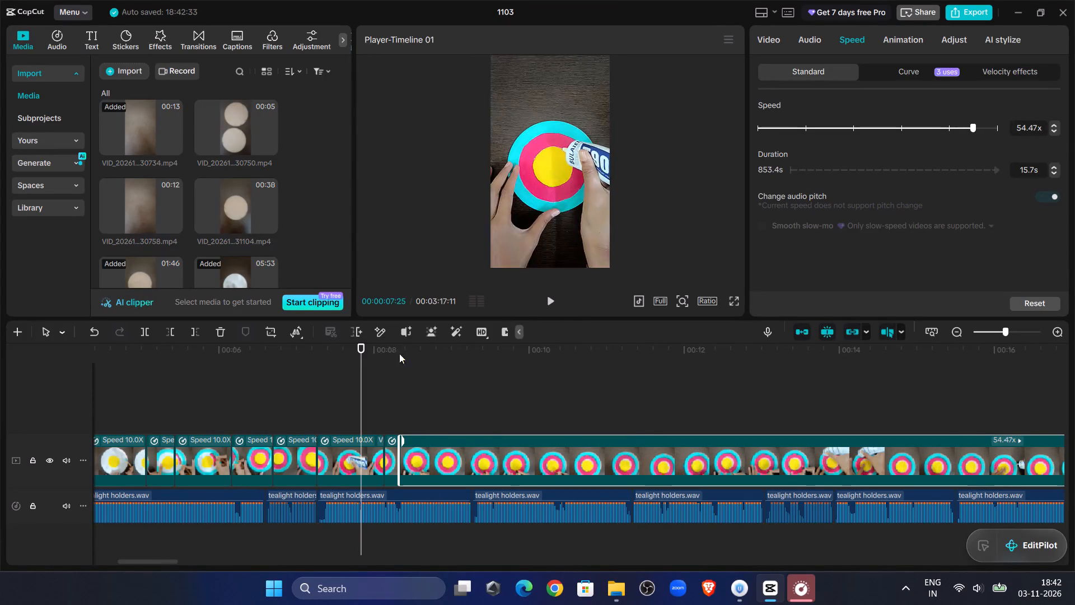
left_click(548, 299)
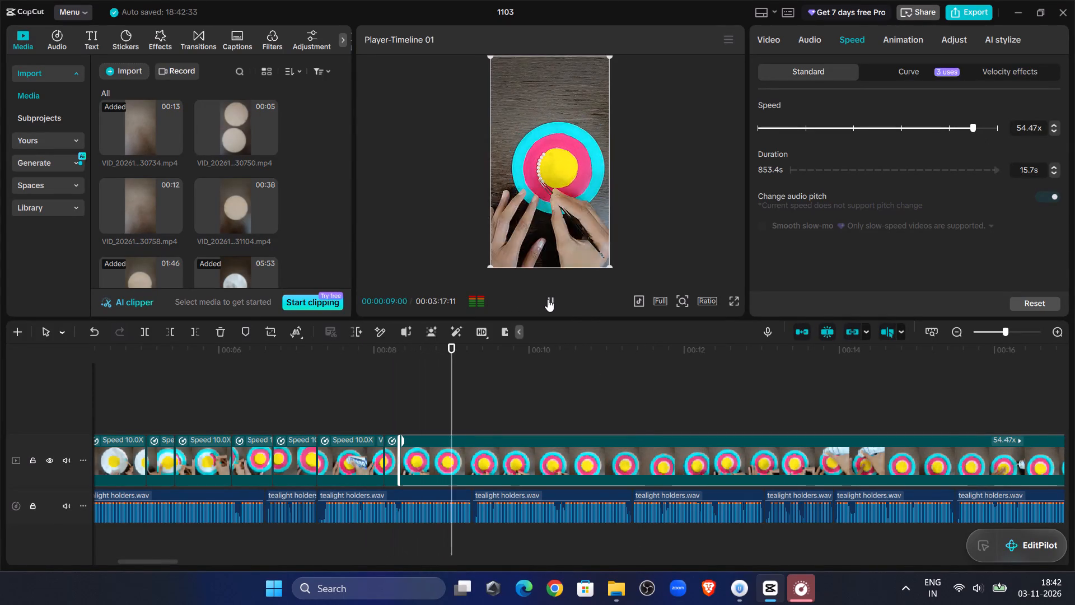
left_click(548, 299)
left_click(135, 331)
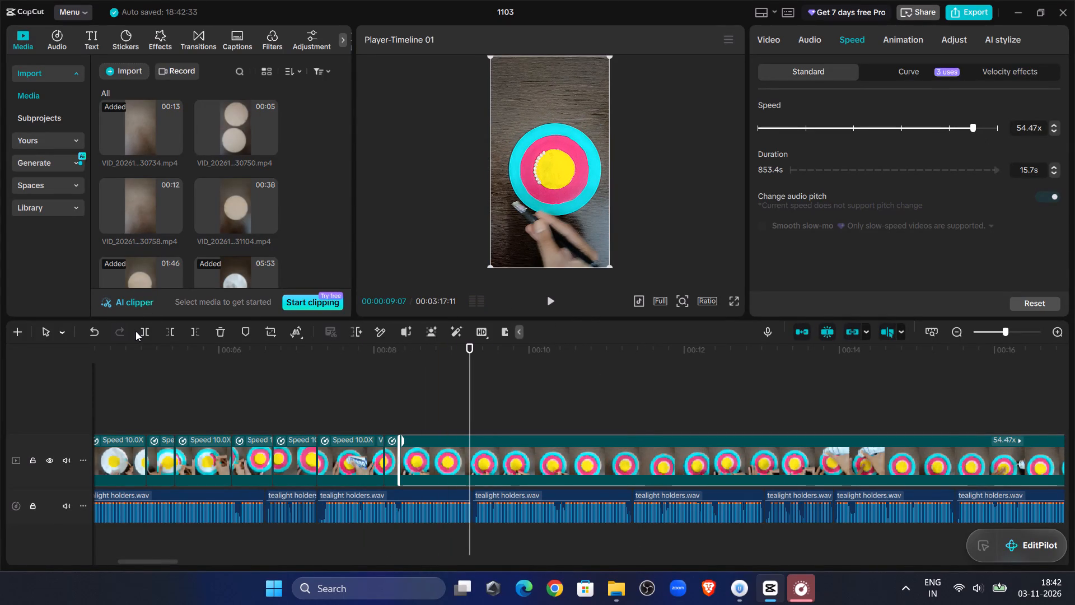
left_click(141, 331)
Find where the inner bead ring is further along and trim the last VID_20261103_160831.mp4 piece's start, leaving it 00:00:12:09 long.
left_click_drag(464, 351, 997, 386)
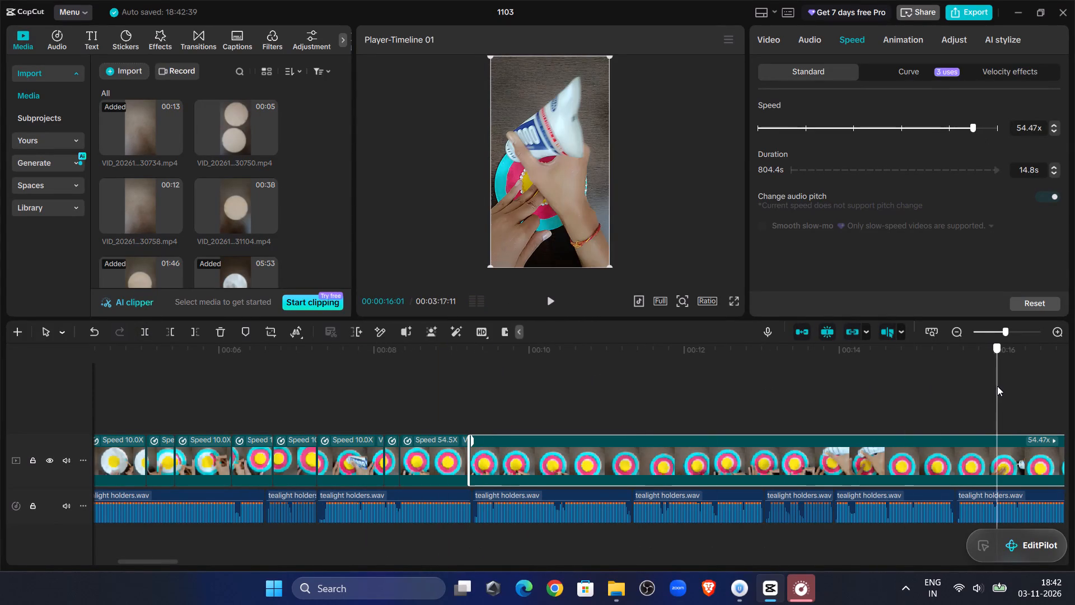
left_click_drag(997, 386, 740, 393)
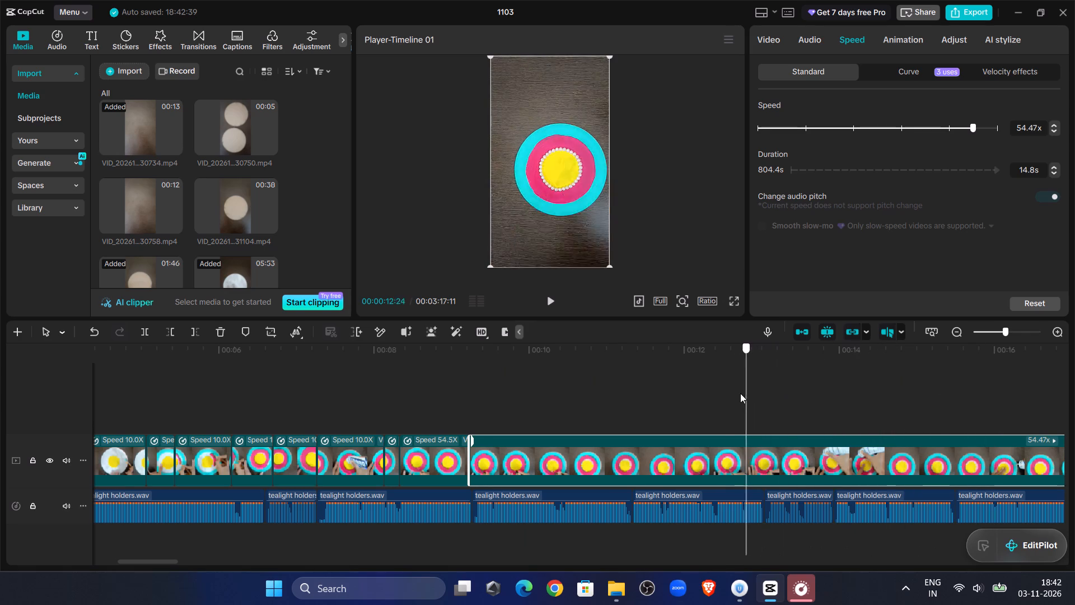
left_click_drag(740, 393, 661, 404)
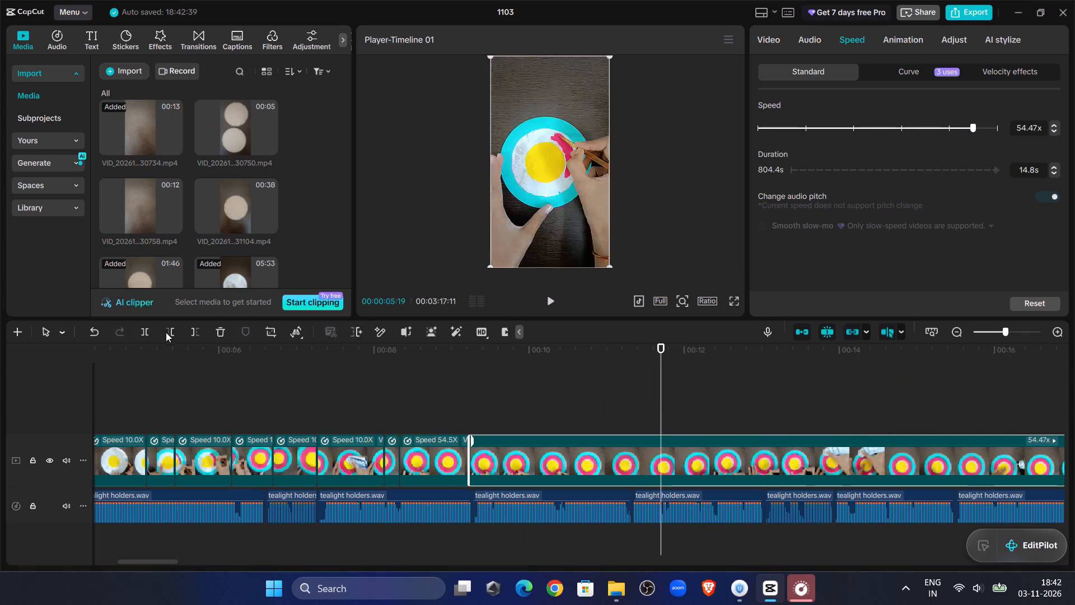
left_click(162, 331)
Preview the inner bead ring being placed and split the last VID_20261103_160831.mp4 piece at 00:00:10:12.
left_click(431, 380)
left_click(545, 298)
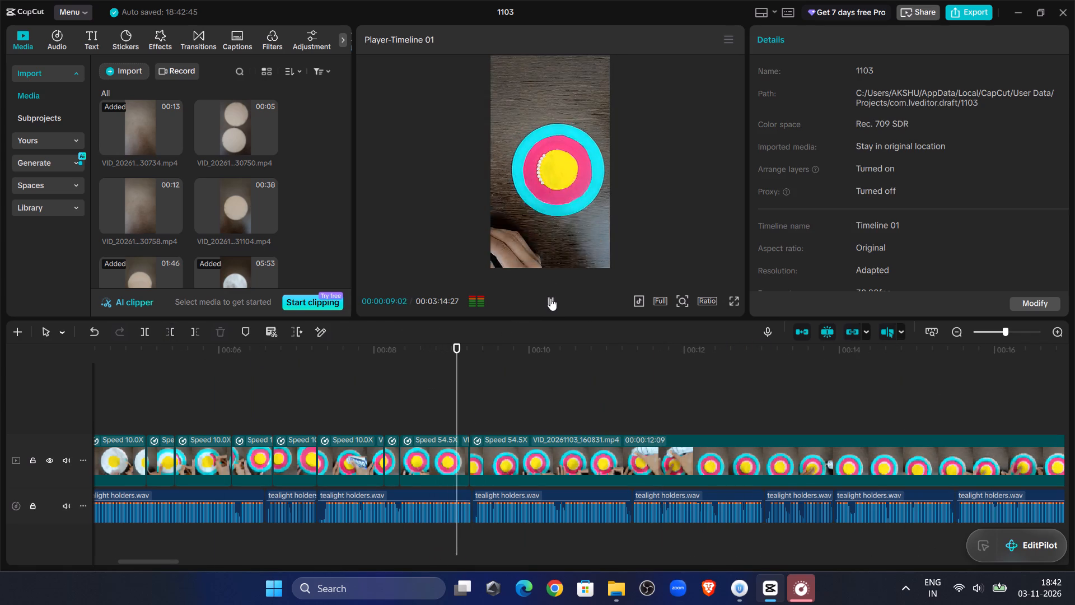
left_click(550, 298)
left_click(550, 298)
left_click(550, 298)
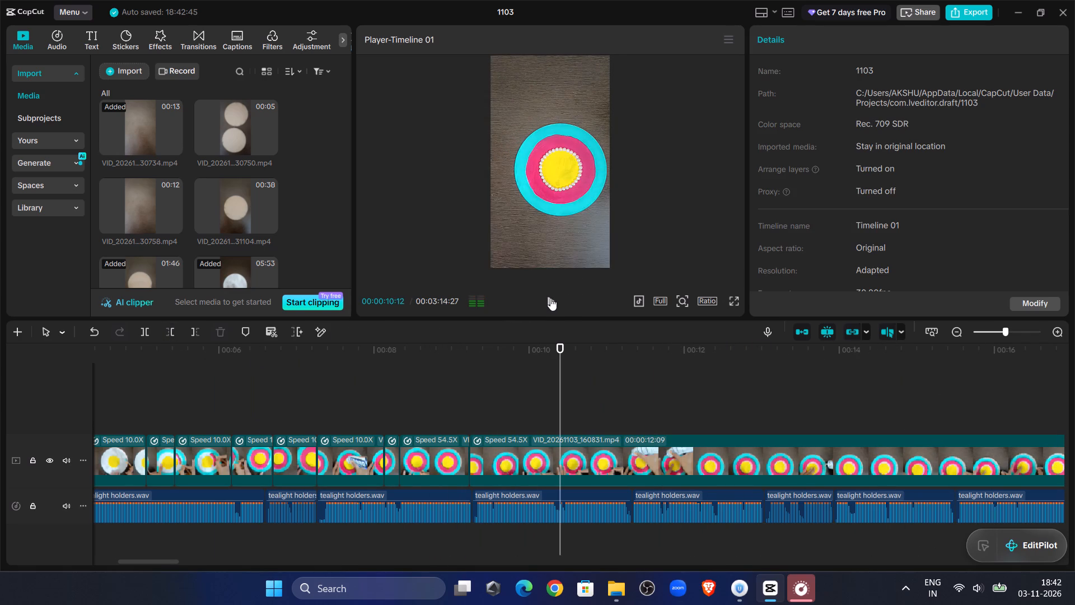
left_click(536, 458)
left_click(152, 330)
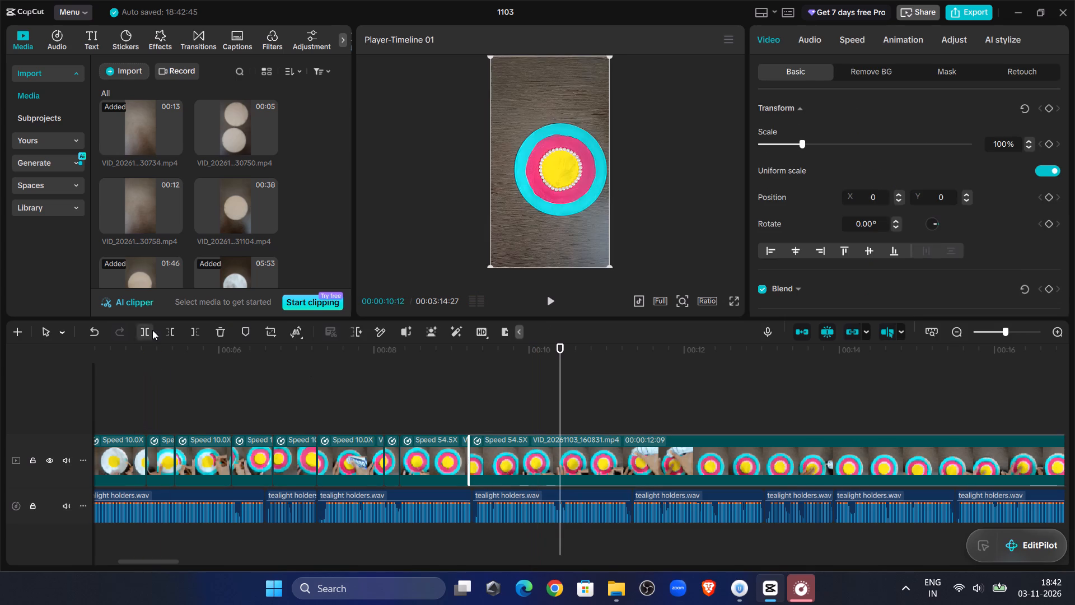
Trim the last VID_20261103_160831.mp4 piece's start at 00:00:11:25, leaving it 00:00:09:21 long.
left_click_drag(565, 355, 675, 361)
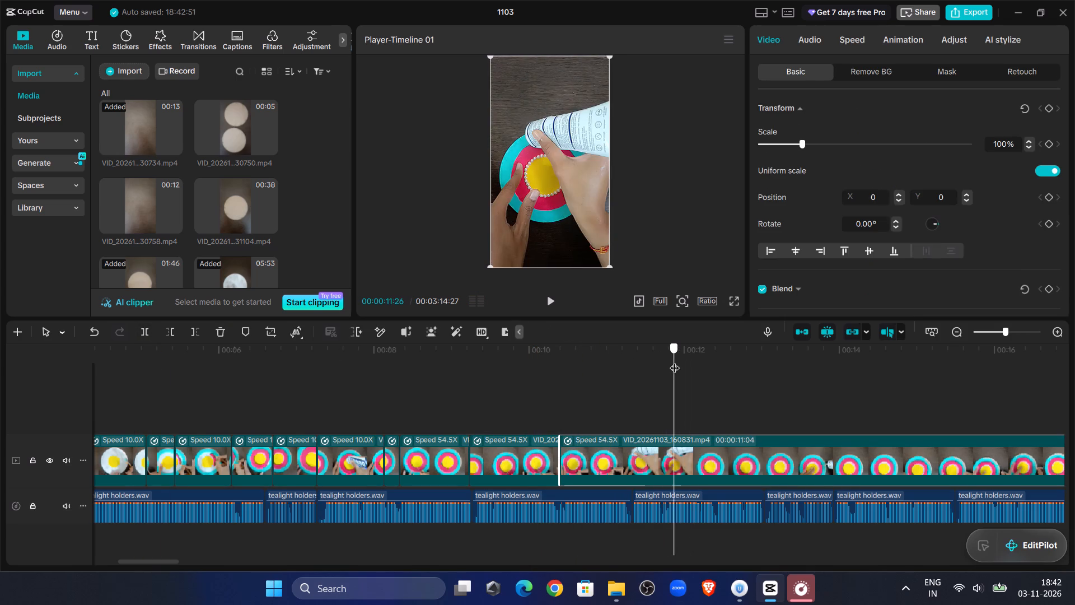
left_click_drag(675, 361, 672, 361)
left_click(174, 333)
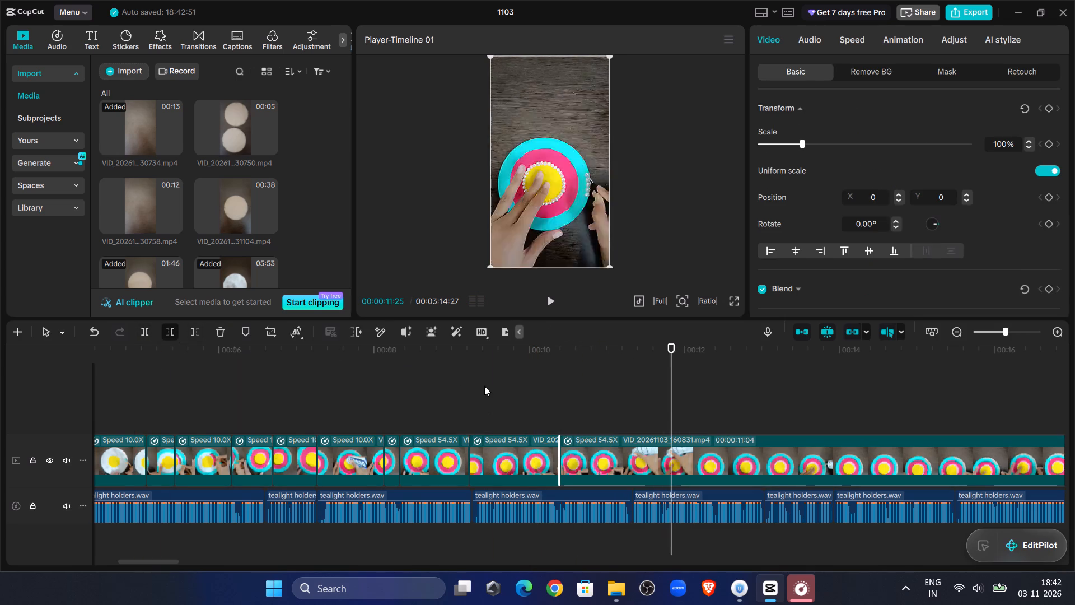
Preview the footage across the new cut and split the last VID_20261103_160831.mp4 piece at 00:00:10:23.
left_click(510, 383)
double_click(541, 297)
left_click(544, 297)
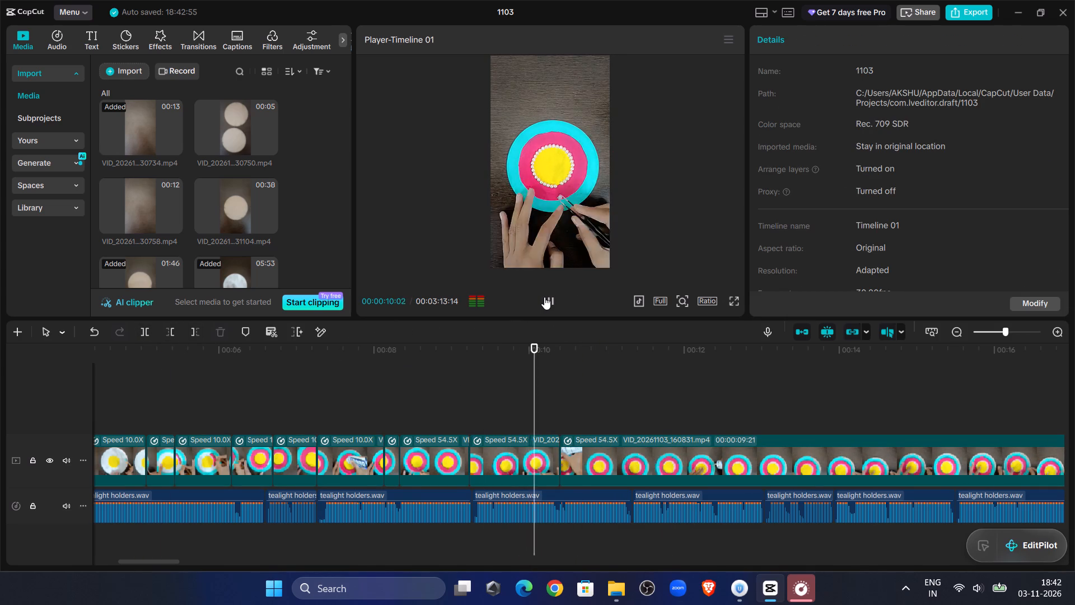
left_click(544, 297)
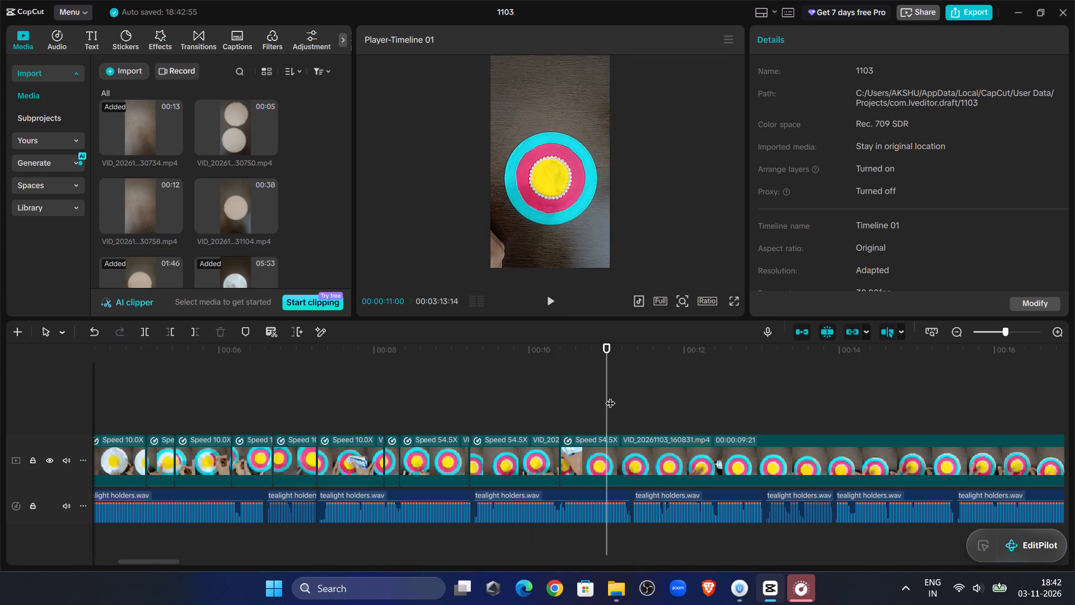
left_click_drag(607, 396, 577, 392)
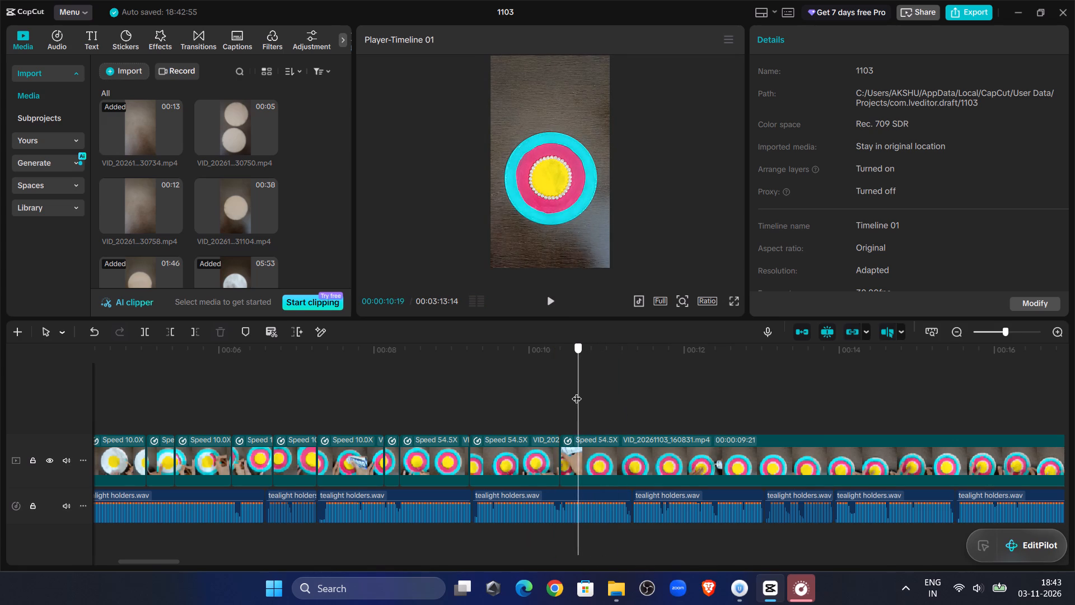
key("Delete")
left_click_drag(577, 392, 574, 392)
double_click(545, 300)
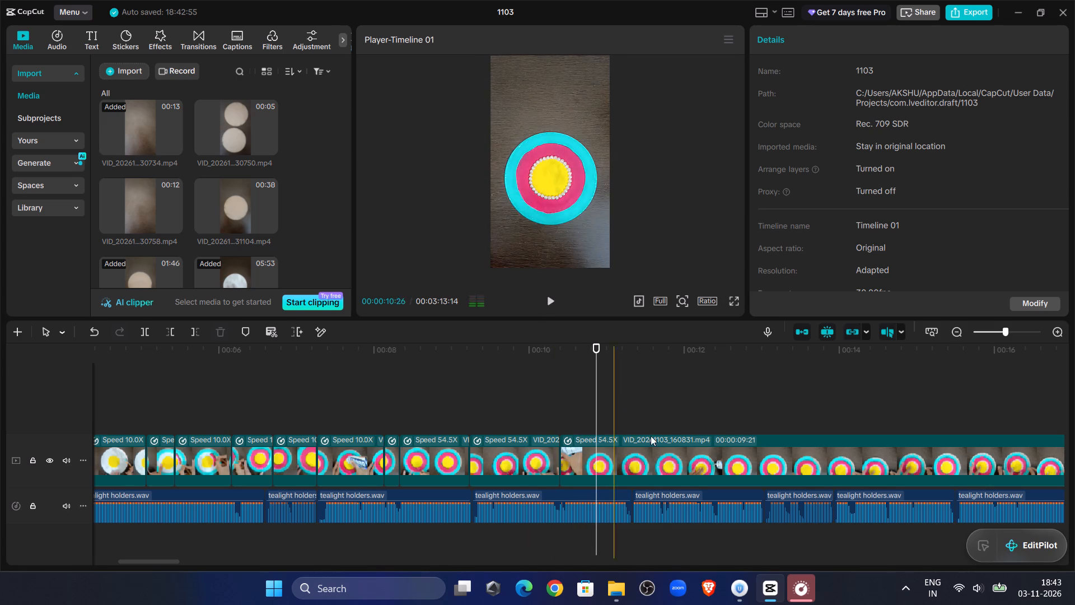
left_click(621, 444)
left_click_drag(597, 356, 590, 357)
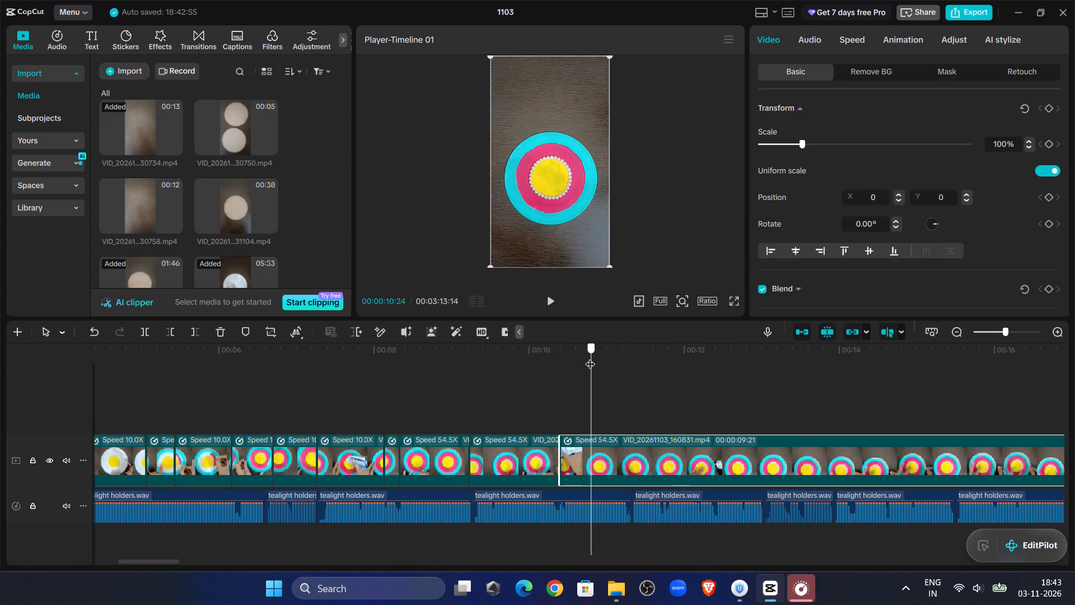
left_click_drag(590, 357, 587, 356)
left_click(147, 333)
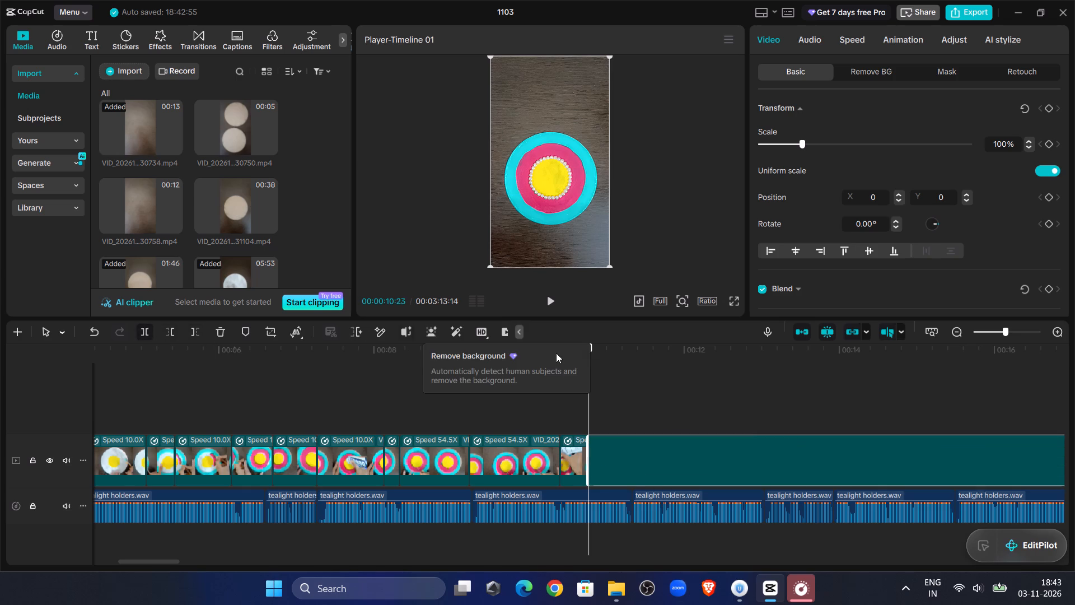
Find where the outer beads begin and trim the last VID_20261103_160831.mp4 piece's start at 00:00:12:01, leaving it 00:00:08:02 long.
left_click_drag(588, 381, 952, 423)
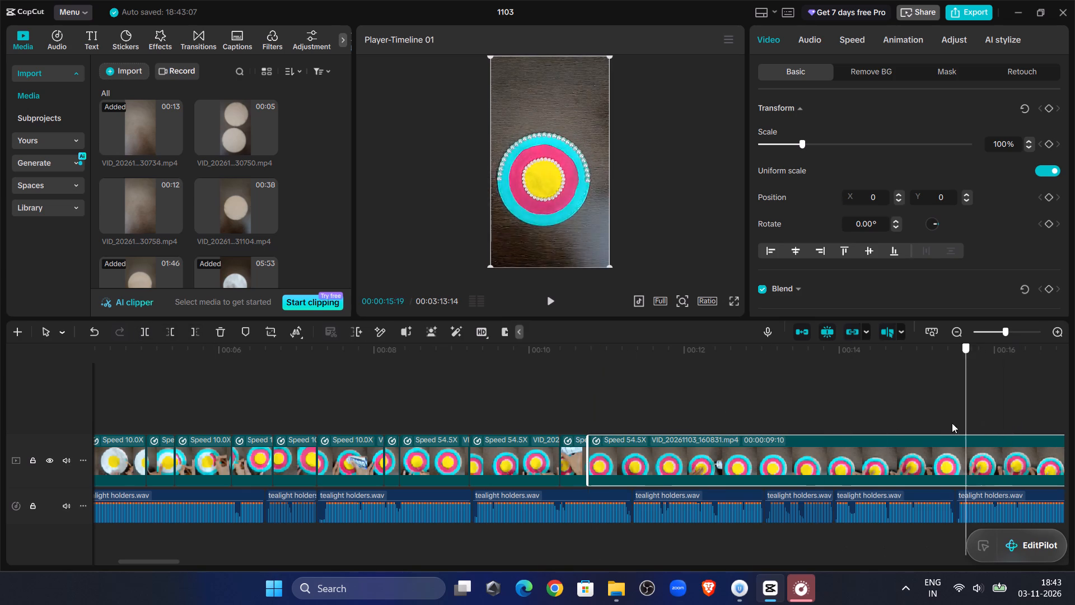
left_click_drag(952, 423, 725, 435)
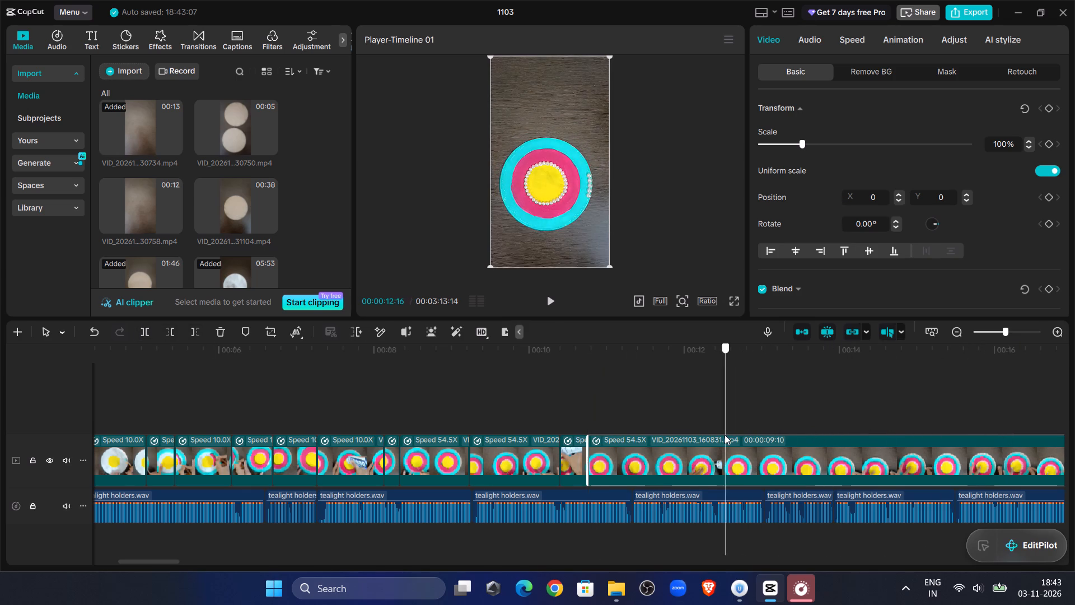
left_click_drag(725, 435, 686, 442)
left_click(170, 328)
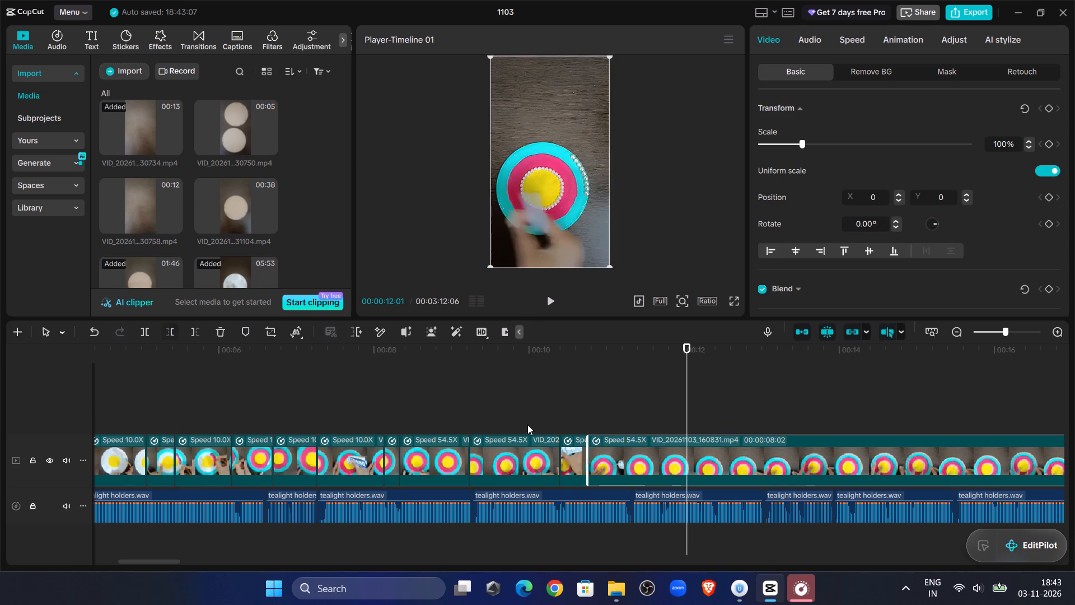
Preview the switch from inner to outer beads and delete the short clip between 00:00:10:12 and 00:00:10:23.
left_click(494, 382)
left_click(555, 295)
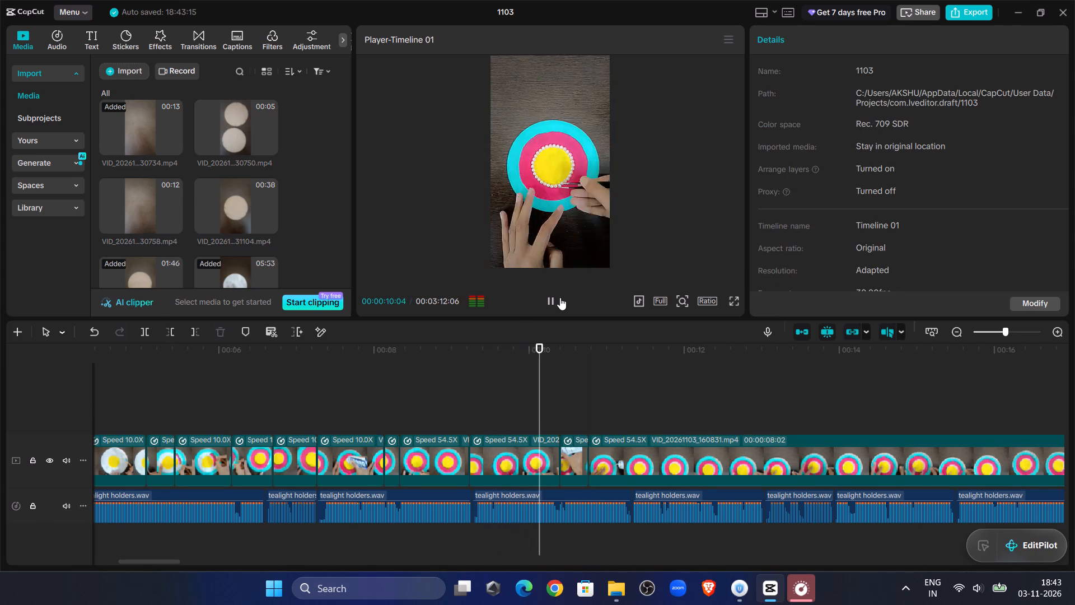
left_click(560, 297)
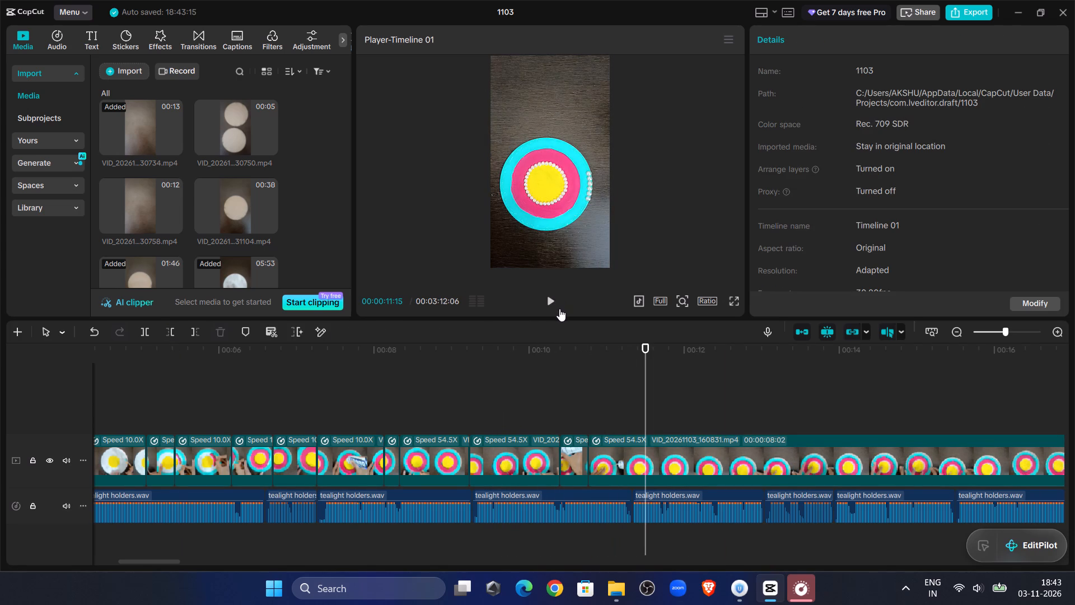
left_click(559, 308)
left_click(559, 308)
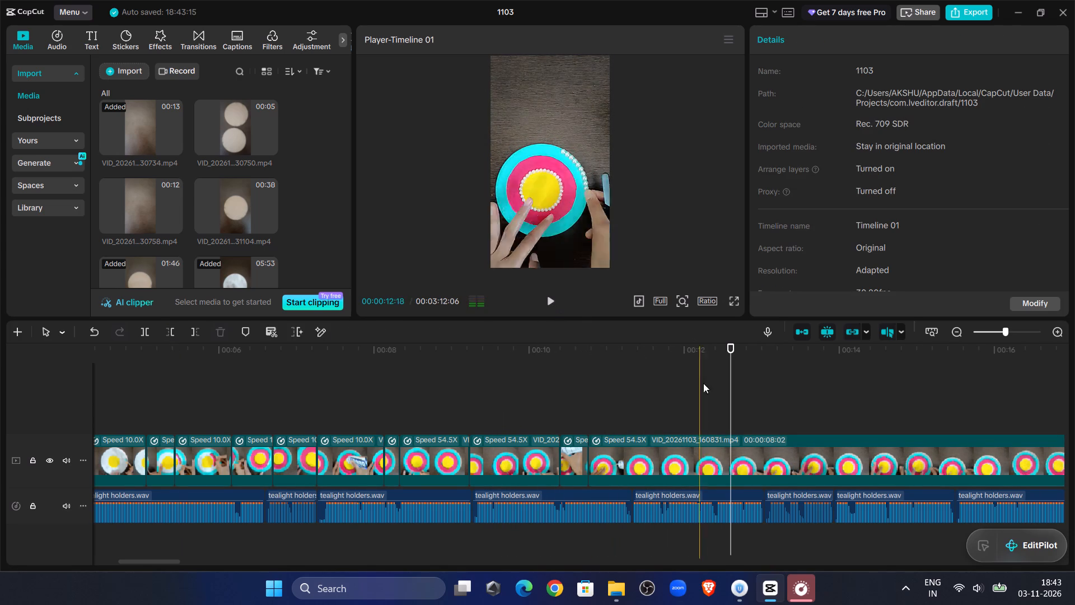
left_click(548, 305)
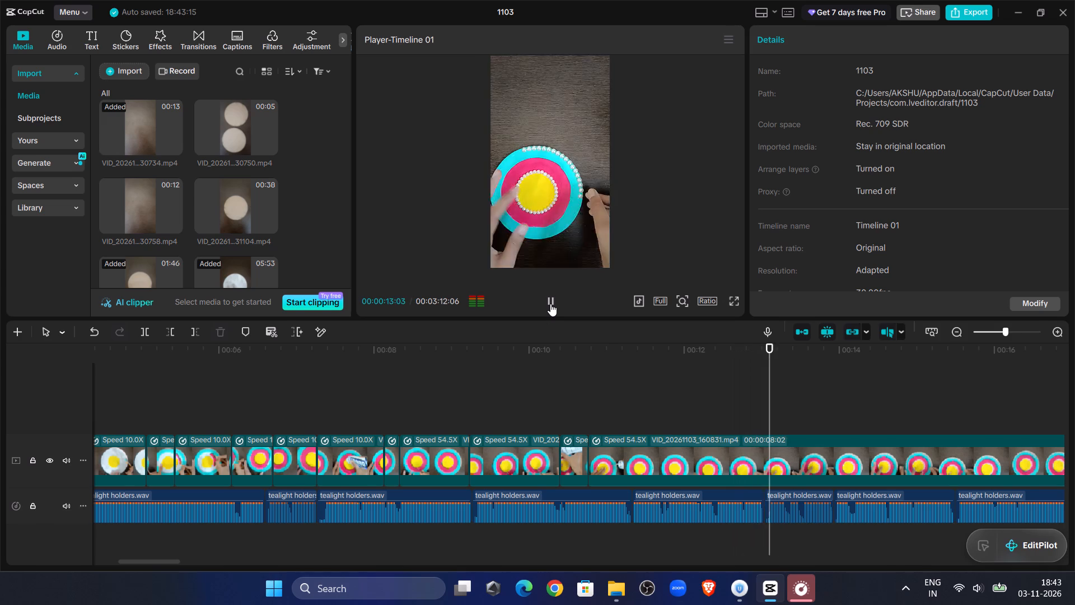
left_click(550, 304)
left_click(510, 375)
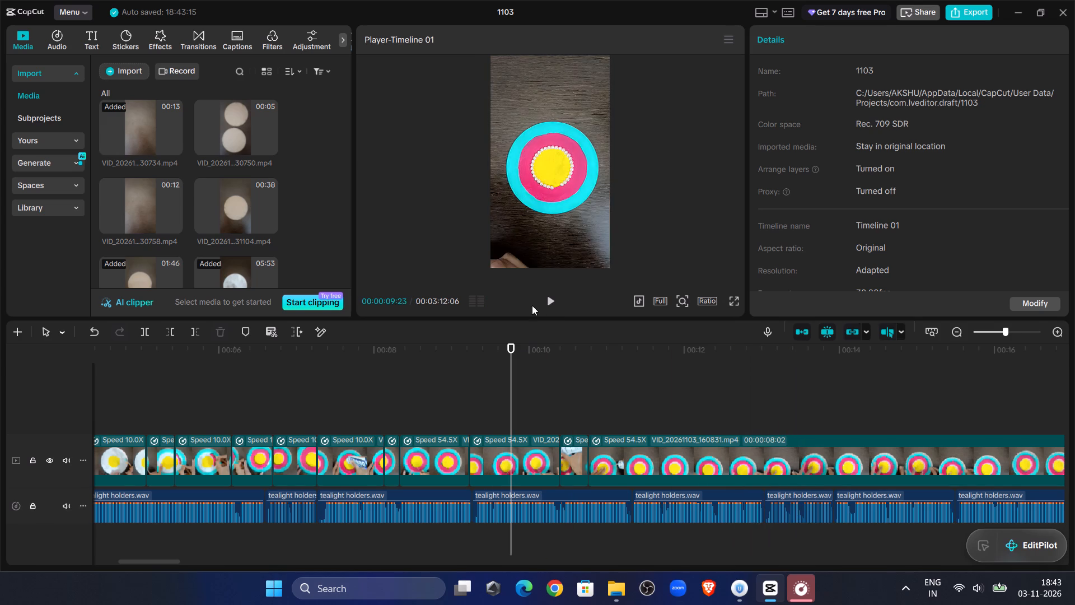
left_click(545, 301)
left_click(545, 301)
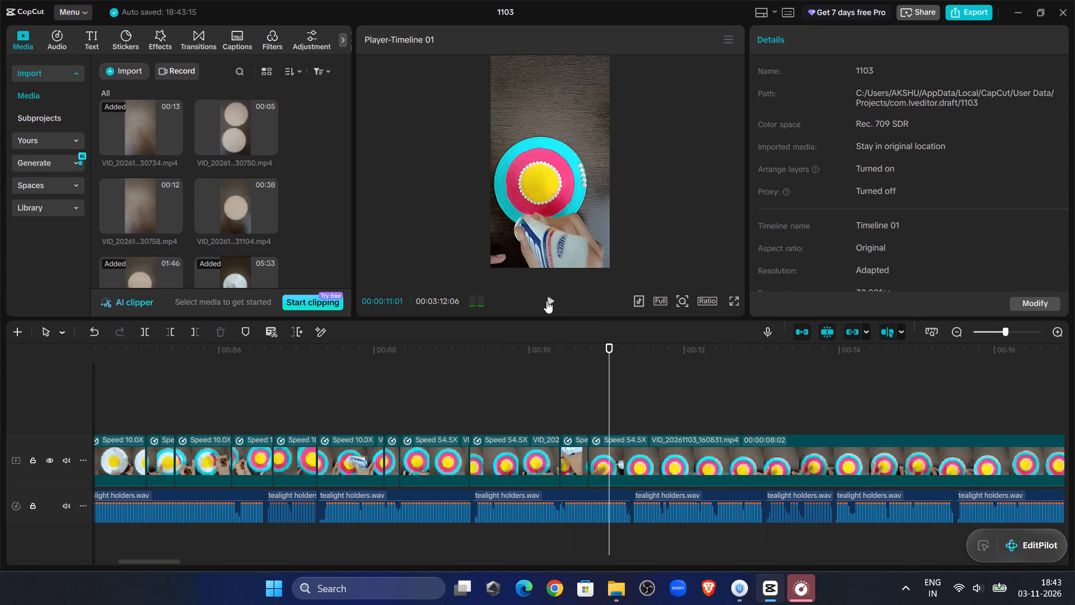
left_click(518, 399)
left_click(545, 299)
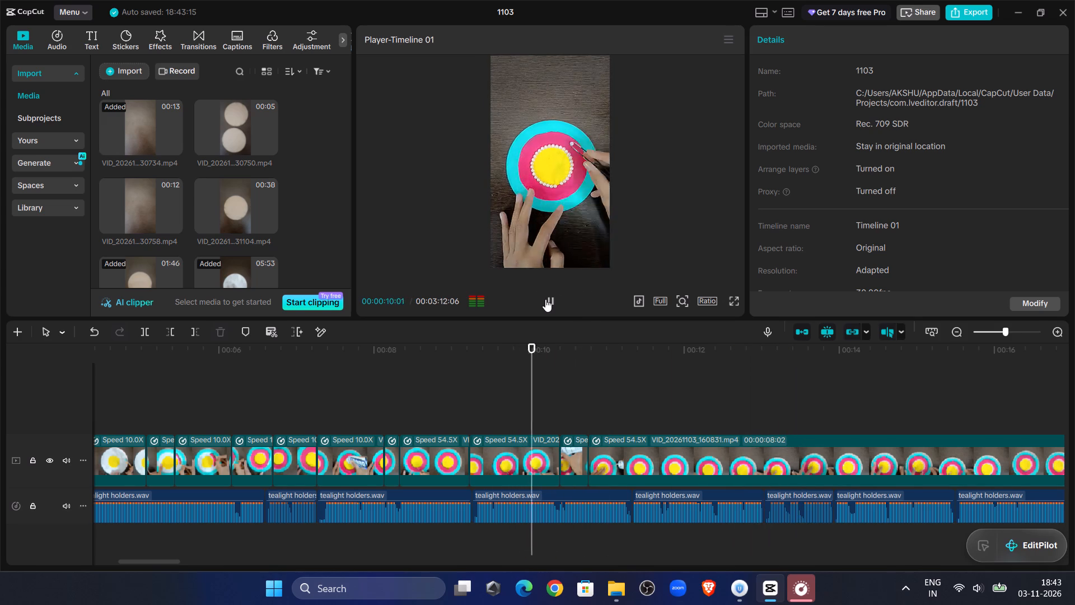
left_click(545, 299)
left_click(567, 460)
key("Delete")
Preview the outer beads being placed and split the last VID_20261103_160831.mp4 piece at 00:00:12:04.
left_click(529, 398)
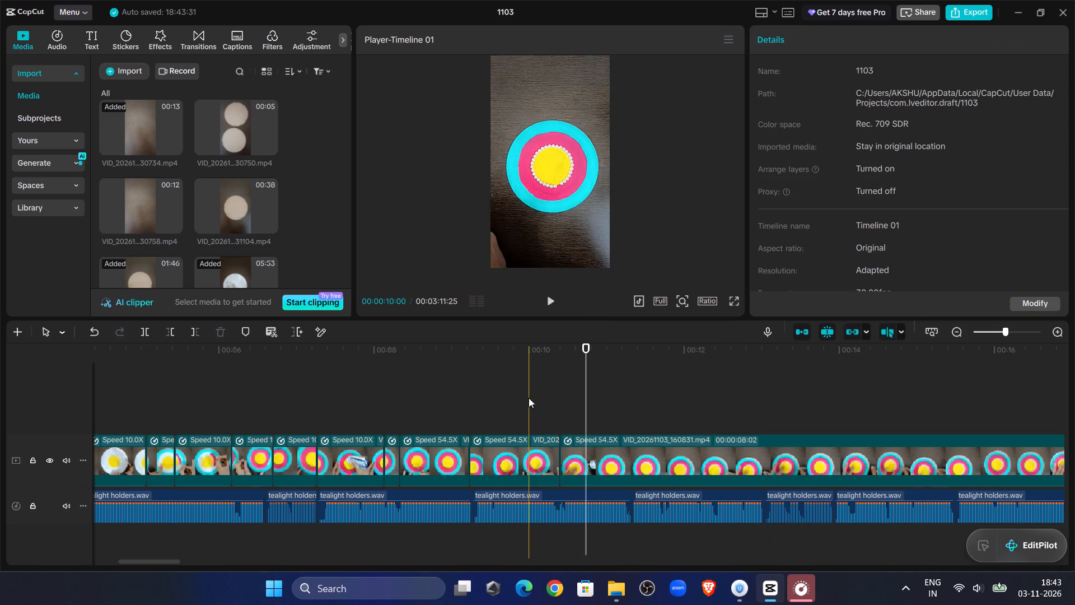
left_click(557, 307)
left_click(557, 307)
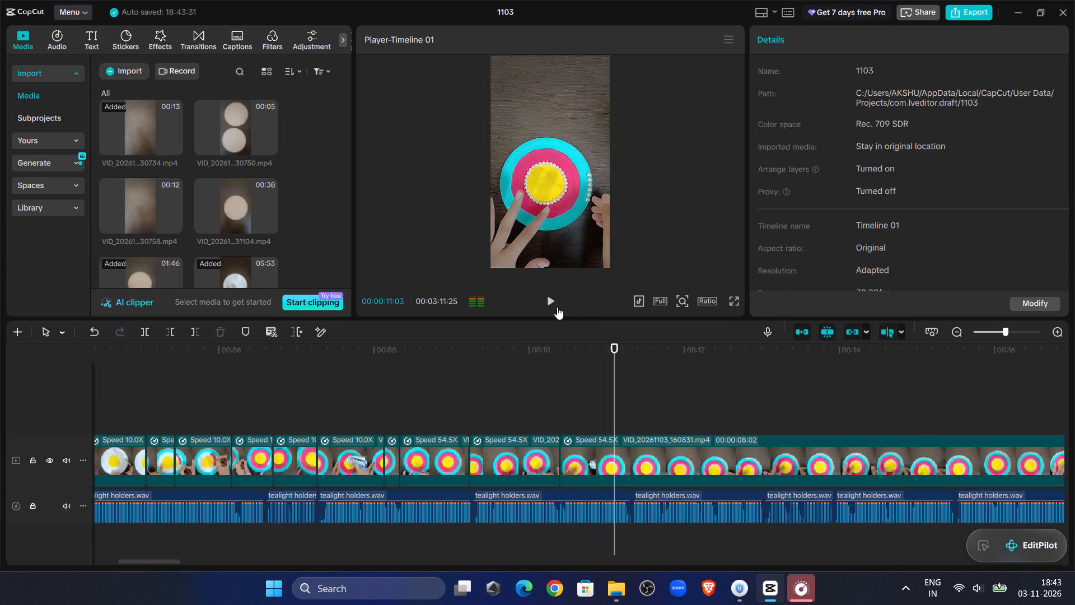
left_click(557, 307)
left_click(557, 307)
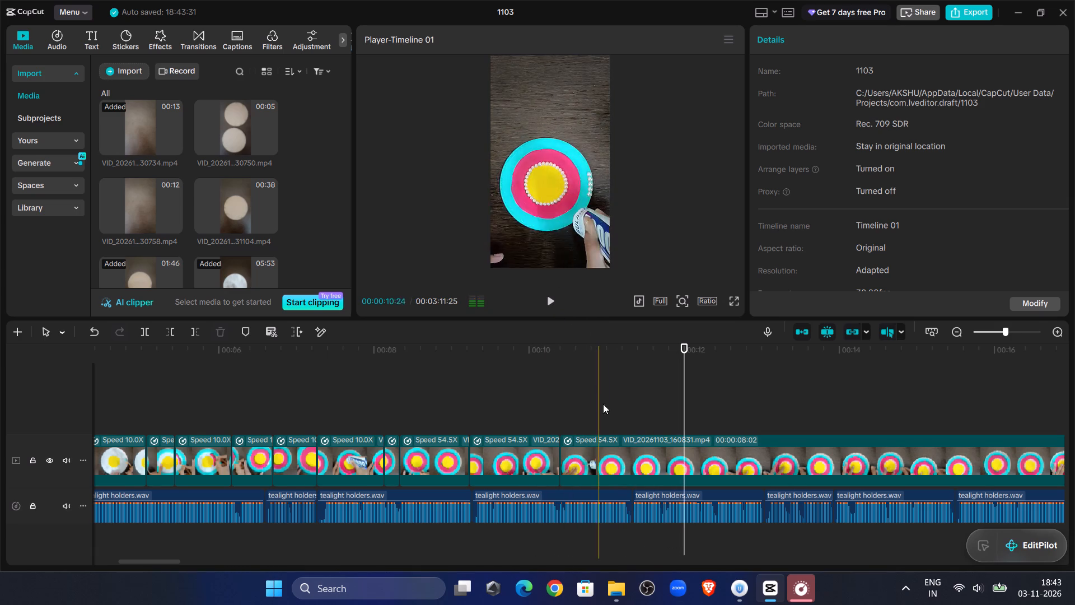
left_click(622, 458)
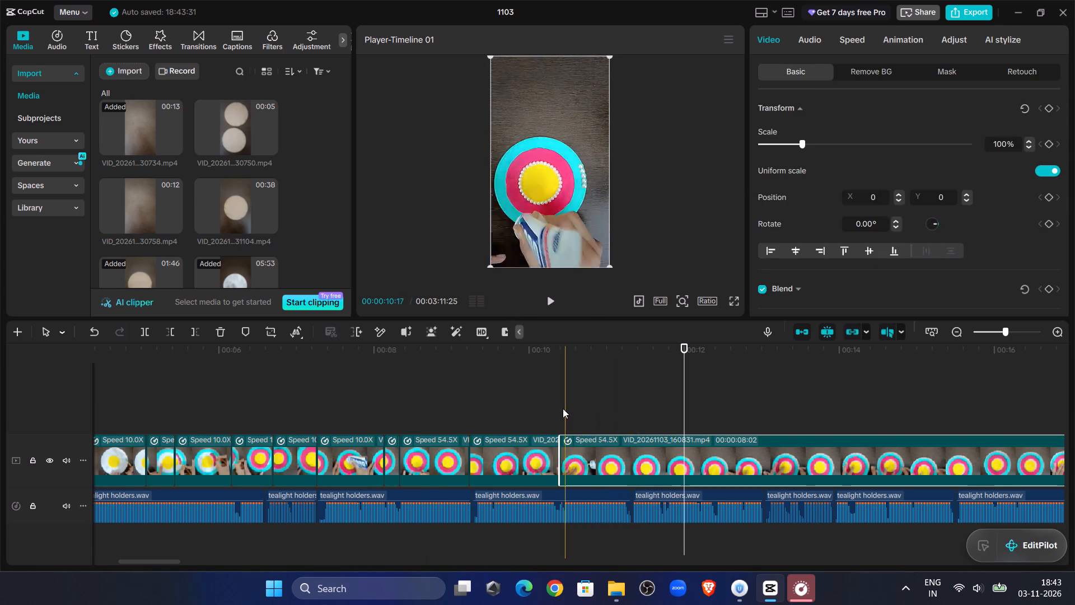
left_click(563, 408)
left_click(545, 303)
left_click(545, 303)
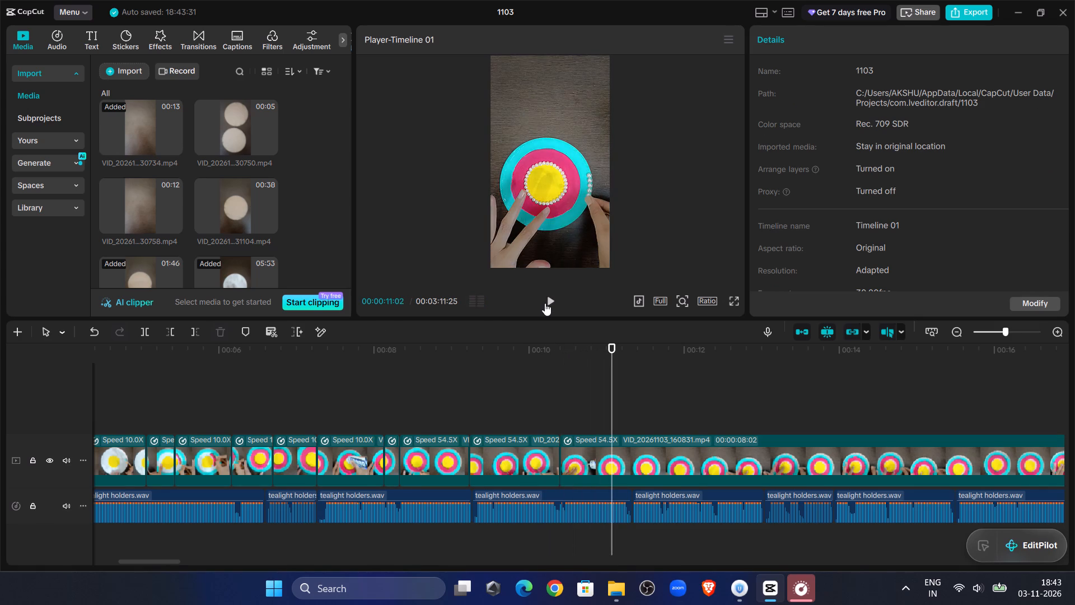
left_click(545, 303)
left_click(545, 303)
left_click(618, 469)
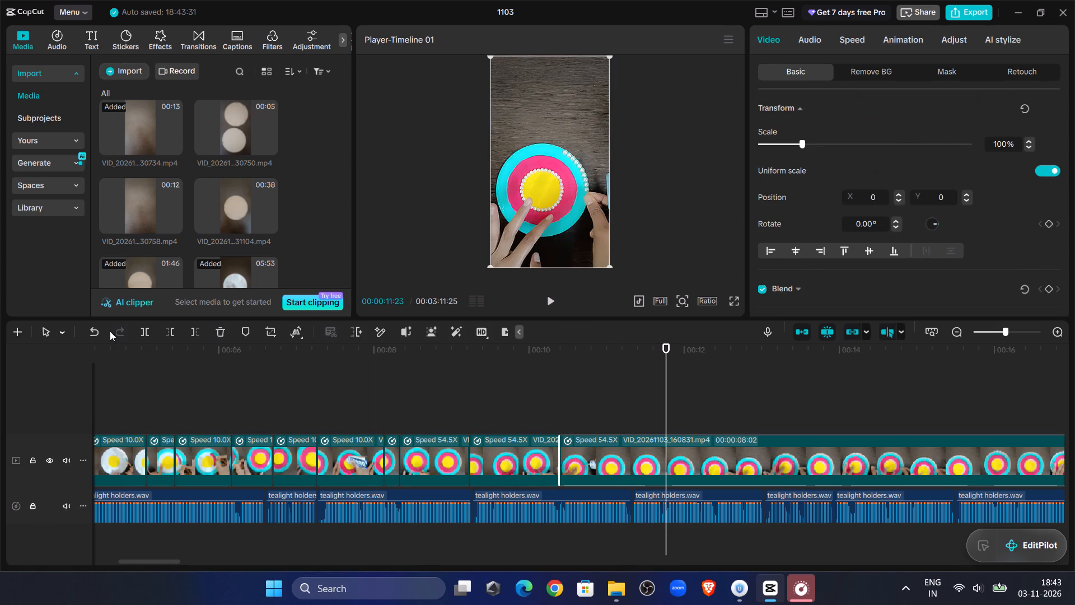
double_click(551, 305)
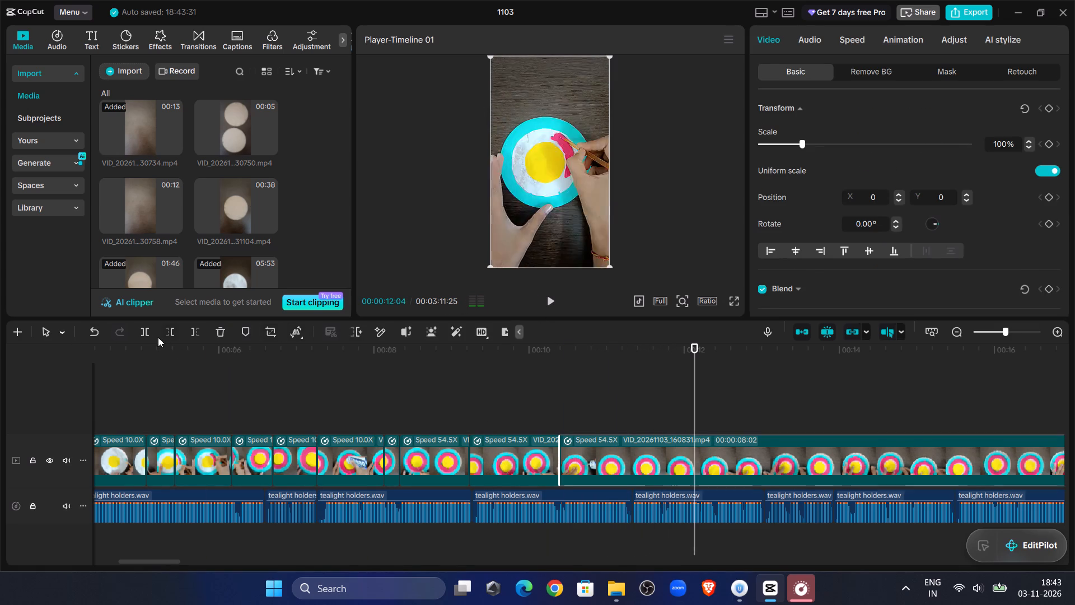
left_click(152, 336)
Find where the outer bead ring is nearly complete and trim the last VID_20261103_160831.mp4 piece's start at about 00:00:17.
left_click_drag(700, 354, 1071, 411)
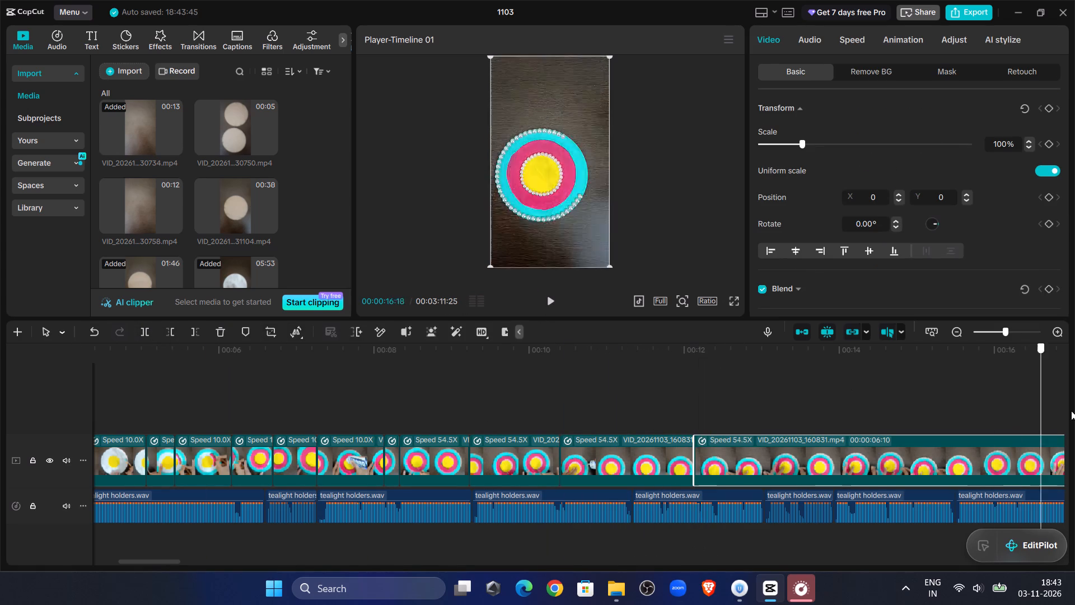
left_click_drag(1071, 411, 964, 398)
left_click(165, 331)
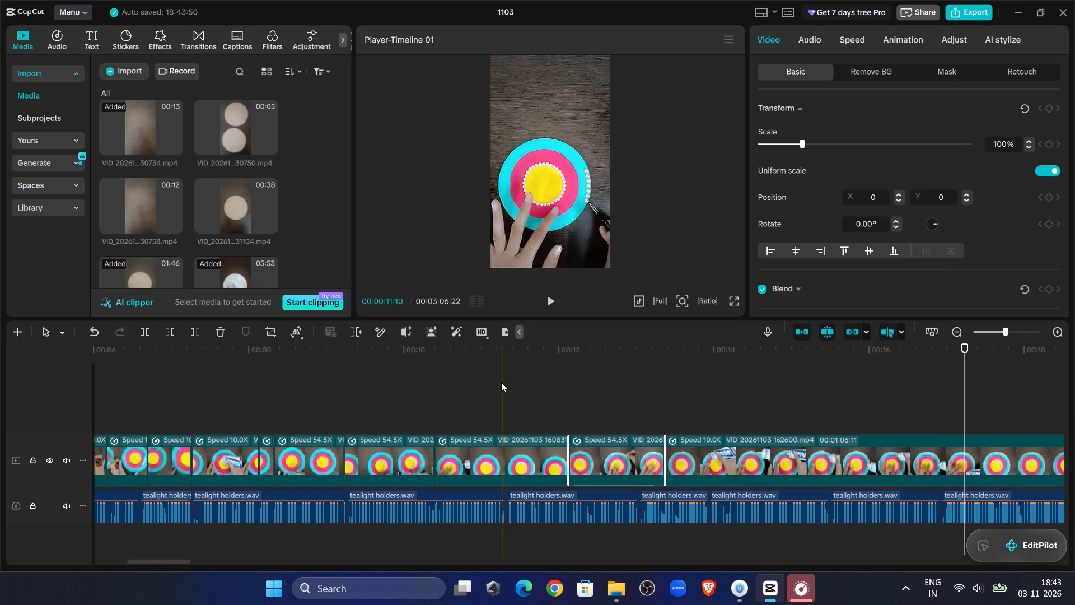
Preview the outer beads being finished and trim the last VID_20261103_160831.mp4 piece's end at 00:00:13:03.
left_click(501, 382)
left_click(548, 300)
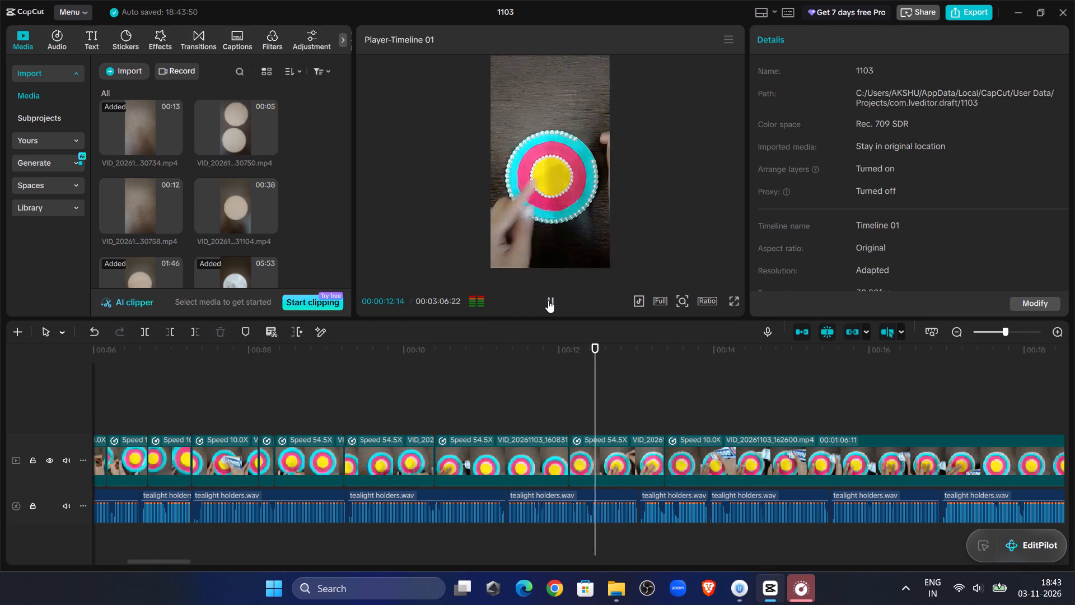
left_click(548, 300)
double_click(549, 301)
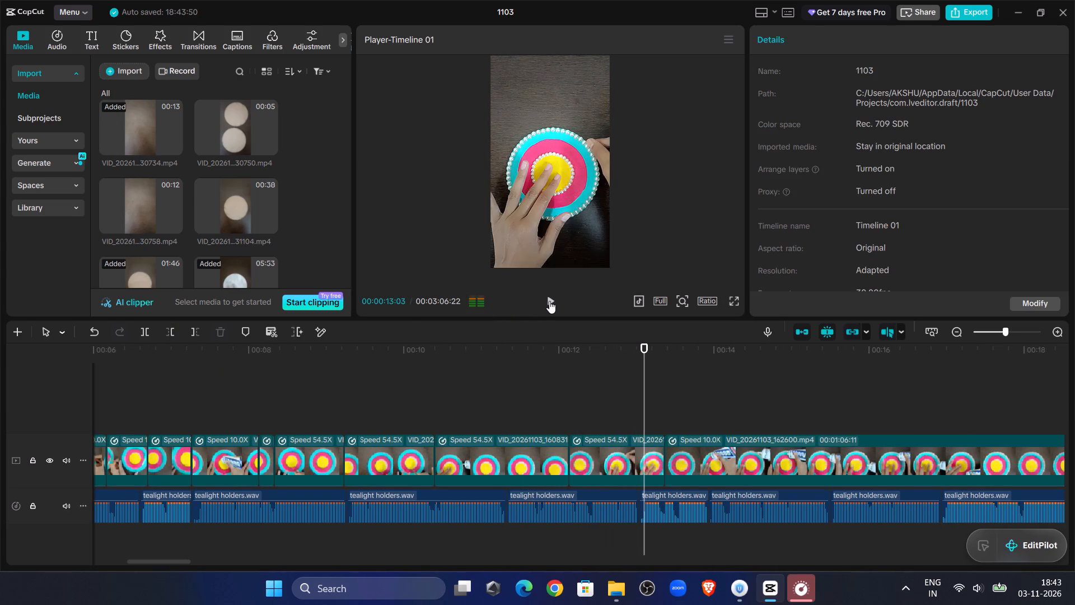
left_click(604, 458)
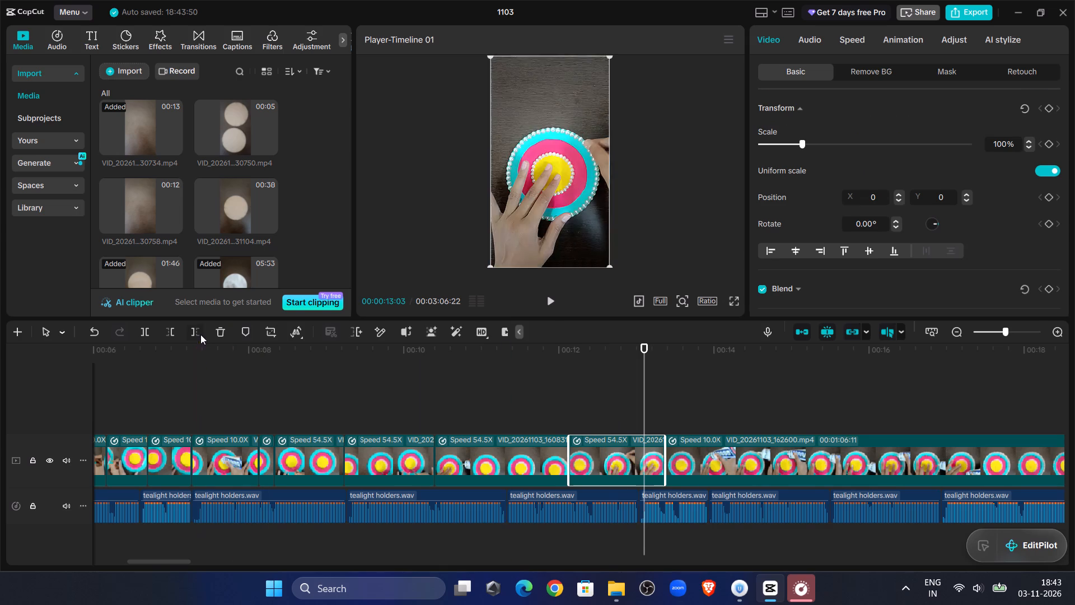
left_click(200, 332)
Preview the start of the glue clip VID_20261103_162600.mp4 and trim its start at 00:00:13:17, leaving it 00:01:05:27 long.
left_click(558, 296)
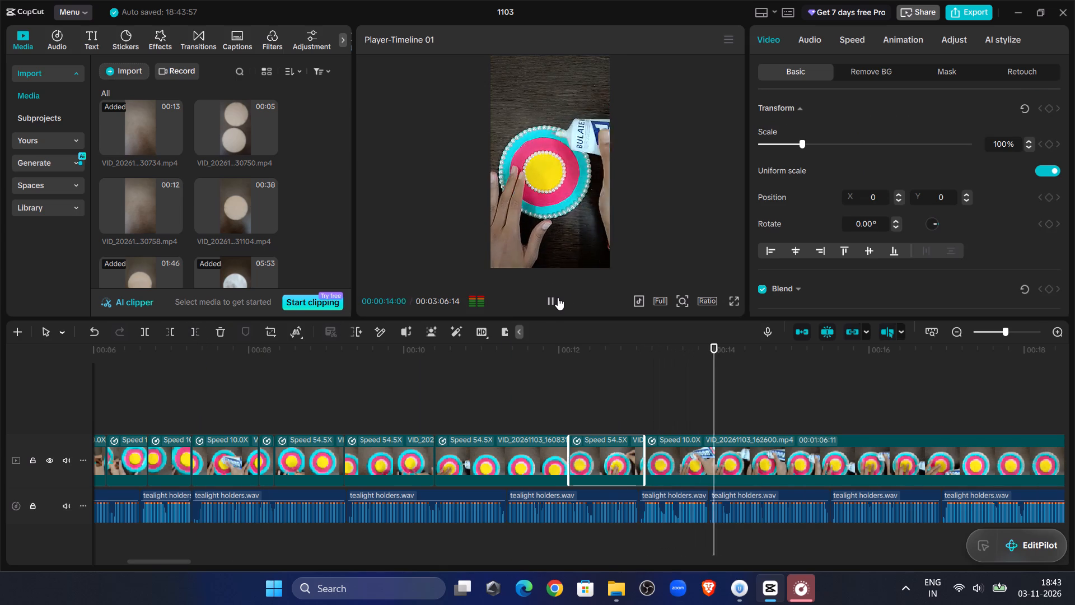
left_click(558, 297)
left_click_drag(735, 376, 756, 381)
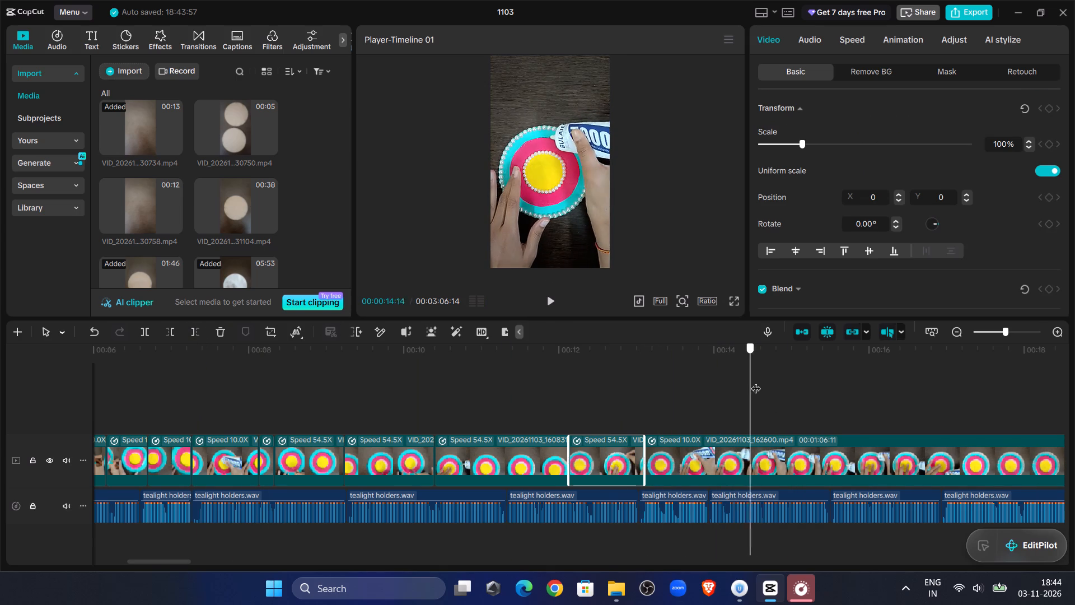
left_click_drag(756, 381, 646, 387)
left_click(553, 298)
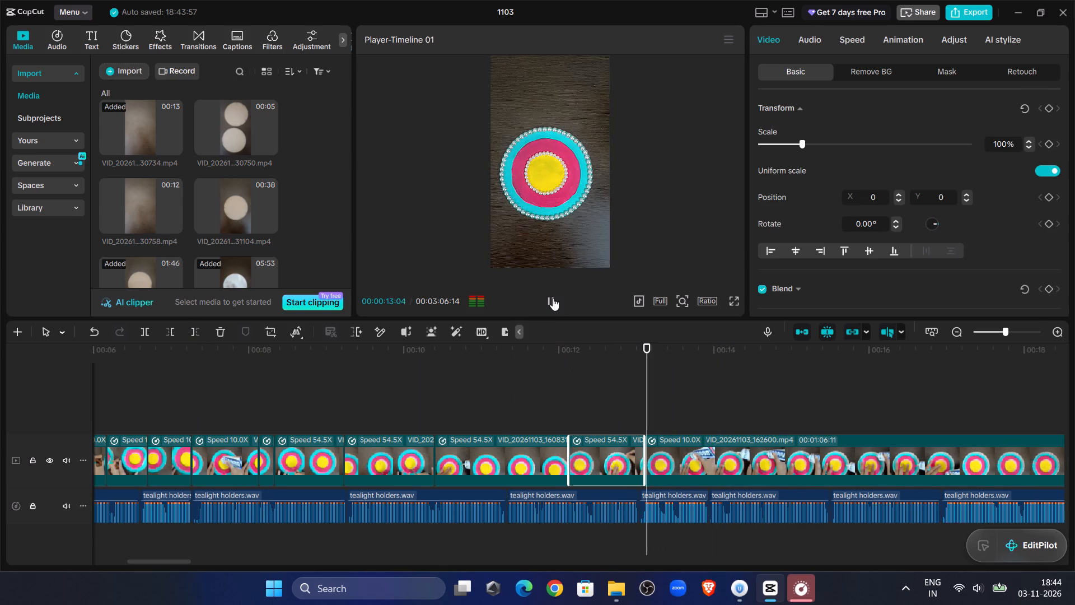
left_click(553, 298)
left_click(674, 457)
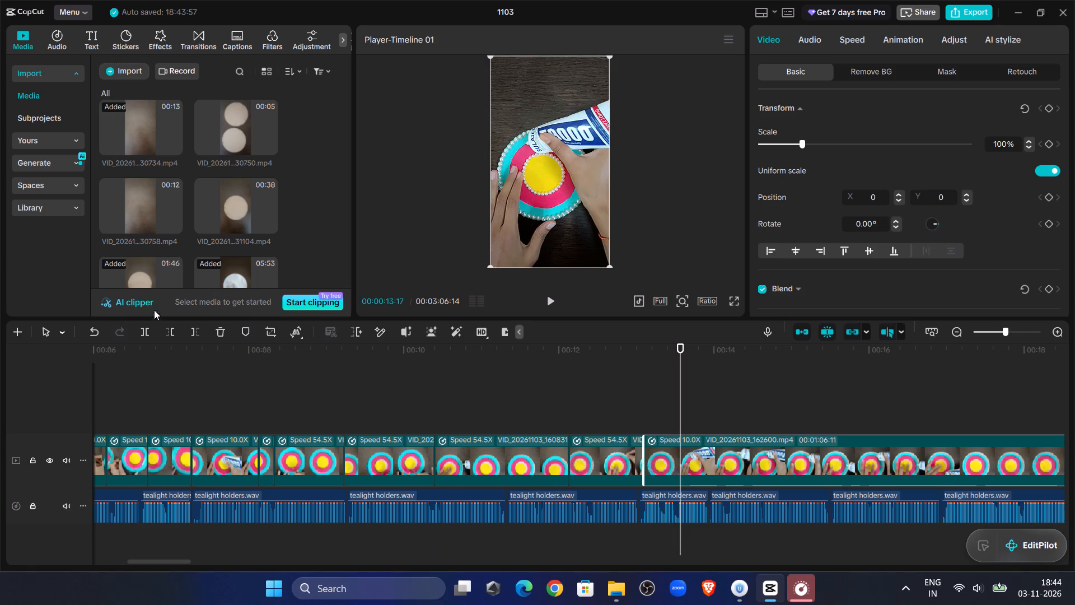
left_click(165, 328)
Preview the glue being applied against the voice-over and split VID_20261103_162600.mp4 at 00:00:13:18.
left_click(633, 392)
left_click(545, 296)
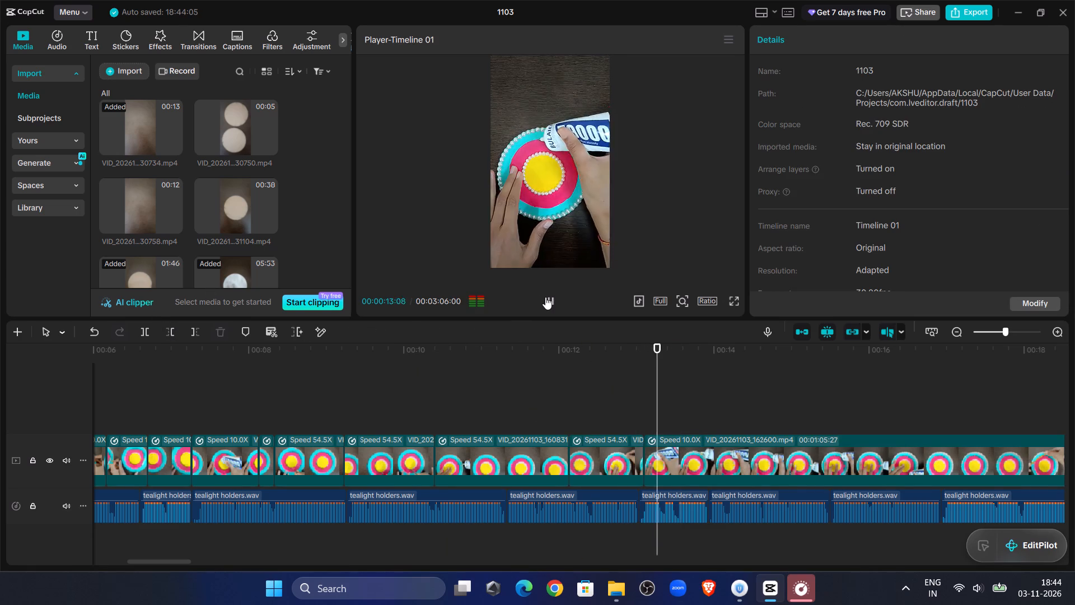
left_click(545, 297)
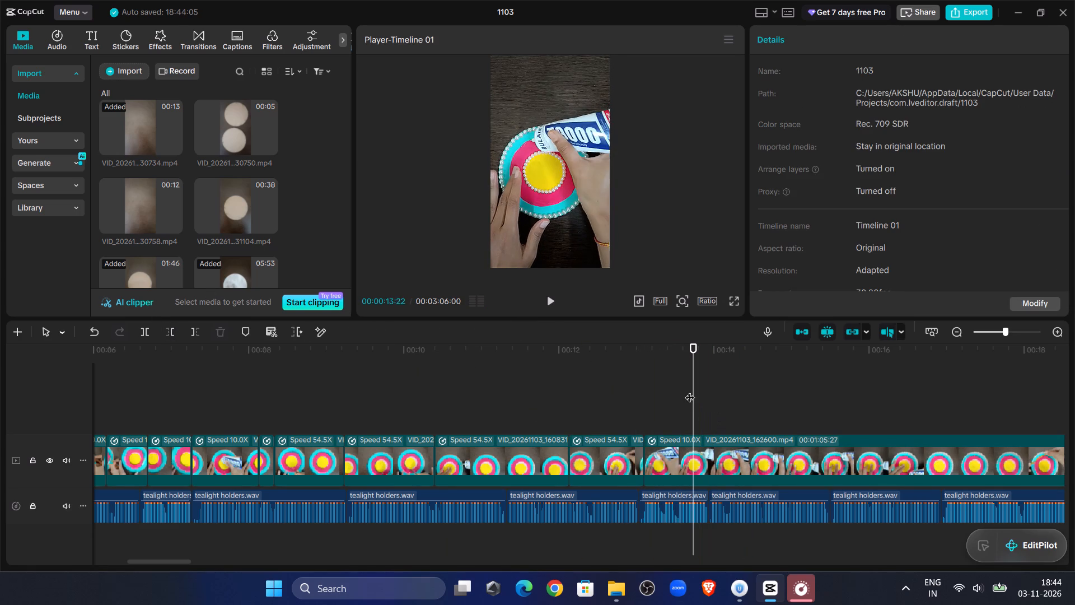
left_click_drag(686, 390, 676, 394)
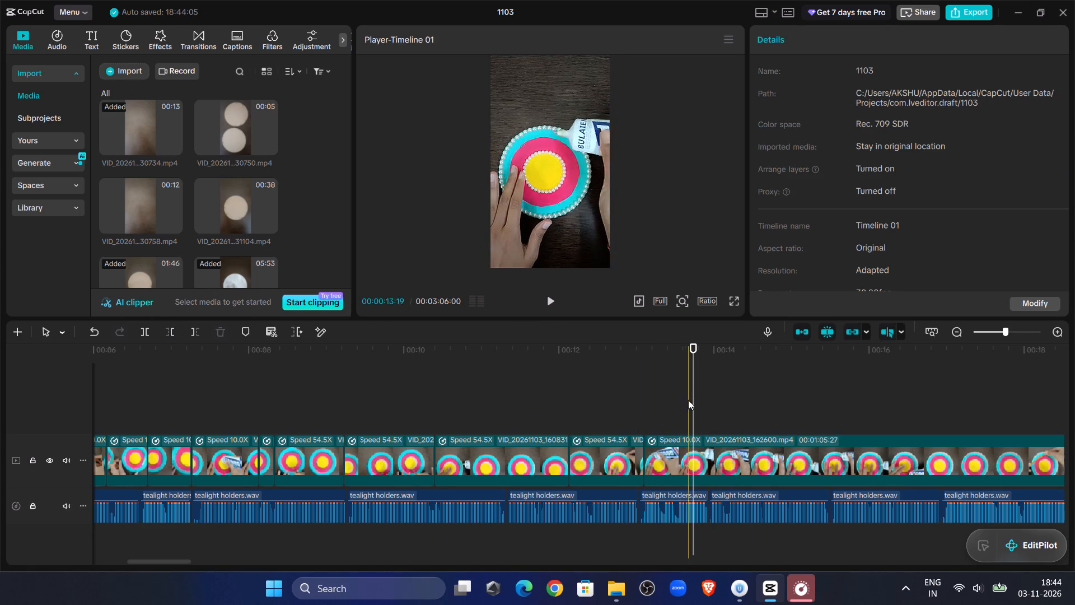
left_click_drag(690, 401, 684, 401)
left_click(717, 457)
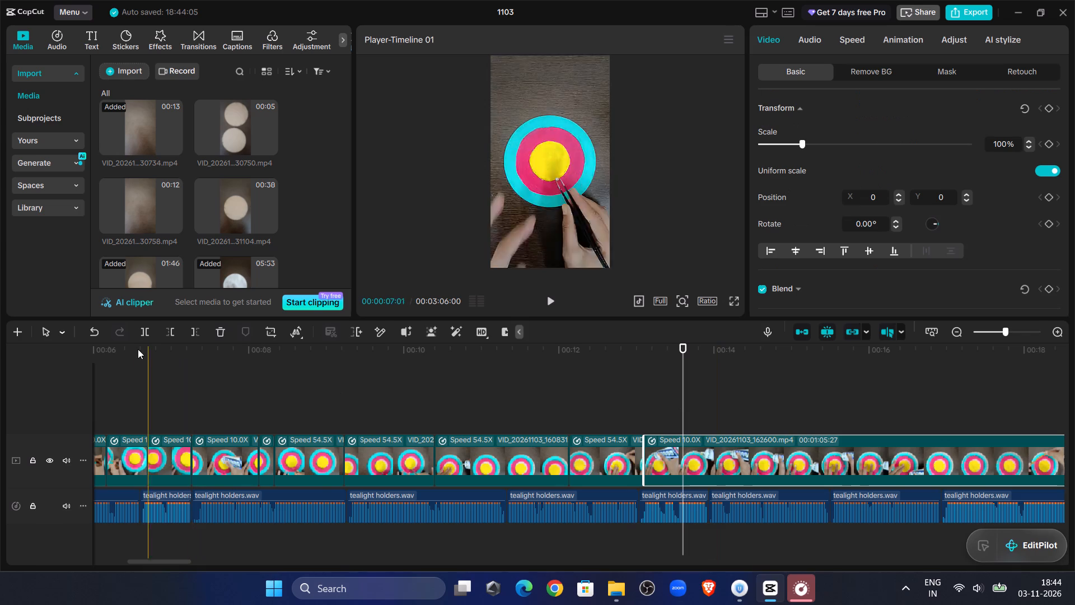
left_click(145, 333)
Find where the golden lace is brought in and trim the last VID_20261103_162600.mp4 piece's start at 00:00:17:28.
left_click_drag(685, 359, 1020, 395)
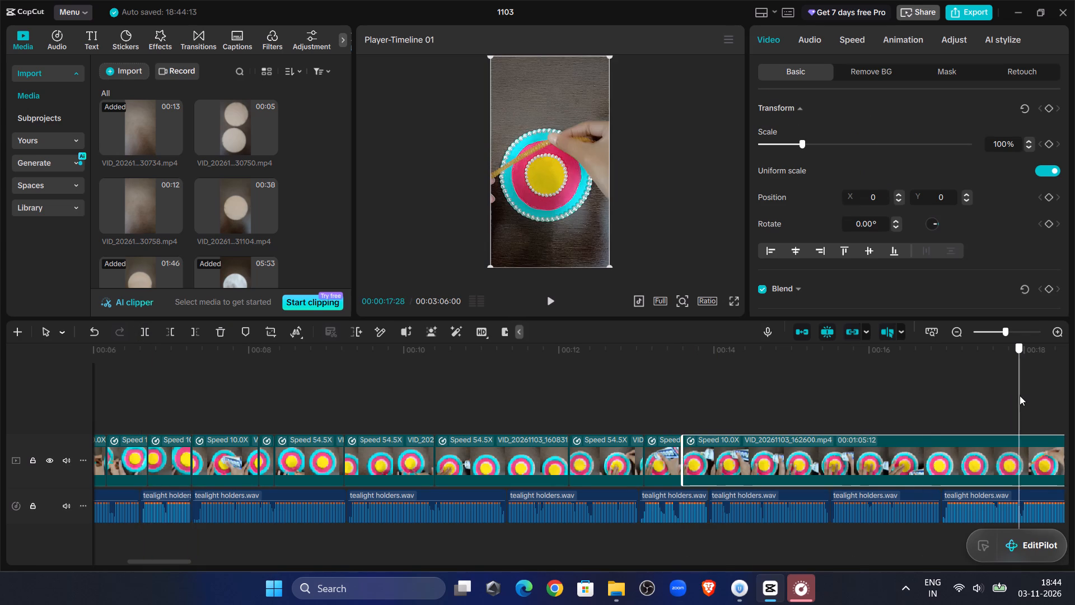
left_click_drag(1020, 395, 1019, 395)
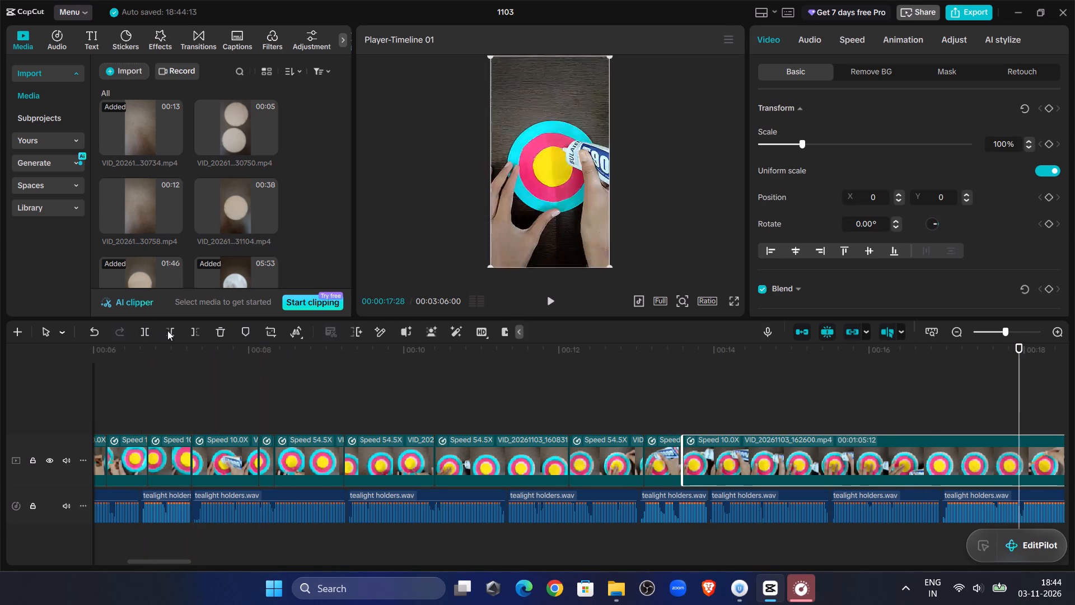
left_click(166, 331)
Preview the cut from glue to lace and trim the last VID_20261103_162600.mp4 piece's start at 00:00:13:29, leaving it 00:01:00:21 long.
left_click(619, 373)
left_click(553, 301)
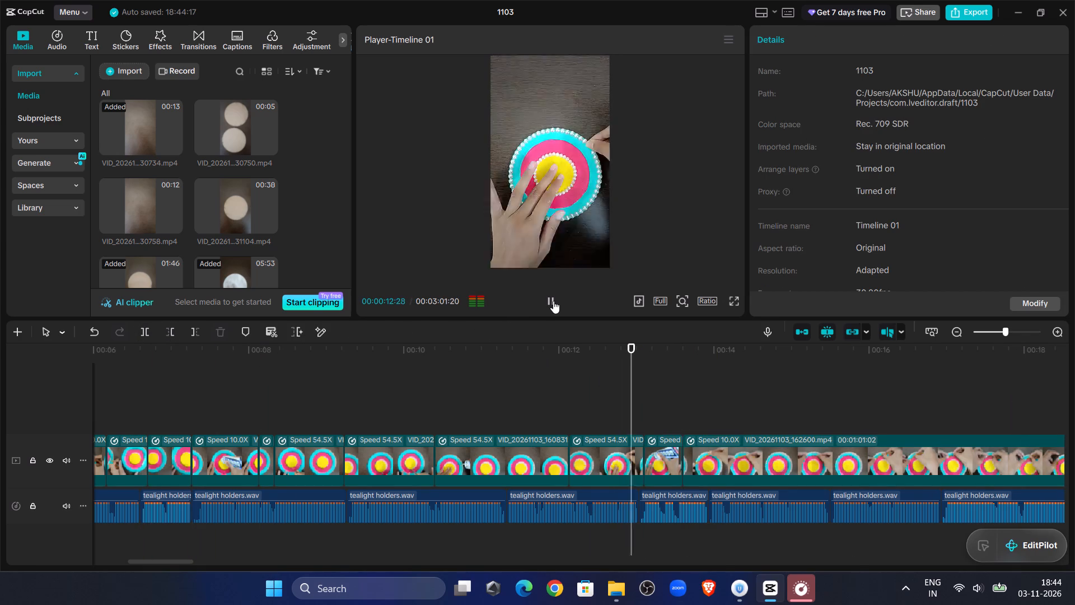
left_click(554, 301)
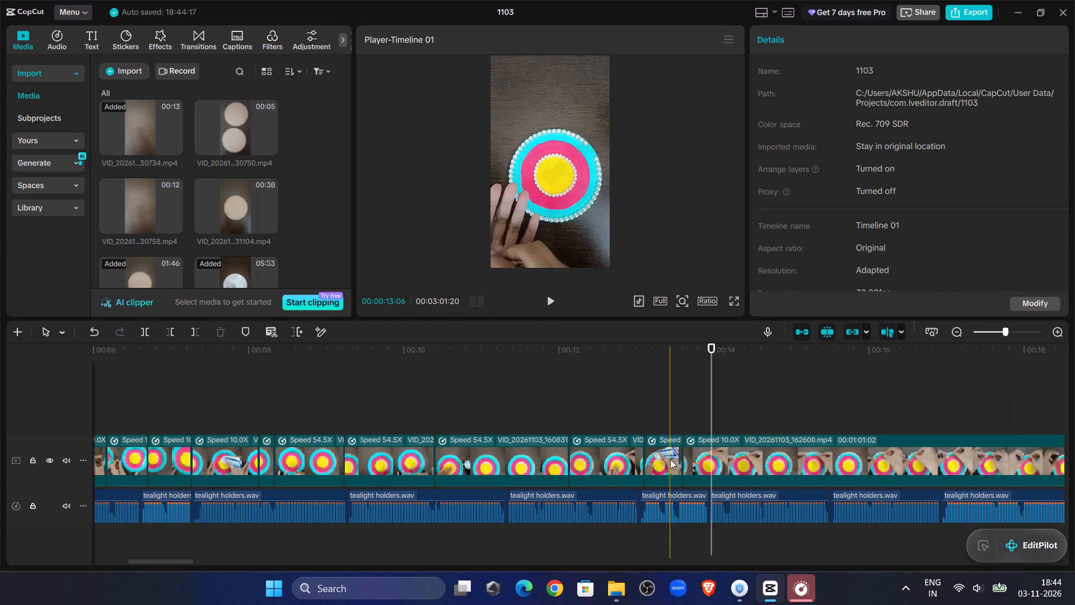
left_click(711, 448)
left_click(169, 328)
Find where the lace is held onto the disc and trim the last VID_20261103_162600.mp4 piece's start at 00:00:16:08.
left_click(557, 307)
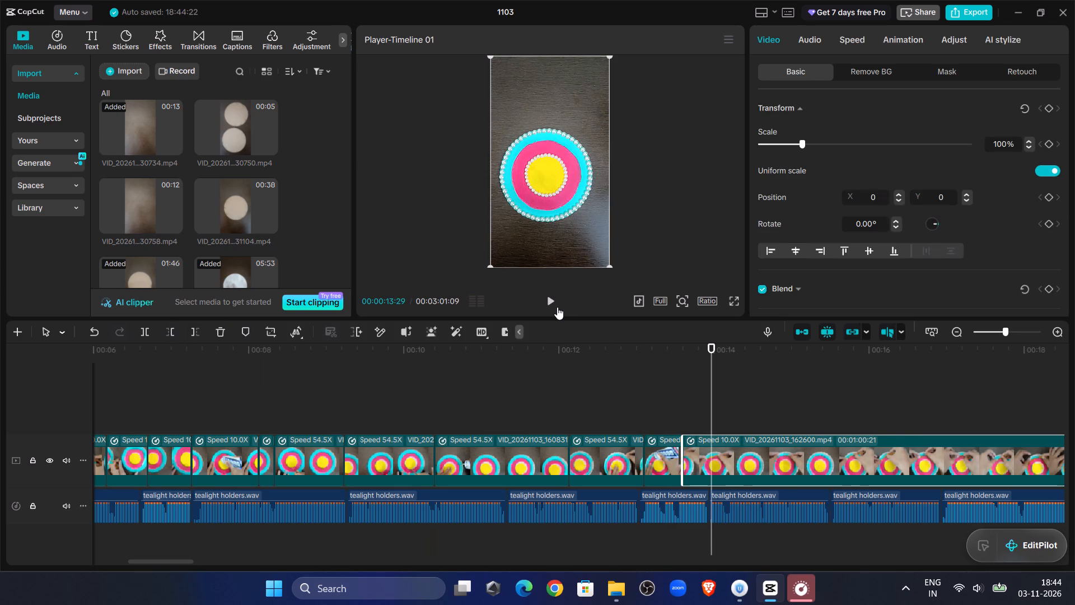
left_click(707, 375)
left_click_drag(707, 375, 763, 398)
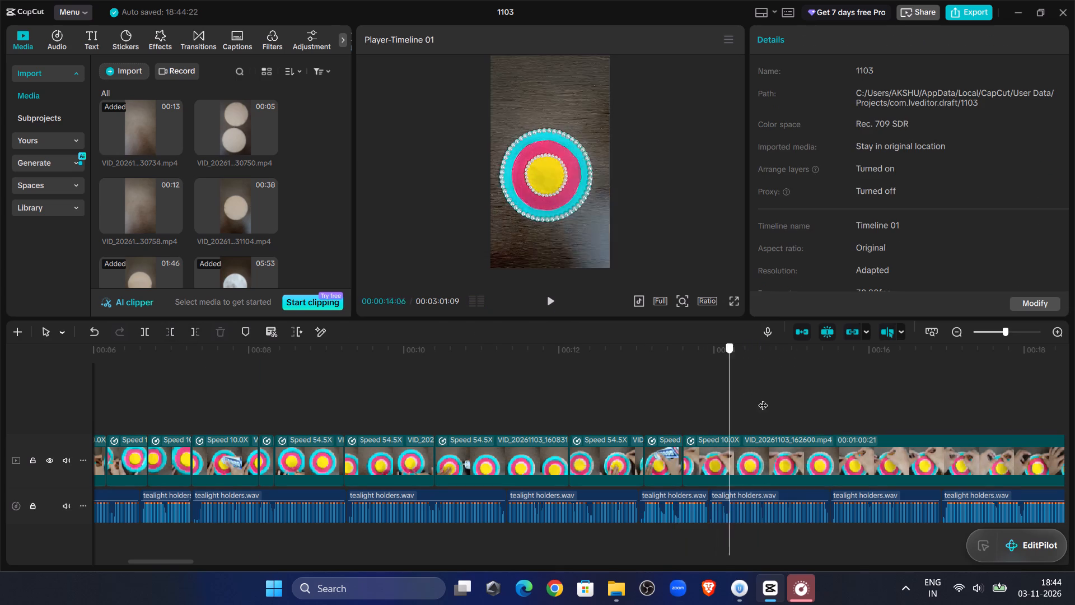
left_click_drag(763, 398, 890, 413)
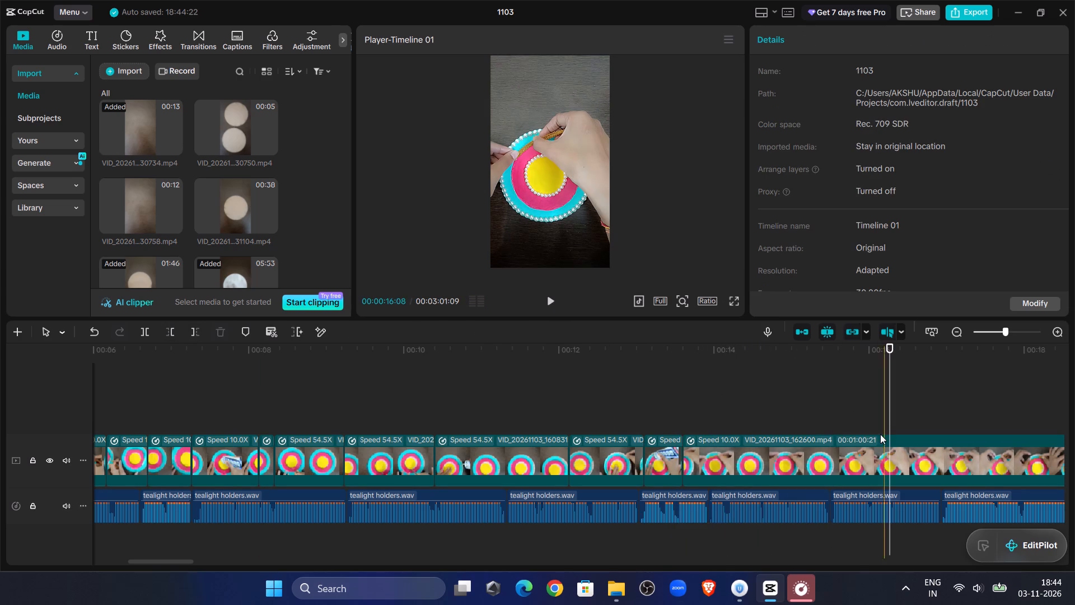
left_click(876, 448)
left_click(170, 328)
Preview the lace being attached and split the last VID_20261103_162600.mp4 piece, leaving the remaining part 00:00:57:06 long.
left_click(649, 378)
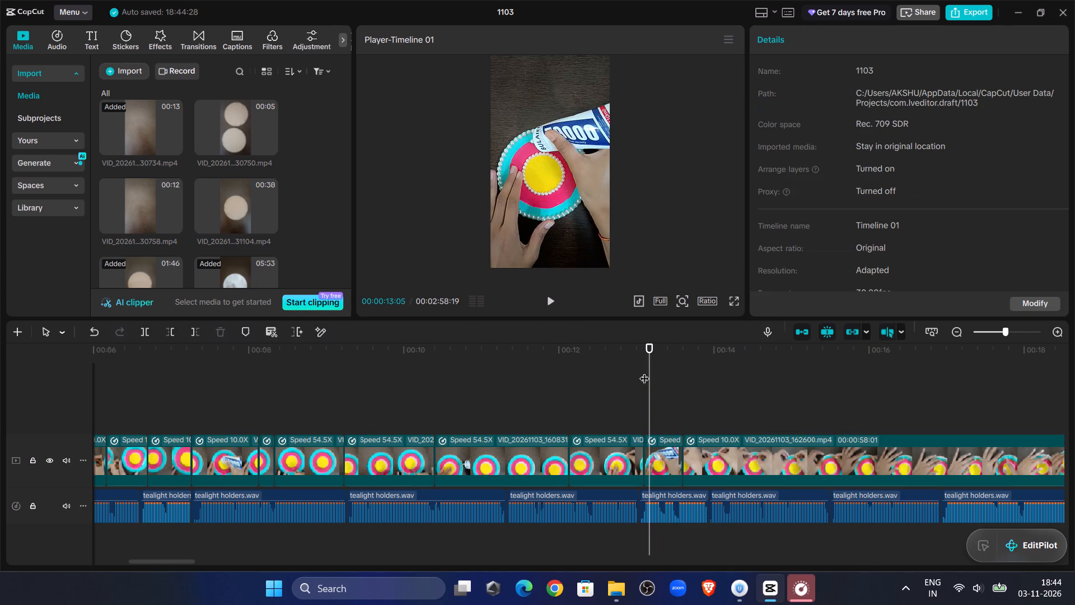
left_click(562, 302)
left_click(553, 299)
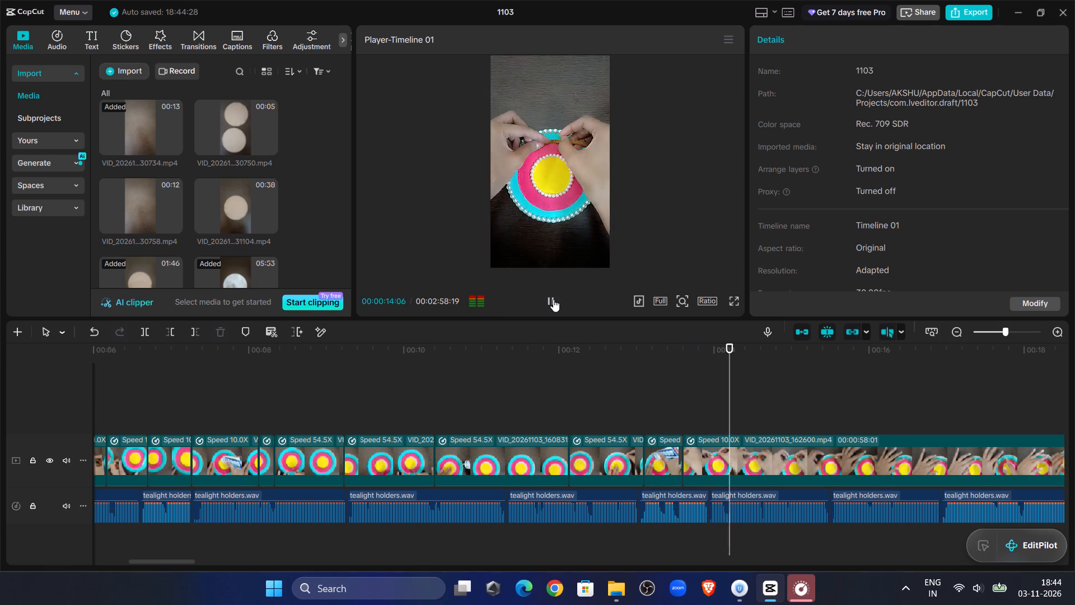
left_click(553, 299)
left_click(684, 413)
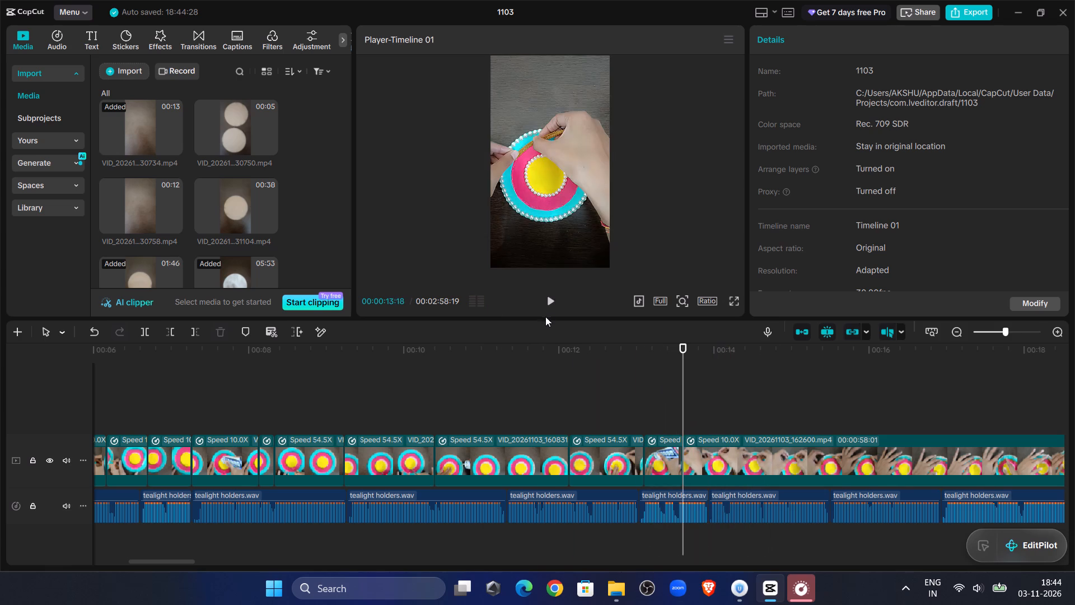
left_click(548, 309)
left_click(550, 302)
left_click(716, 450)
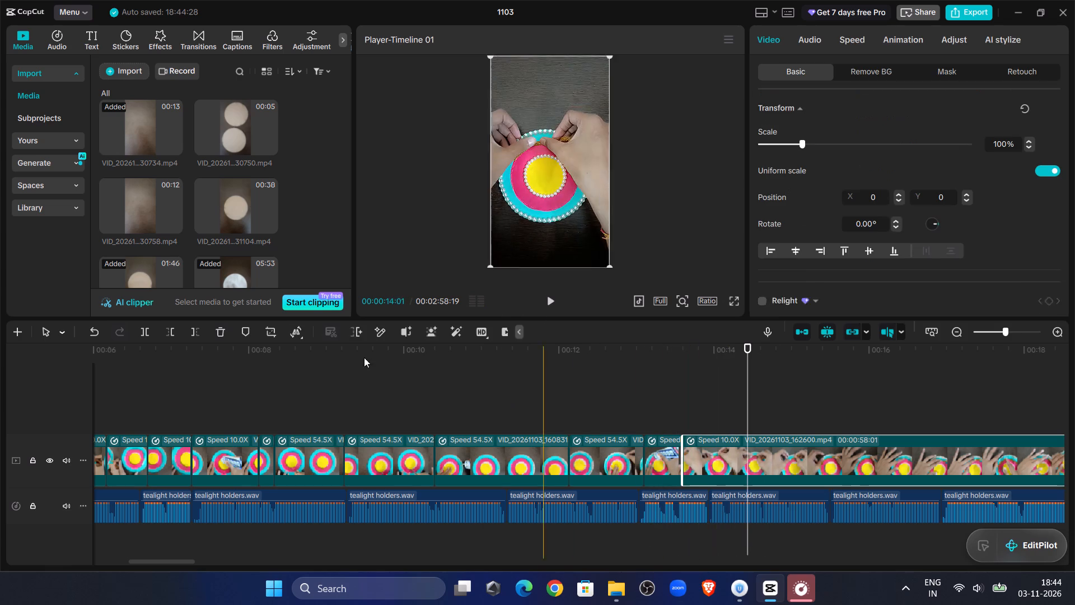
left_click(146, 331)
Find where the lace ring is complete and trim the last VID_20261103_162600.mp4 piece's start at 00:00:32:27, leaving it 00:00:38:22 long.
left_click_drag(746, 367, 1074, 432)
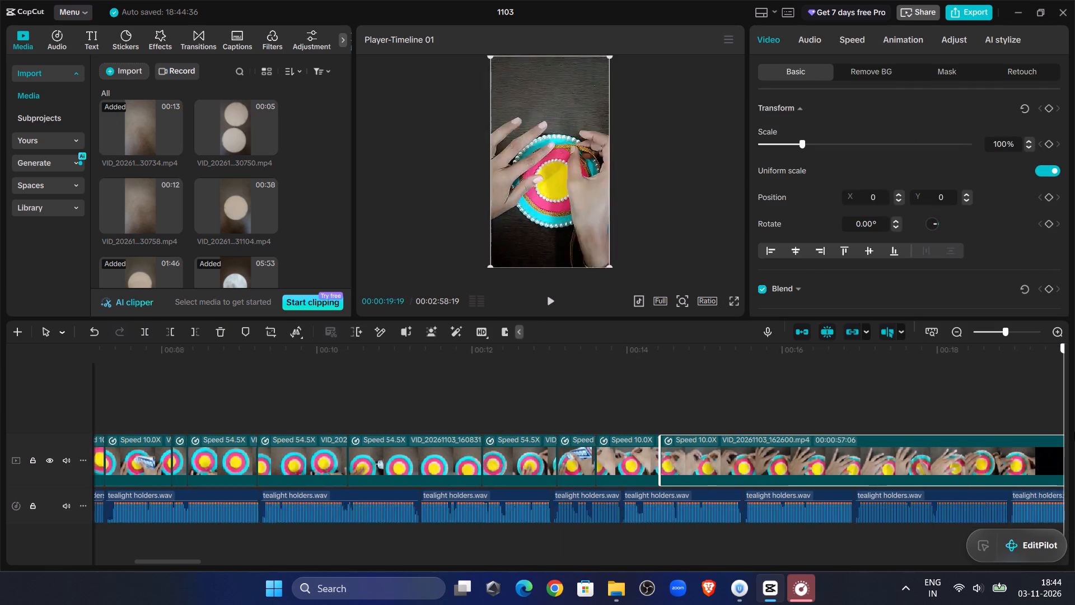
left_click_drag(1074, 432, 974, 453)
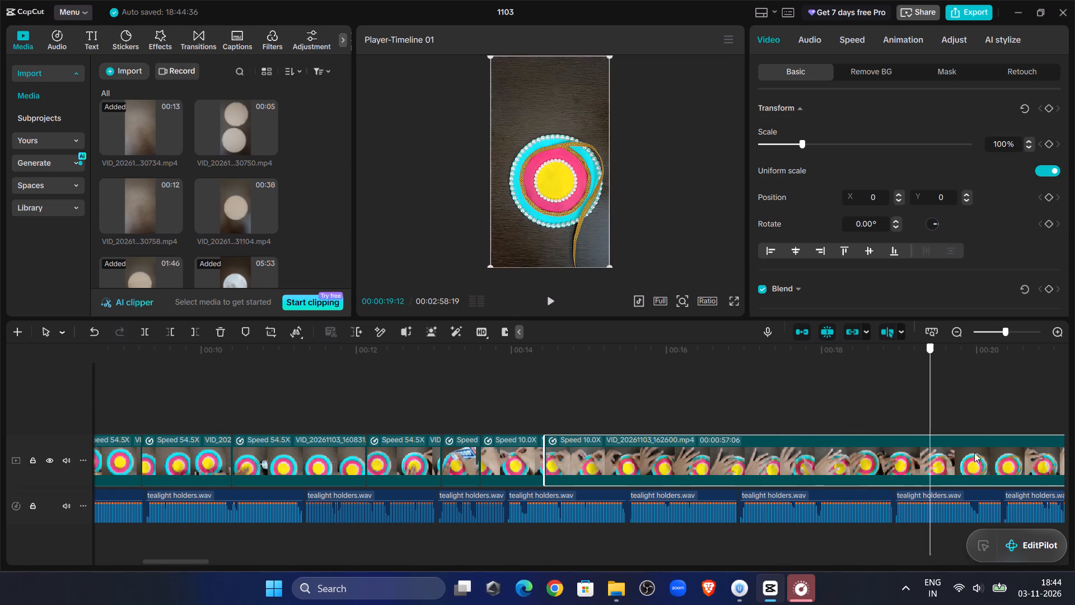
left_click_drag(974, 453, 1042, 441)
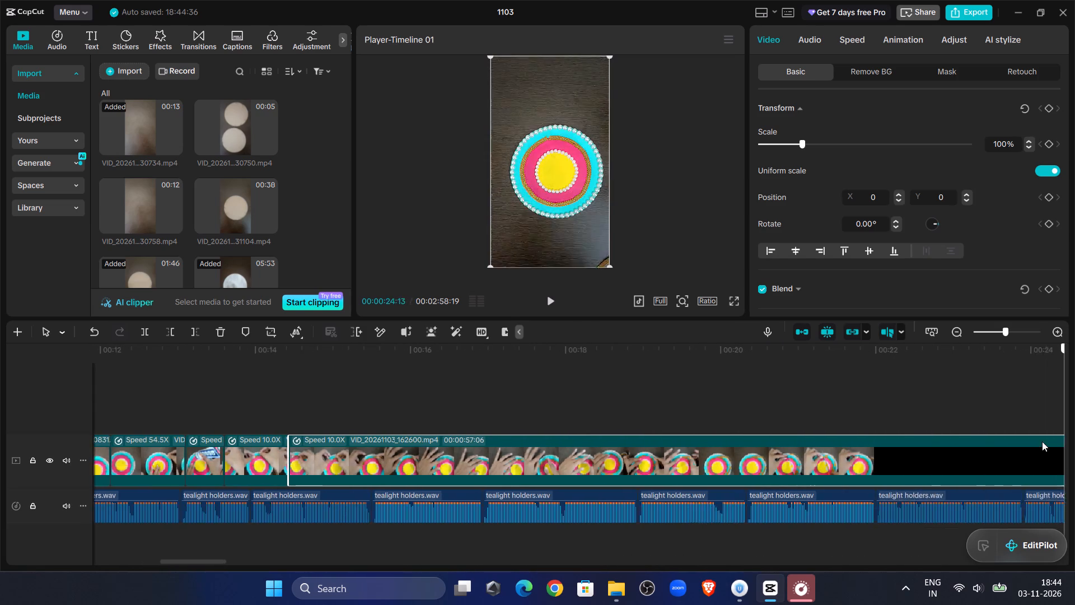
left_click_drag(1042, 441, 1032, 435)
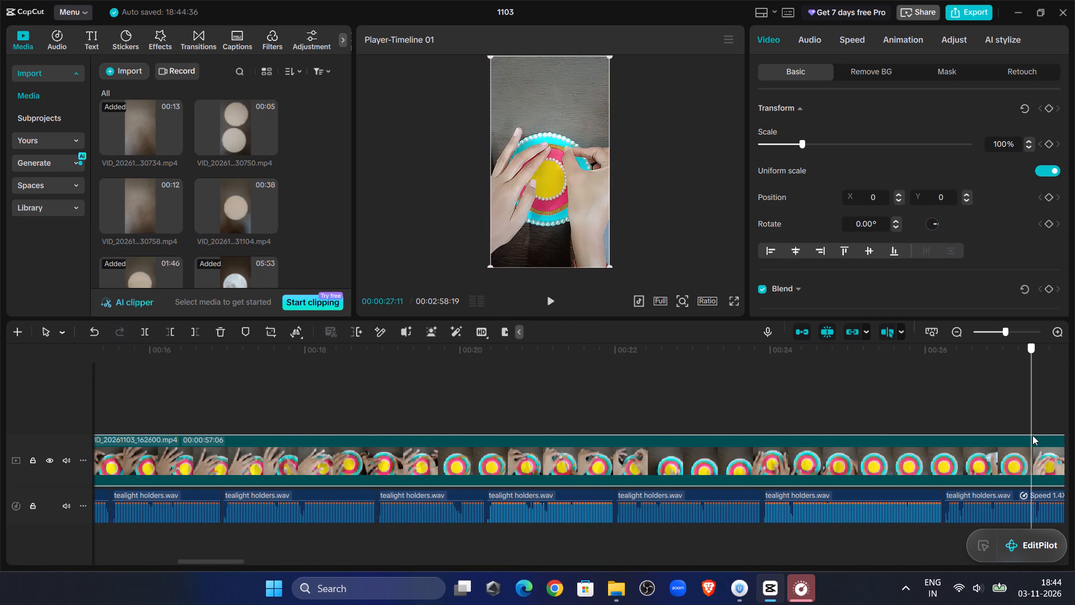
left_click_drag(1032, 435, 1020, 423)
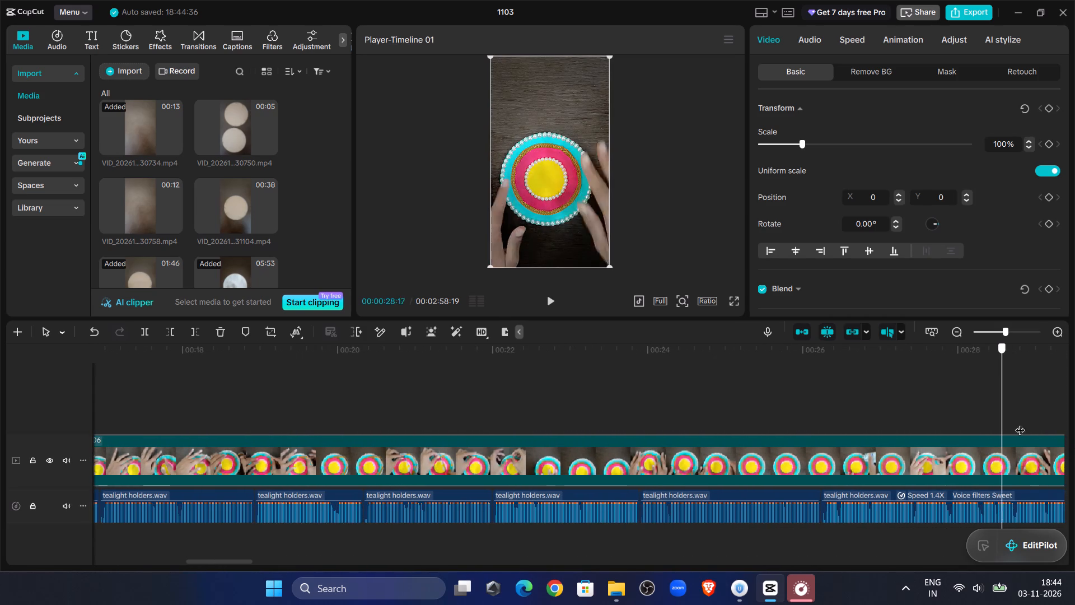
left_click_drag(1020, 423, 942, 404)
left_click(166, 334)
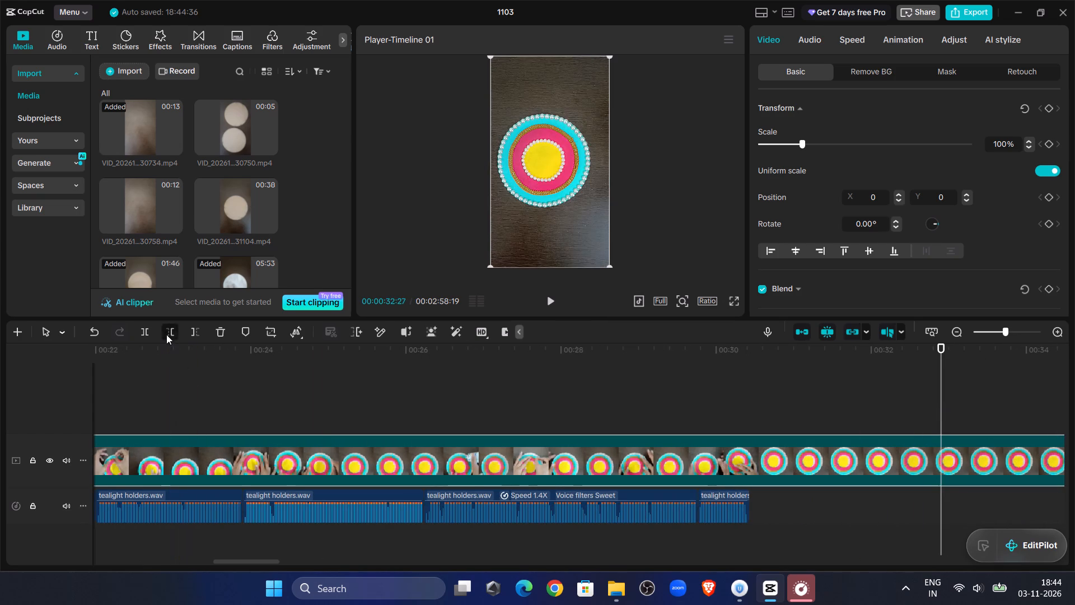
Preview the cut after the lace and trim the last VID_20261103_162600.mp4 piece's start at 00:00:18:02, where glue is applied again.
left_click(236, 383)
left_click_drag(236, 383, 74, 368)
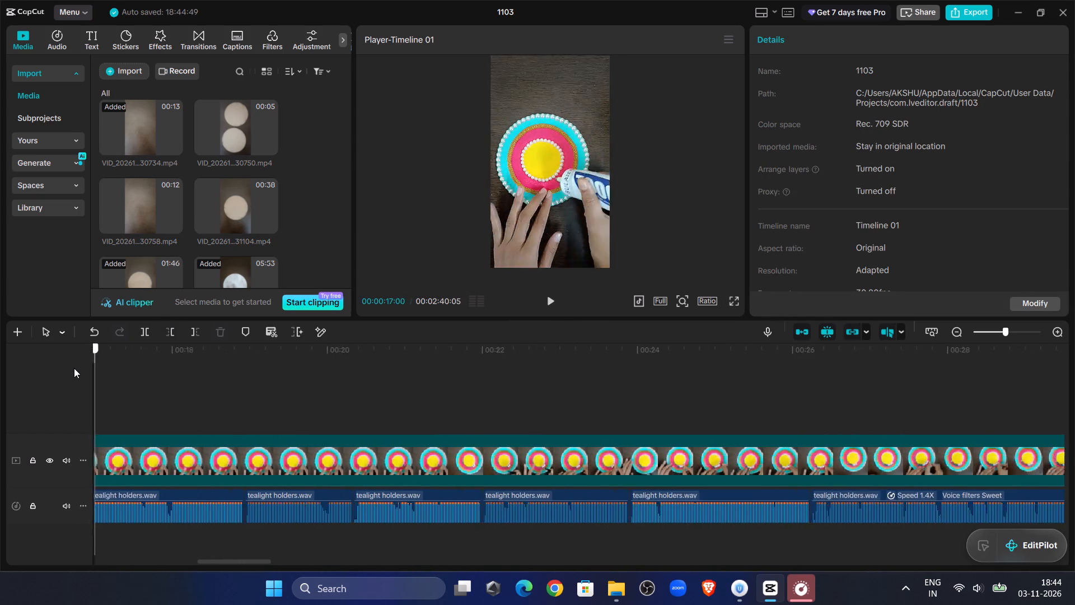
left_click_drag(74, 368, 441, 435)
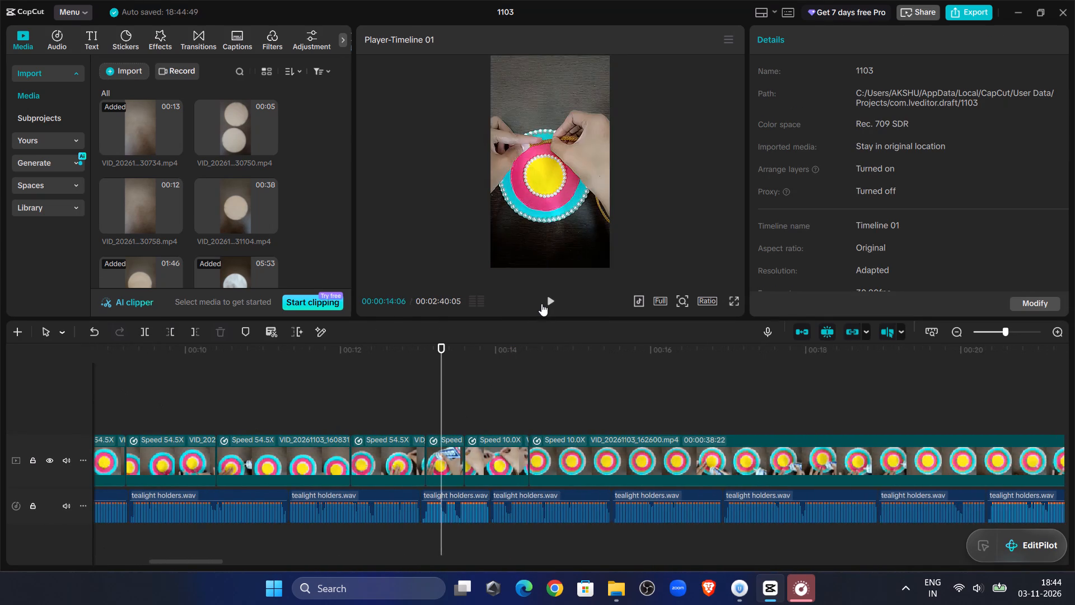
left_click(543, 302)
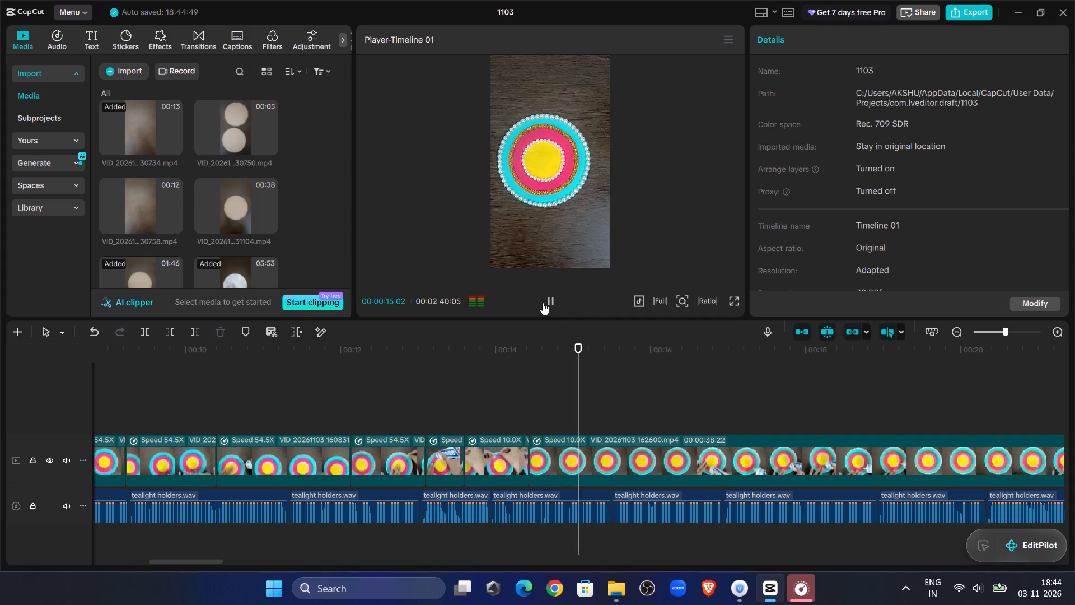
left_click(543, 302)
left_click_drag(590, 403, 695, 418)
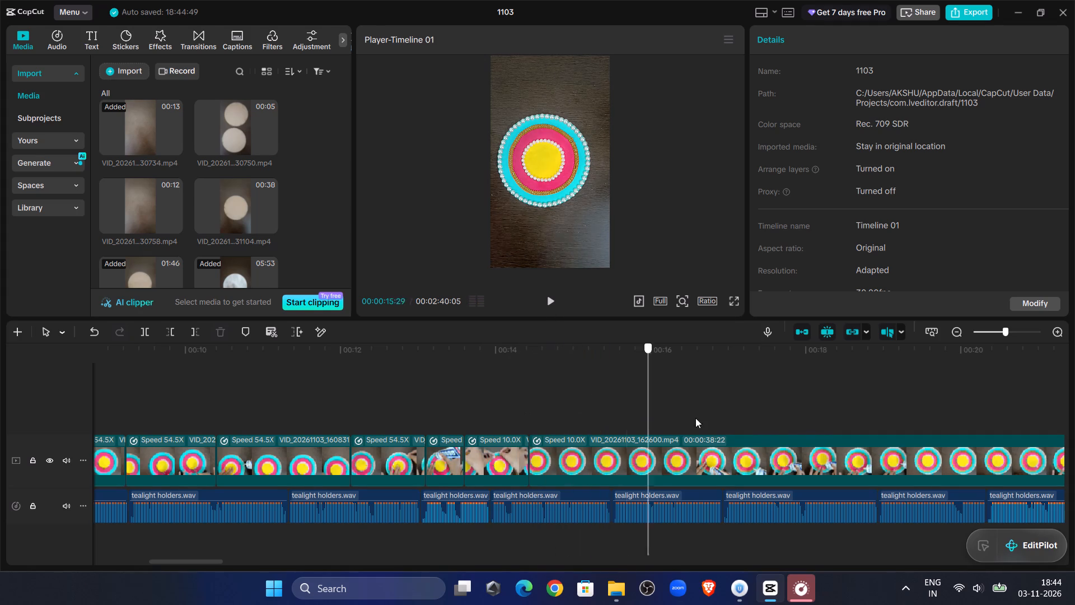
left_click_drag(695, 418, 555, 387)
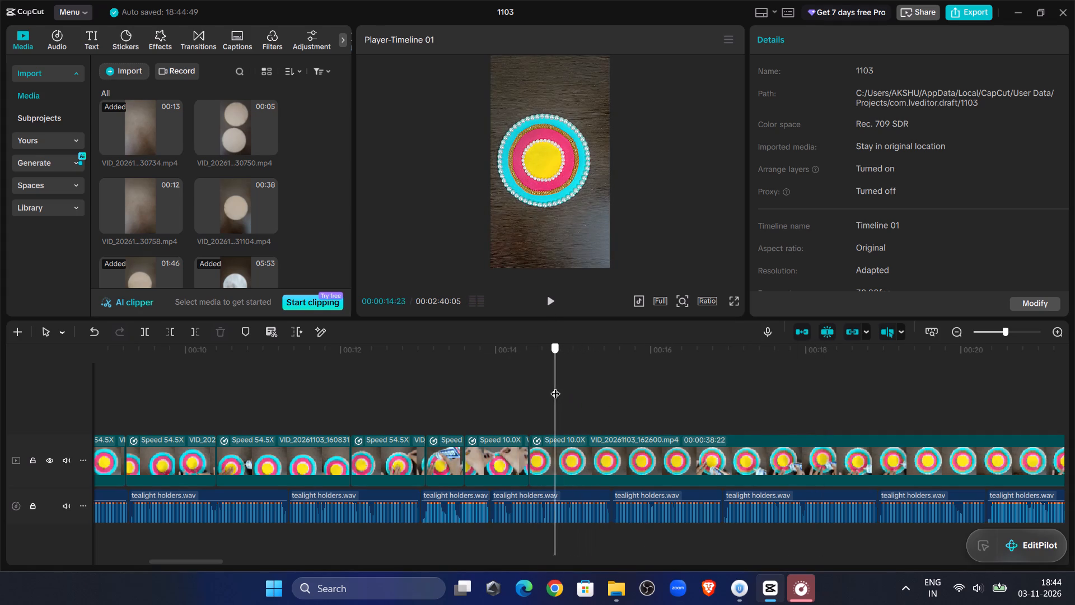
left_click_drag(555, 387, 810, 414)
left_click(803, 454)
left_click(166, 332)
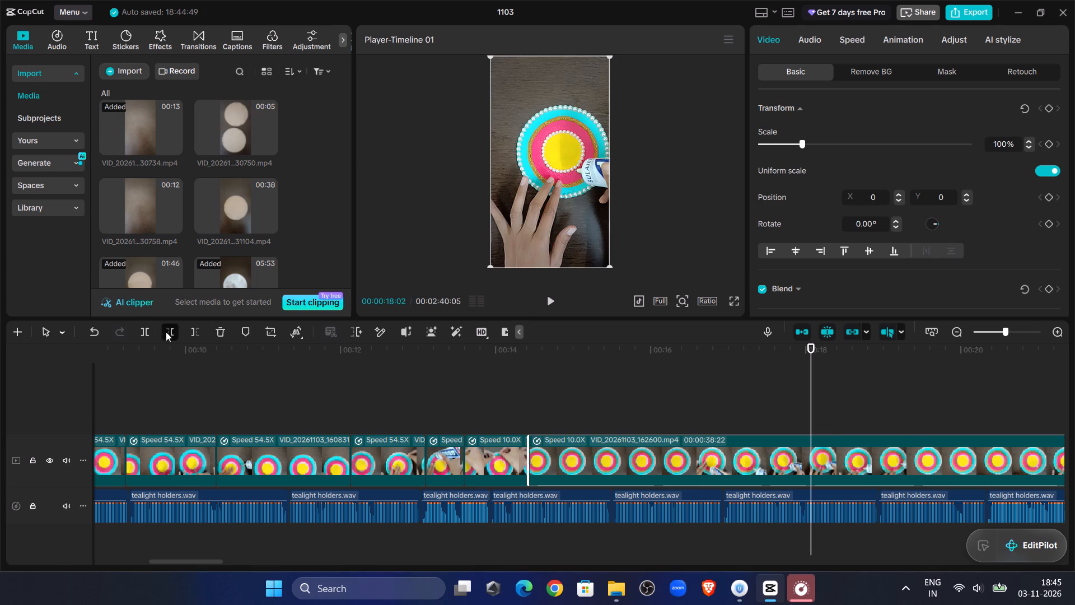
Preview the glue being applied and split the last VID_20261103_162600.mp4 piece at 00:00:15:02, leaving the remaining part 00:00:34:14 long.
left_click_drag(485, 389, 478, 385)
left_click(471, 394)
left_click(546, 304)
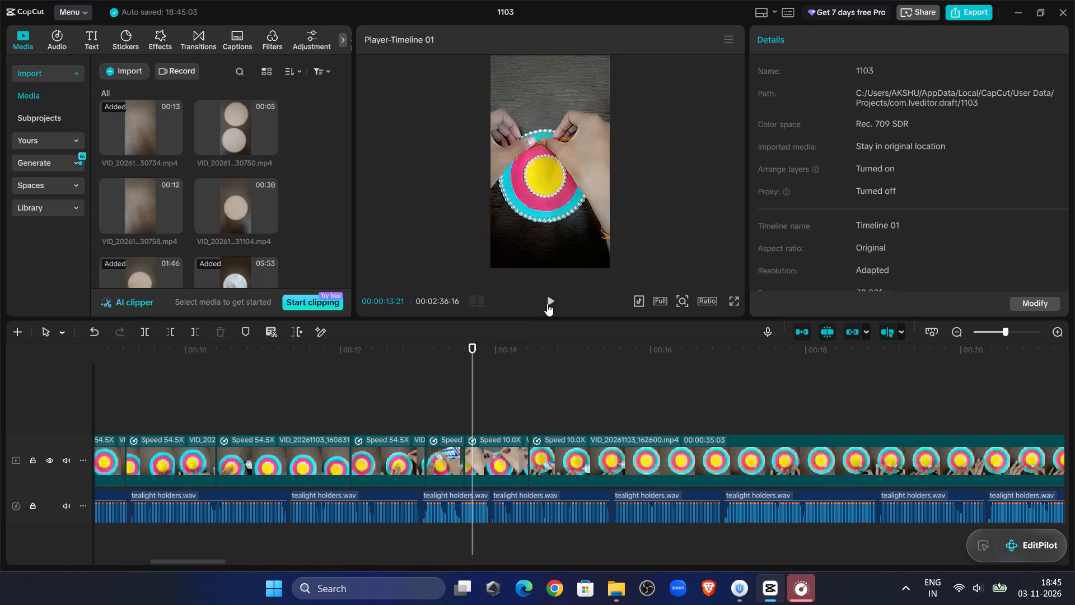
left_click(547, 304)
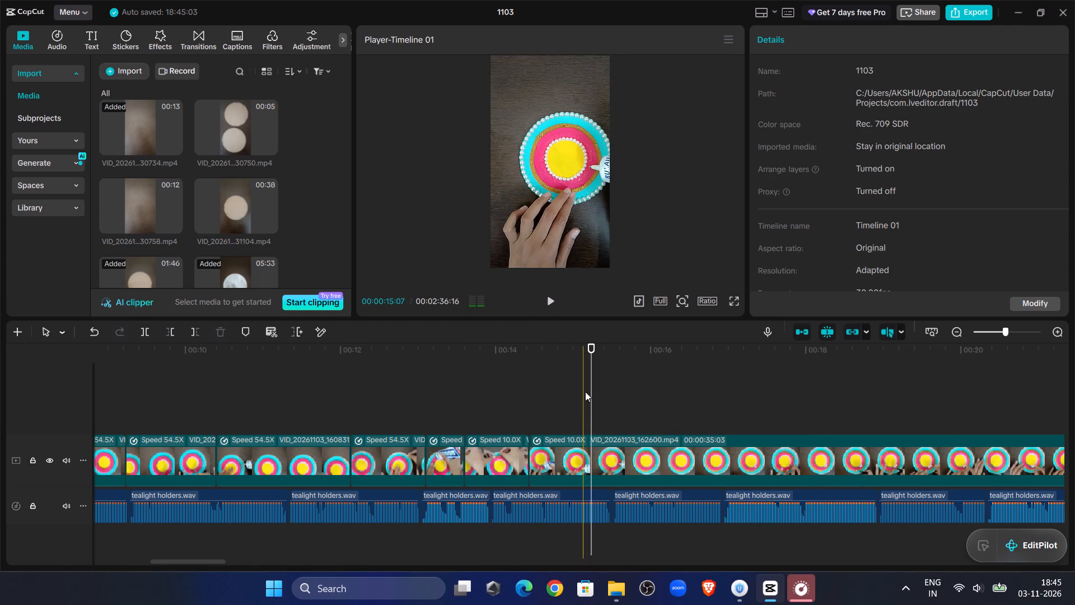
left_click(531, 388)
left_click(546, 302)
left_click(549, 302)
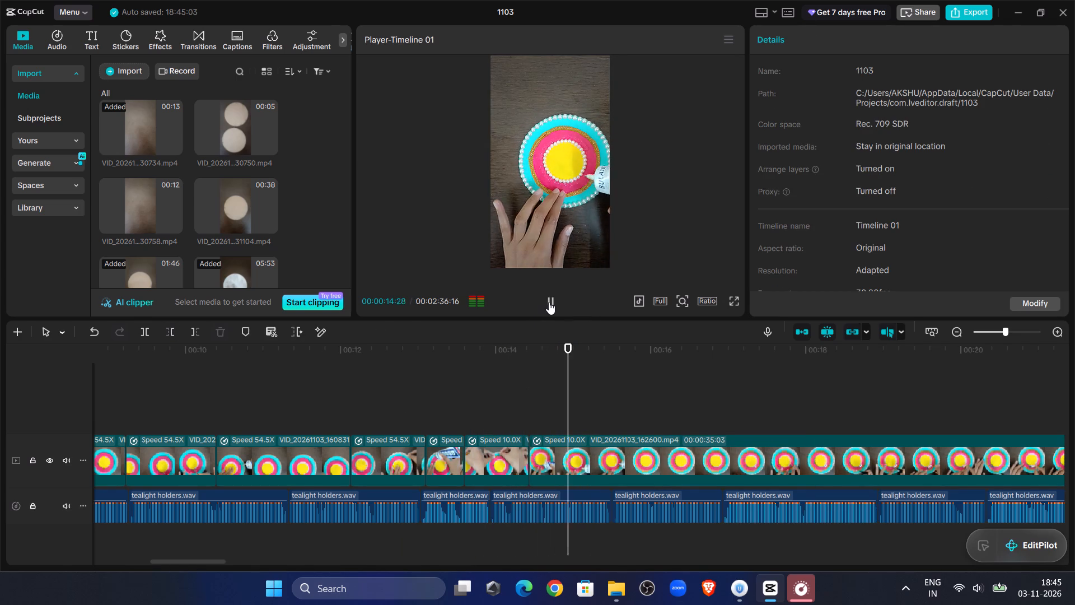
left_click(584, 446)
left_click(142, 331)
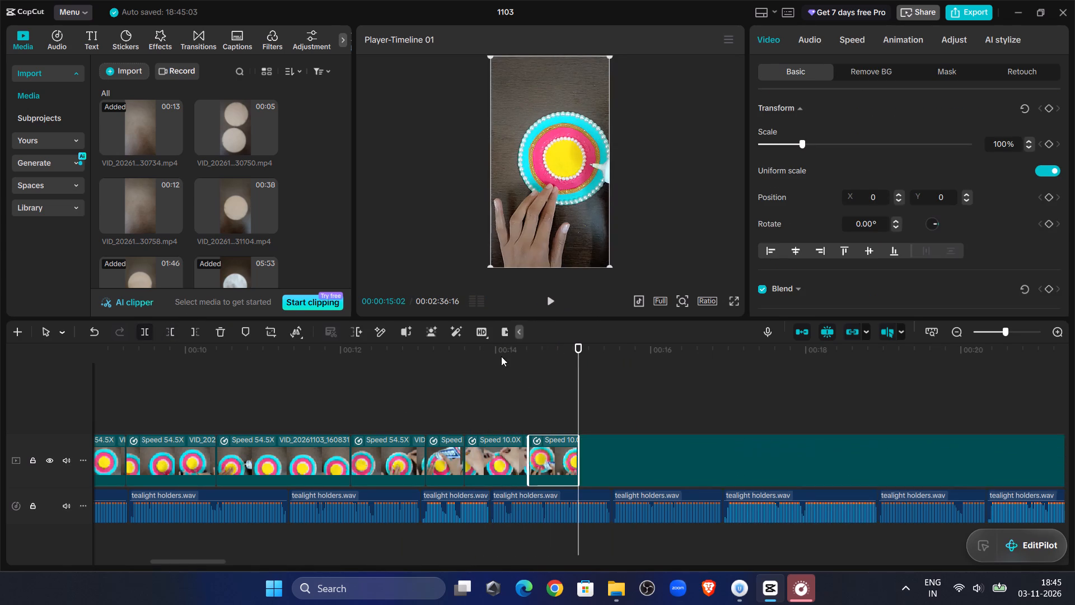
Find where the first leaf-shaped bead is placed and trim the last VID_20261103_162600.mp4 piece's start there, leaving it 00:00:33:01 long.
left_click_drag(578, 350, 866, 380)
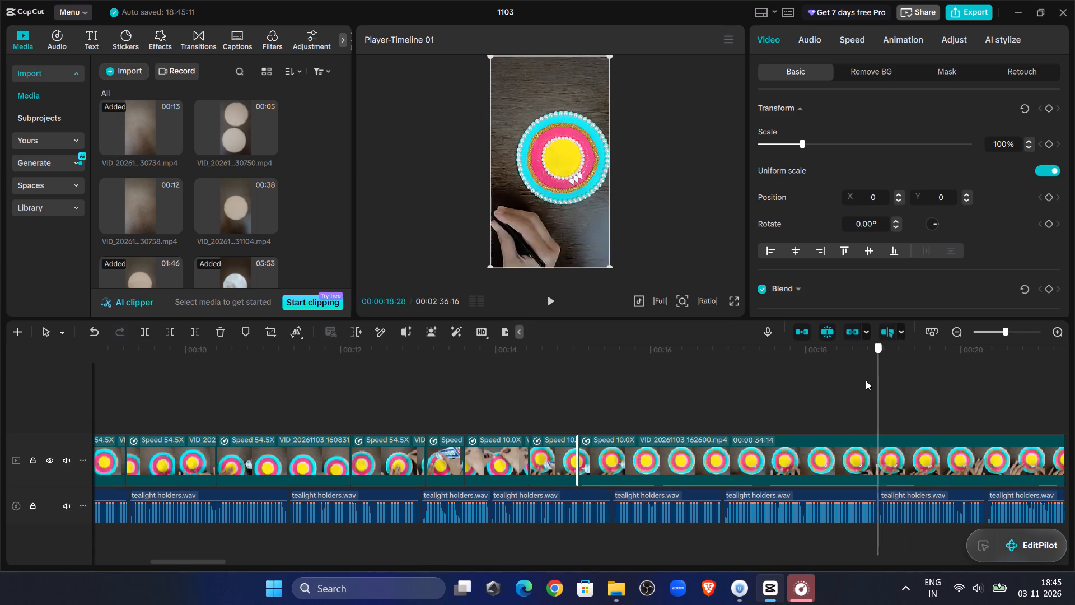
left_click_drag(866, 380, 765, 395)
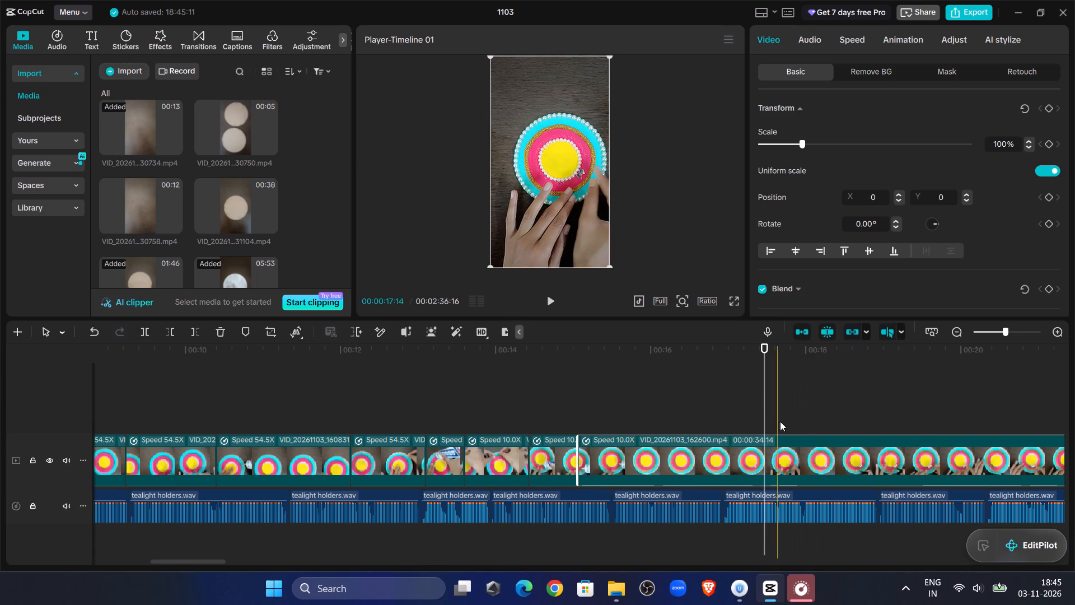
left_click_drag(765, 418, 755, 421)
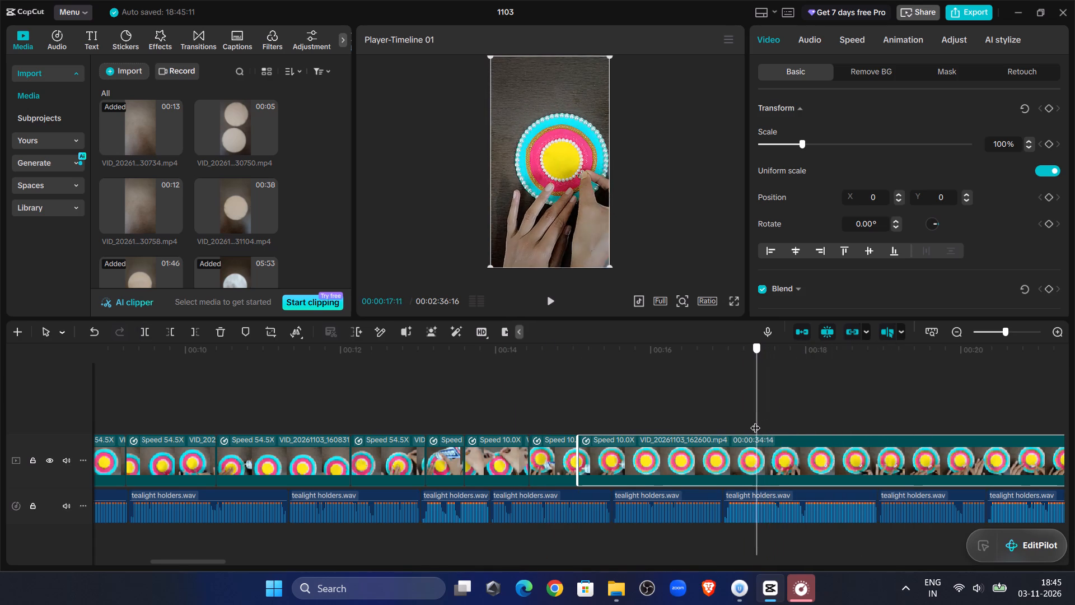
left_click_drag(755, 421, 697, 424)
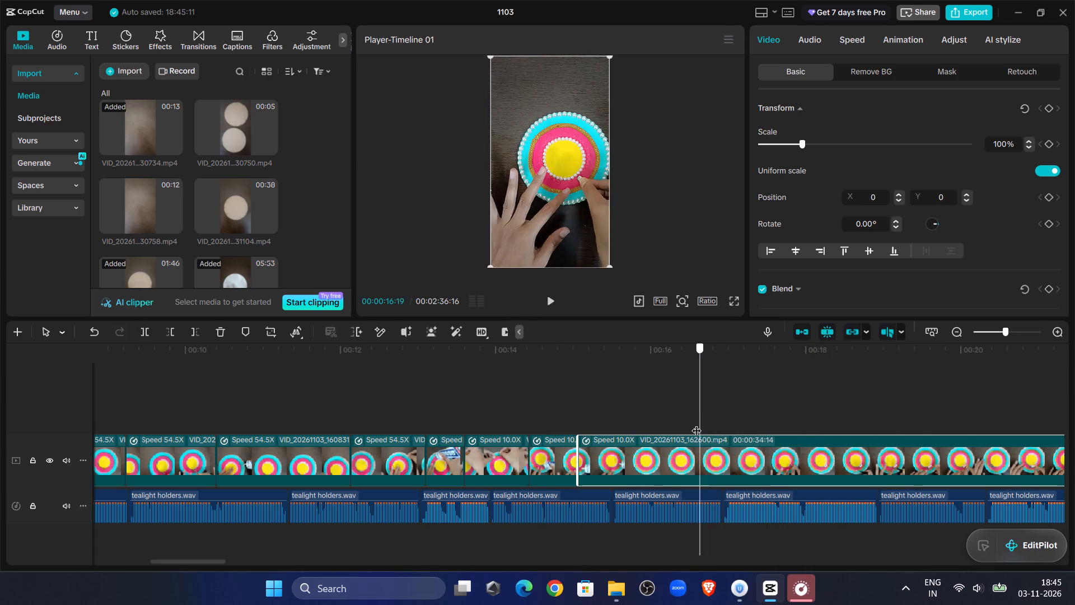
left_click_drag(697, 424, 690, 427)
left_click(166, 334)
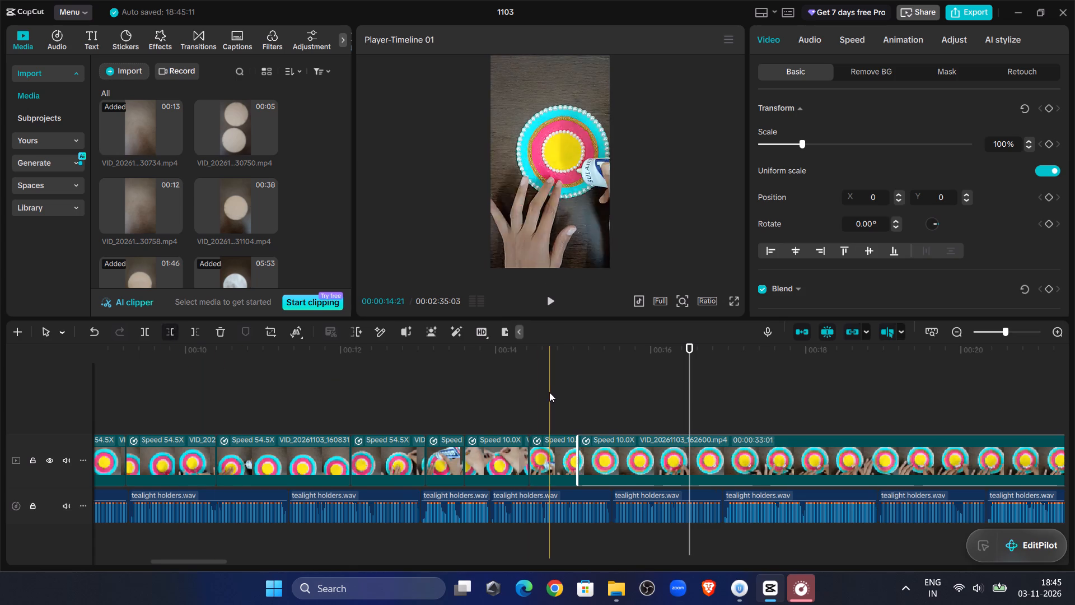
Preview the bead placement and set the last VID_20261103_162600.mp4 piece's speed to 55.53x.
left_click(549, 392)
left_click(553, 305)
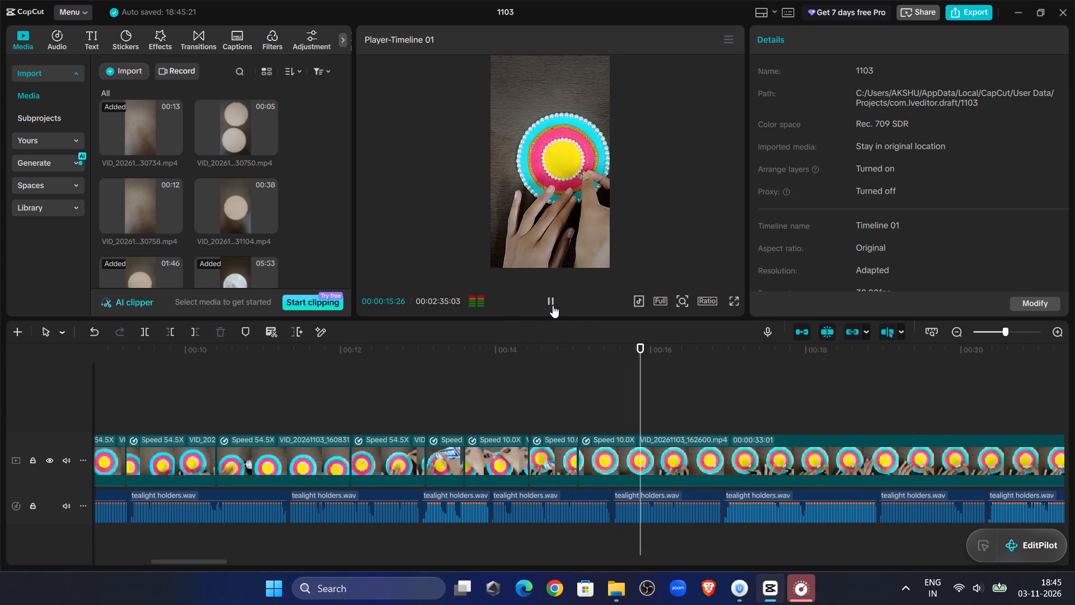
left_click(553, 305)
left_click(651, 474)
left_click(840, 38)
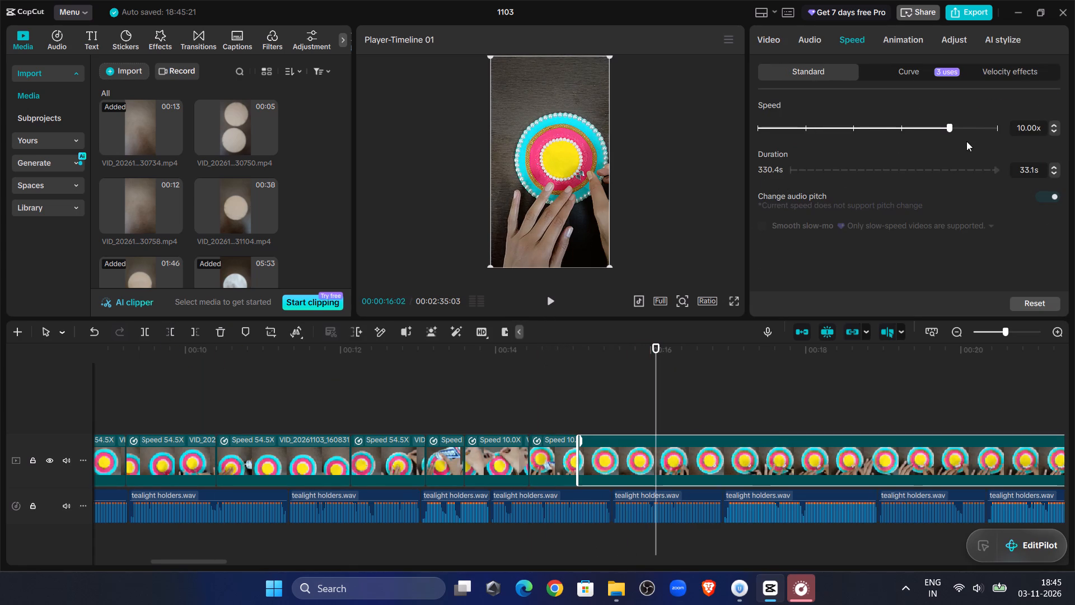
left_click(974, 132)
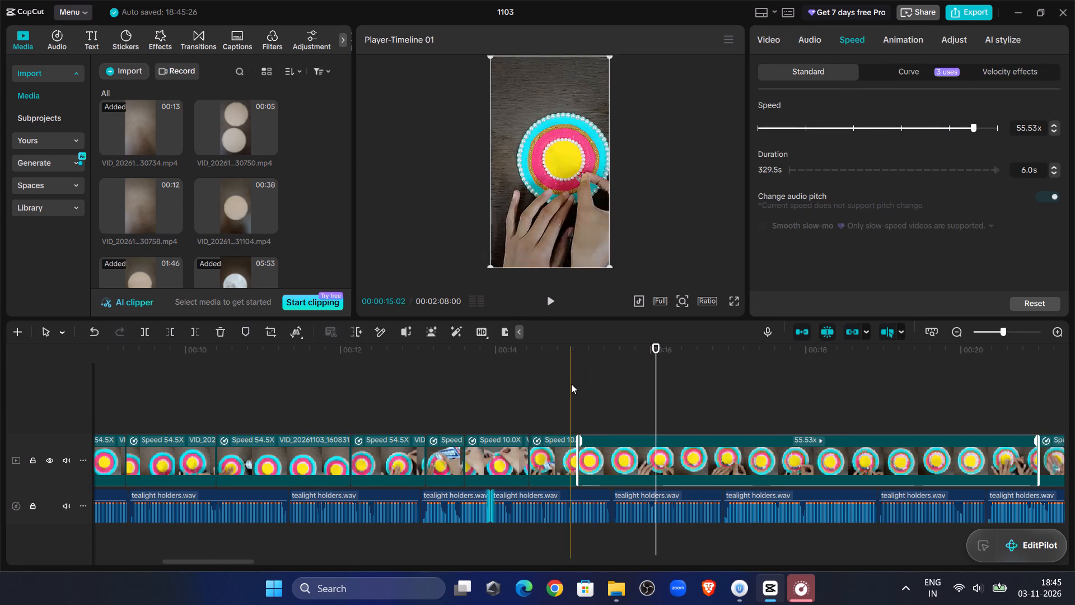
Preview the sped-up bead placement and split the VID_20261103_162600.mp4 piece at 00:00:16:08.
left_click(571, 384)
left_click(543, 291)
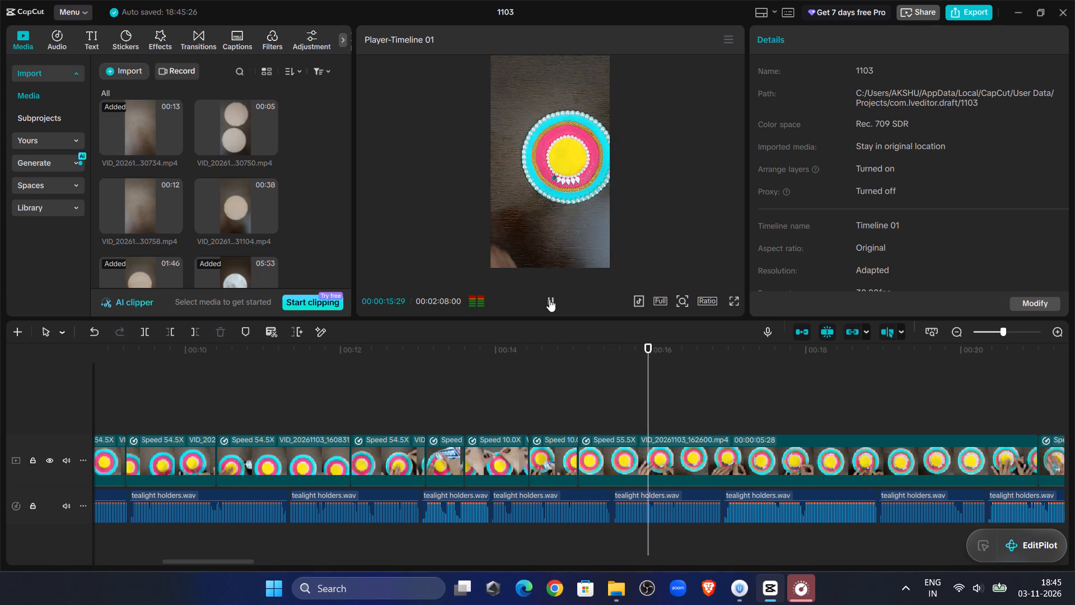
left_click(549, 299)
left_click(639, 470)
left_click(143, 332)
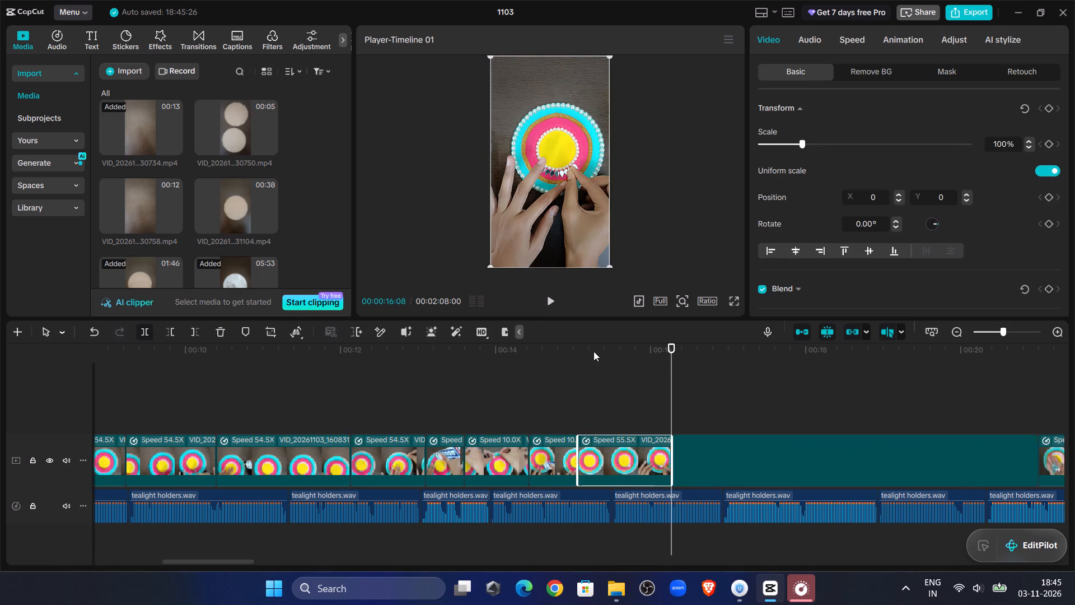
Trim the start of the remaining 55.5X VID_20261103_162600.mp4 piece to a point just before the 00:20 mark.
left_click_drag(675, 349, 947, 386)
left_click(171, 333)
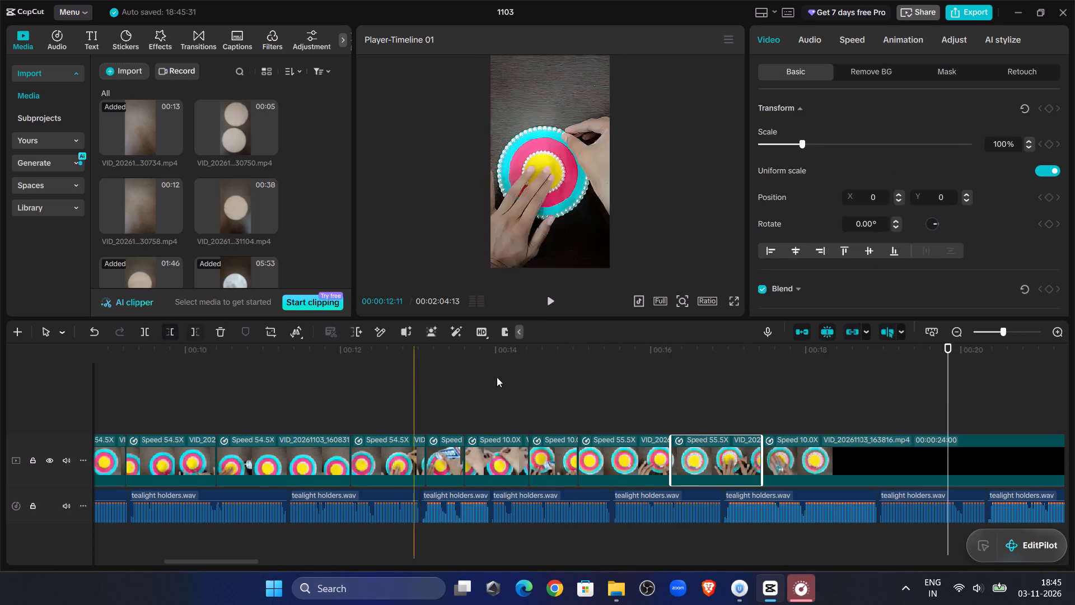
Preview the bead ring being completed and trim the last 55.5X VID_20261103_162600.mp4 piece's end at 00:00:16:27.
left_click(574, 386)
left_click(545, 299)
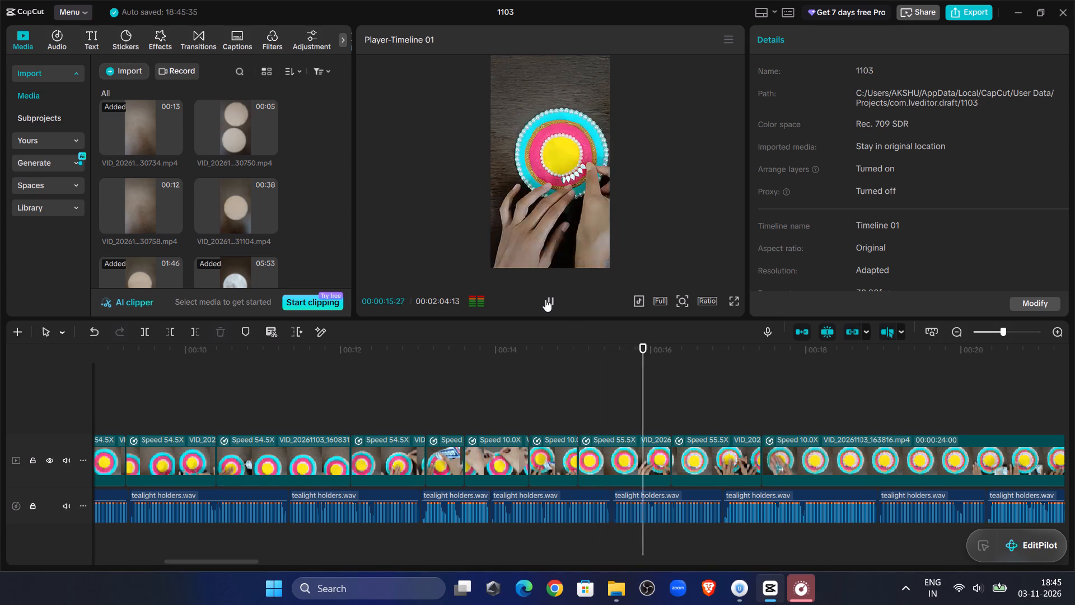
left_click(545, 299)
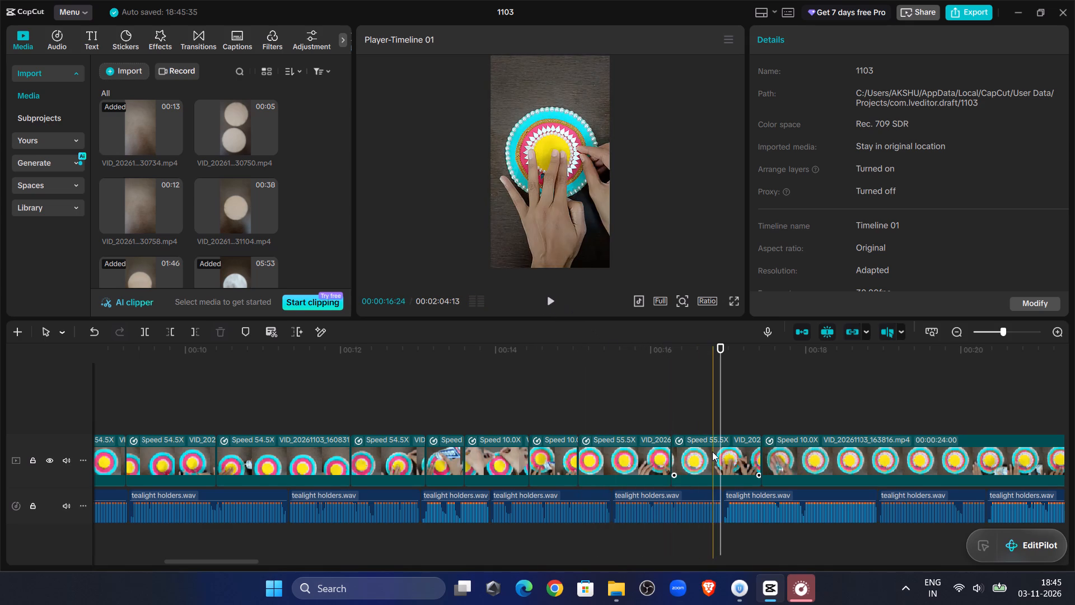
left_click(712, 452)
left_click(199, 329)
Find where beads are placed on the blue ring and trim VID_20261103_163816.mp4's start there, leaving it 00:00:15:03 long.
left_click(554, 298)
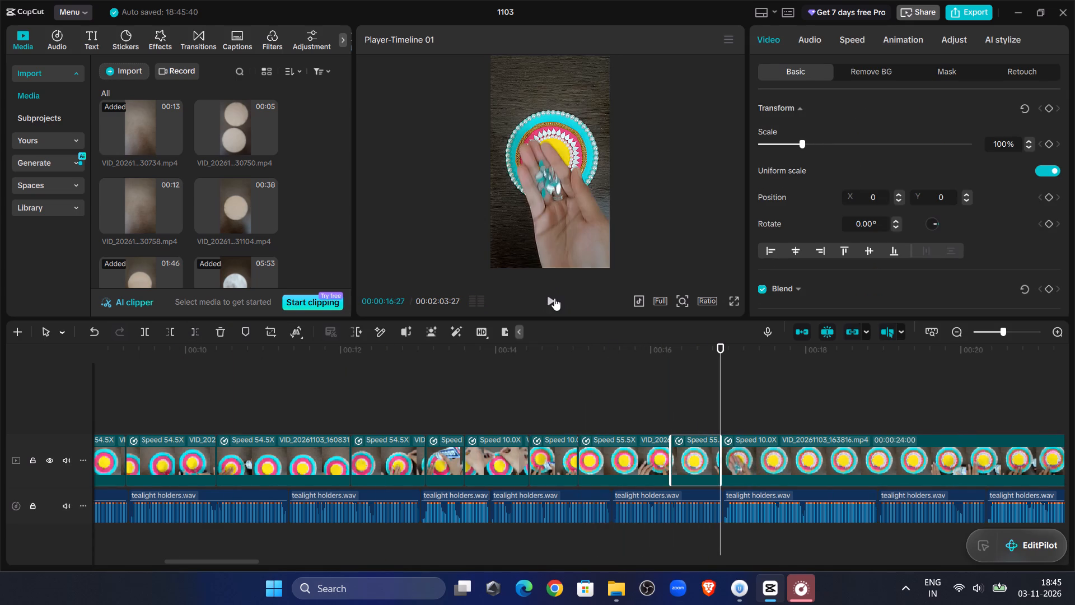
left_click(554, 298)
left_click_drag(765, 351, 765, 351)
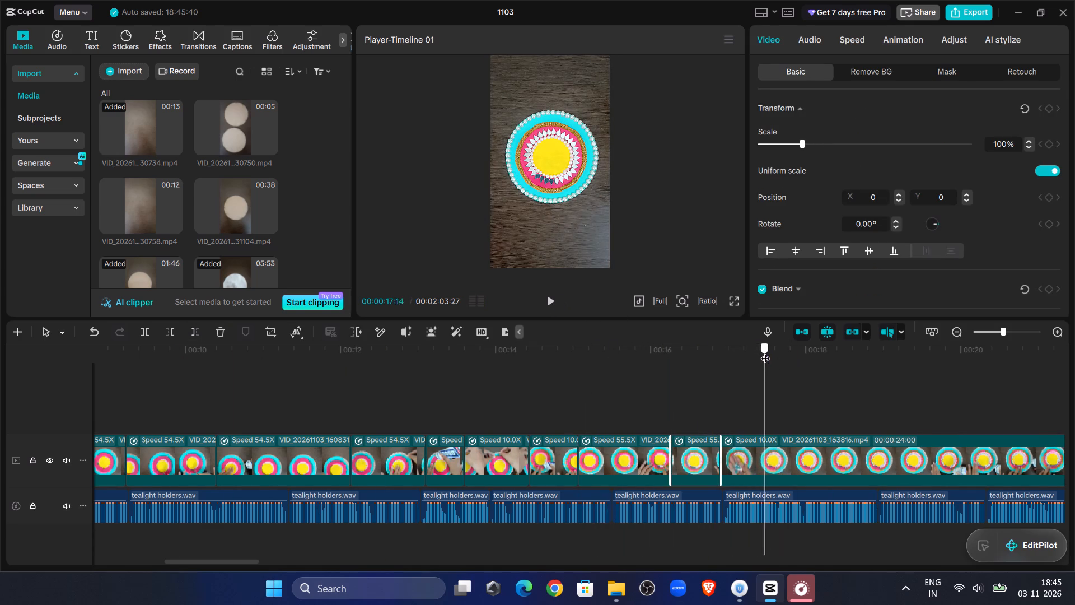
left_click_drag(765, 351, 937, 386)
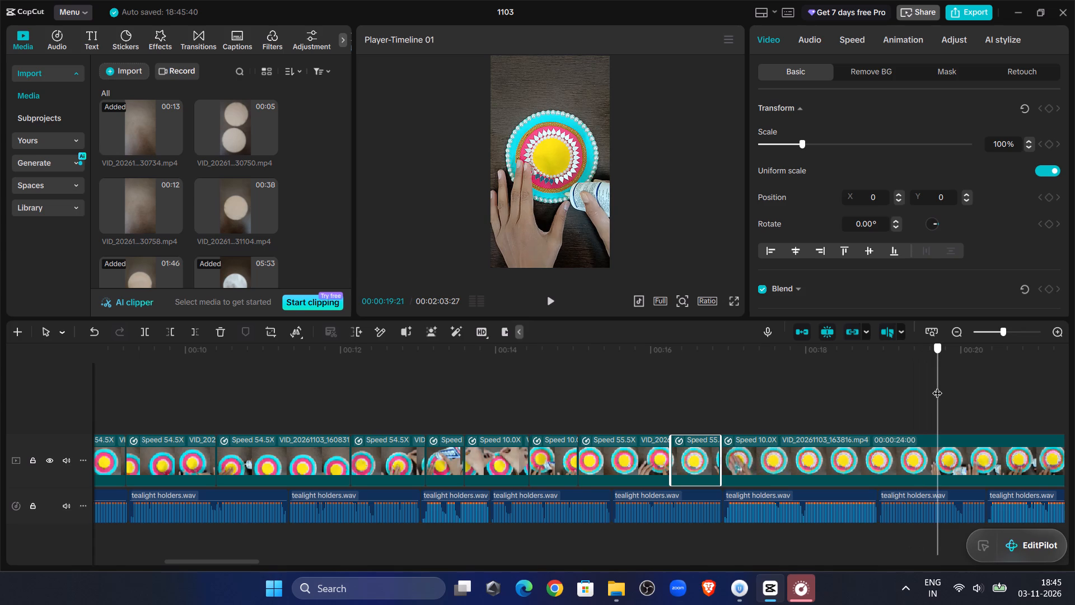
left_click_drag(937, 386, 1074, 362)
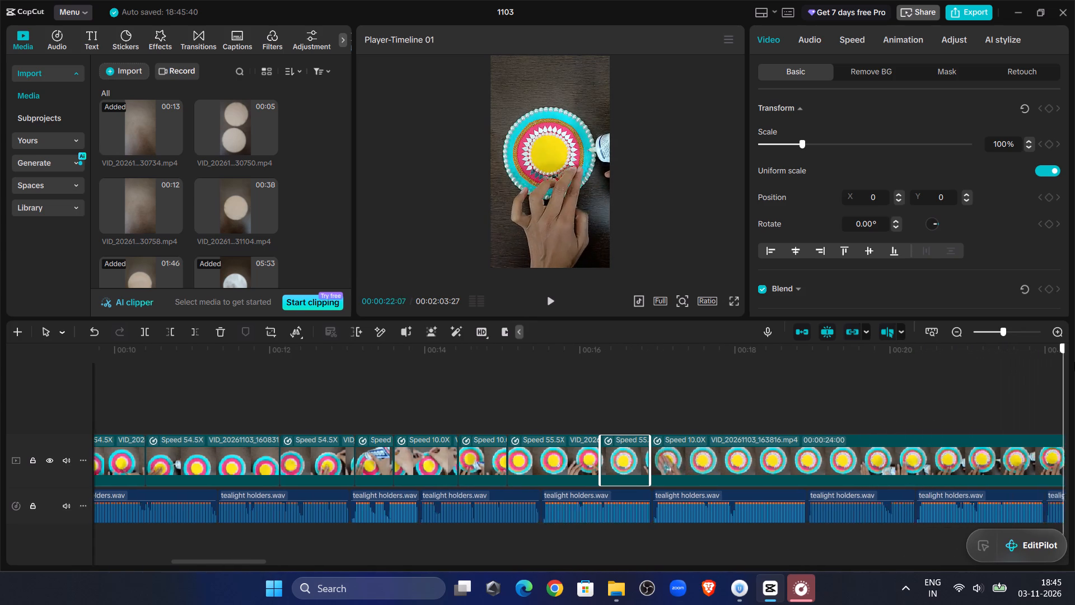
left_click_drag(1074, 362, 927, 374)
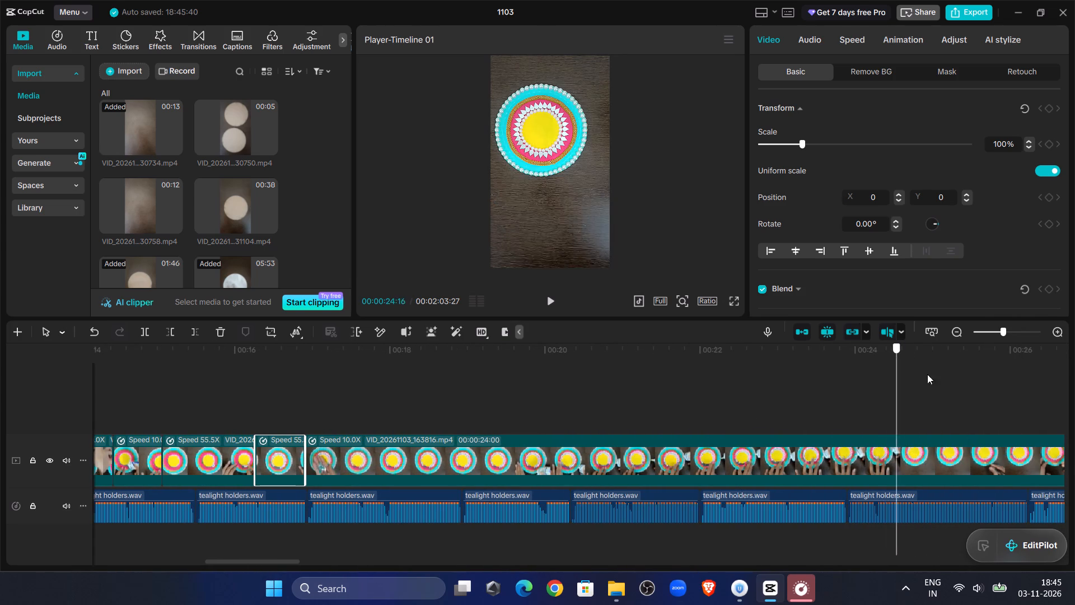
left_click_drag(927, 374, 995, 384)
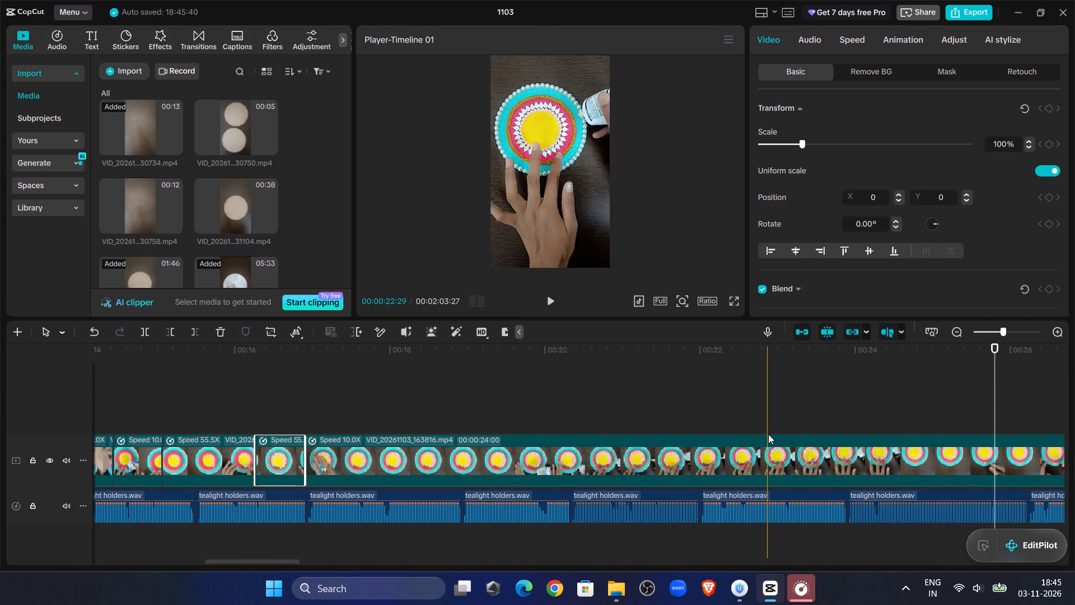
left_click(769, 455)
left_click(170, 338)
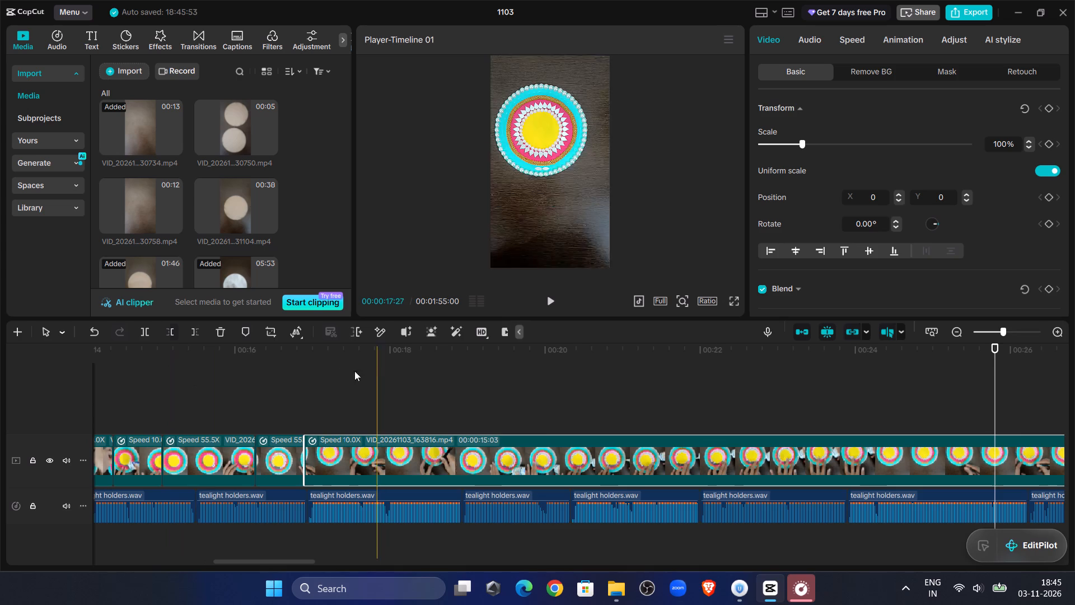
Preview the start of VID_20261103_163816.mp4 and set the clip's speed to 73.4x.
left_click(306, 361)
left_click(538, 302)
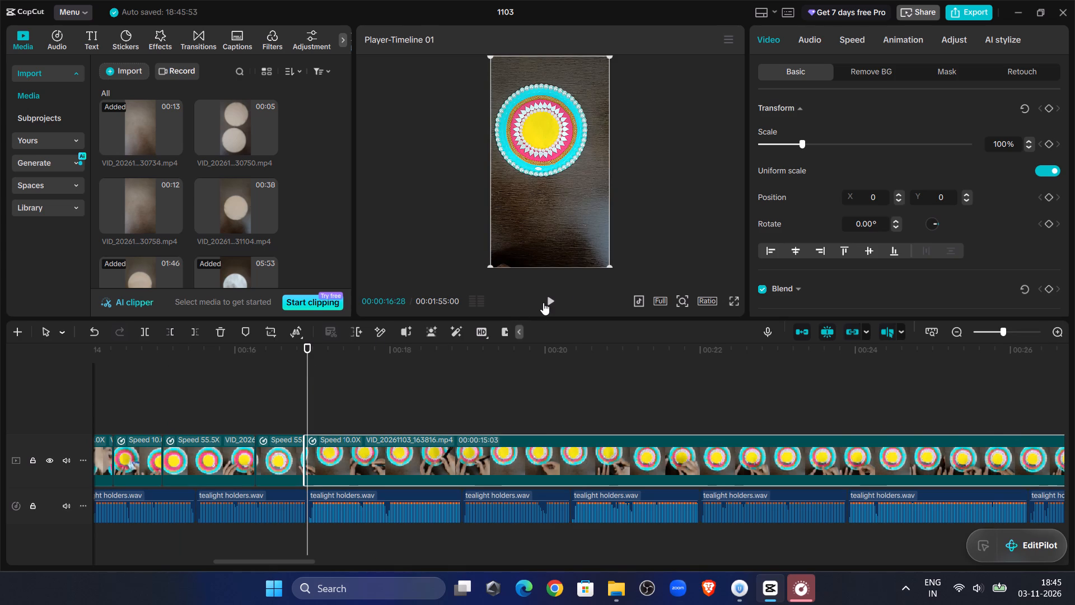
left_click(543, 302)
left_click(545, 302)
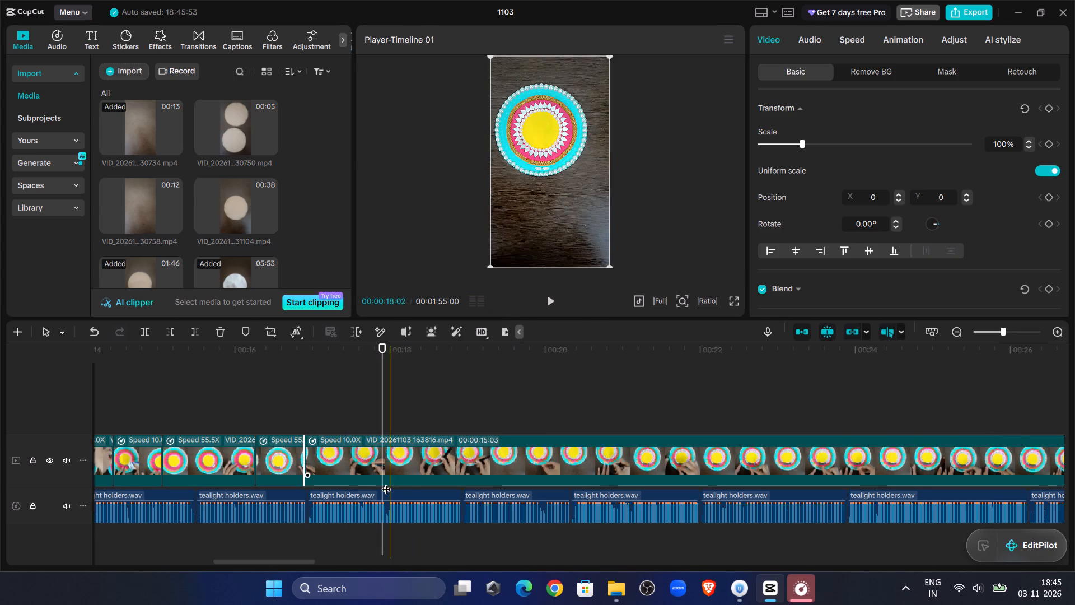
left_click(386, 482)
left_click(857, 34)
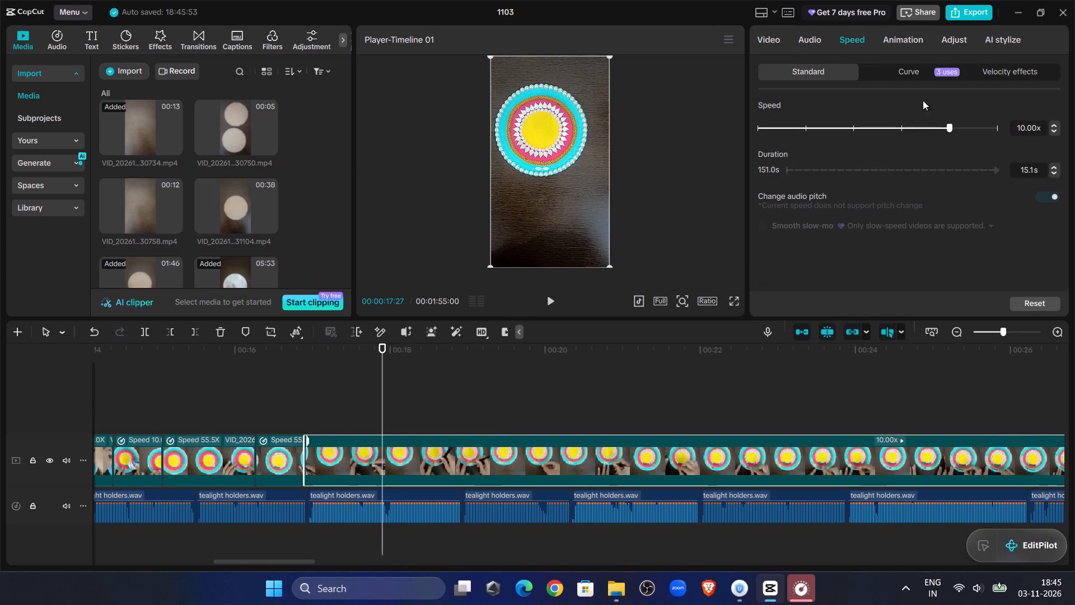
left_click_drag(955, 125, 983, 132)
Preview the sped-up VID_20261103_163816.mp4 clip and trim its end at 00:00:18:09.
left_click(310, 389)
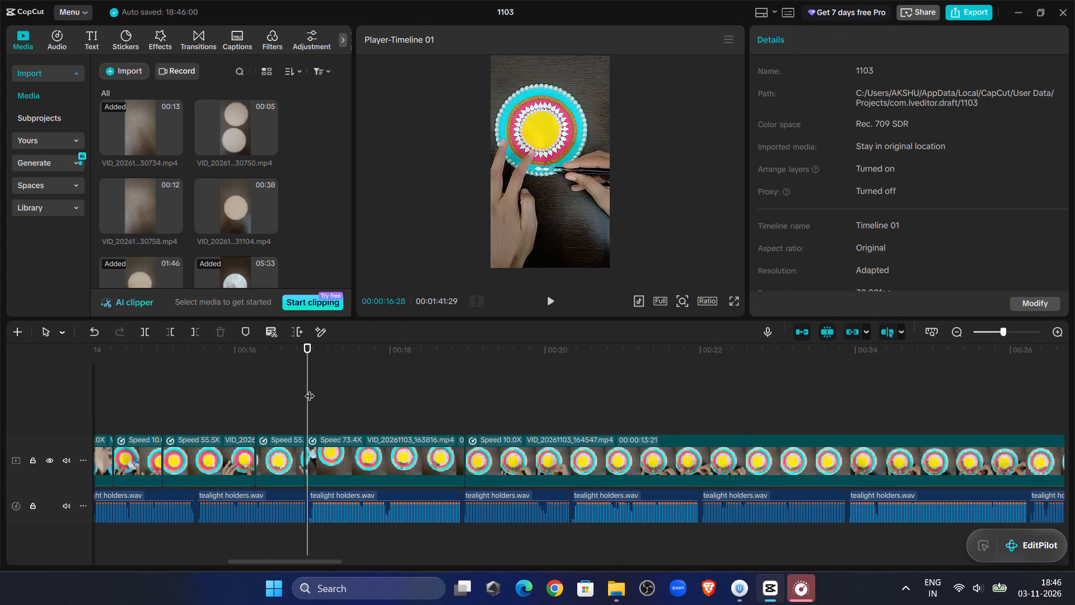
left_click(548, 292)
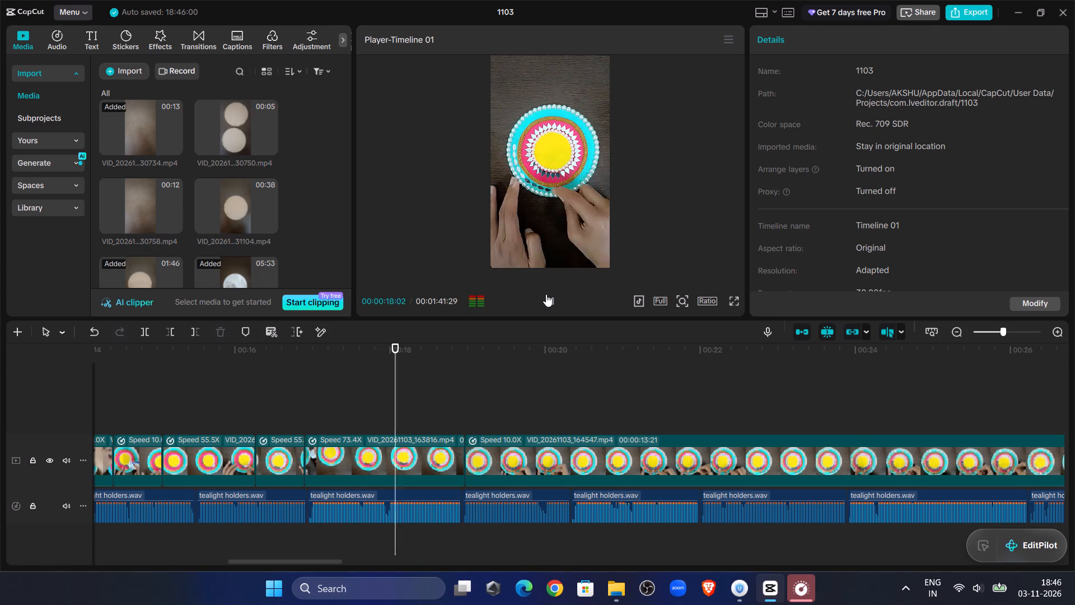
left_click(546, 294)
left_click(405, 459)
left_click(202, 328)
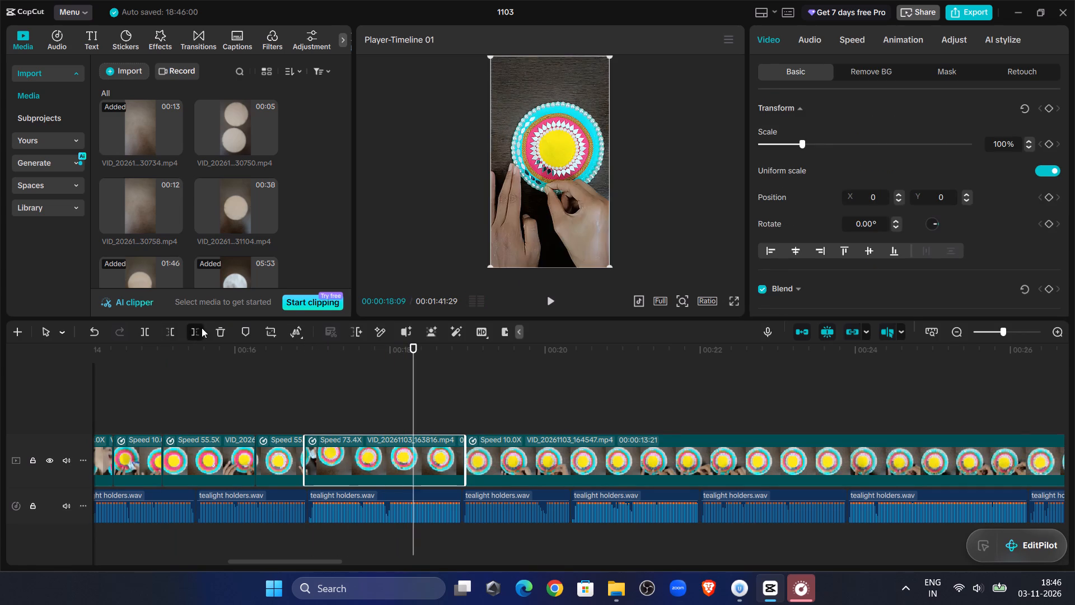
Preview the cut into VID_20261103_164547.mp4 and set that clip's speed to 63.95x.
left_click(547, 297)
left_click(548, 297)
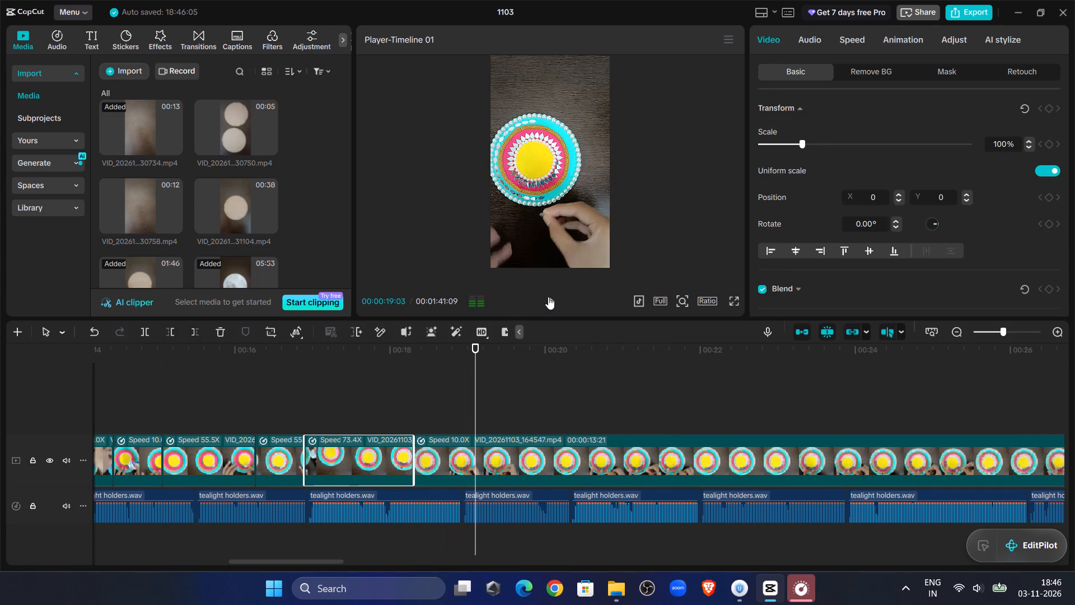
left_click(548, 447)
left_click(866, 40)
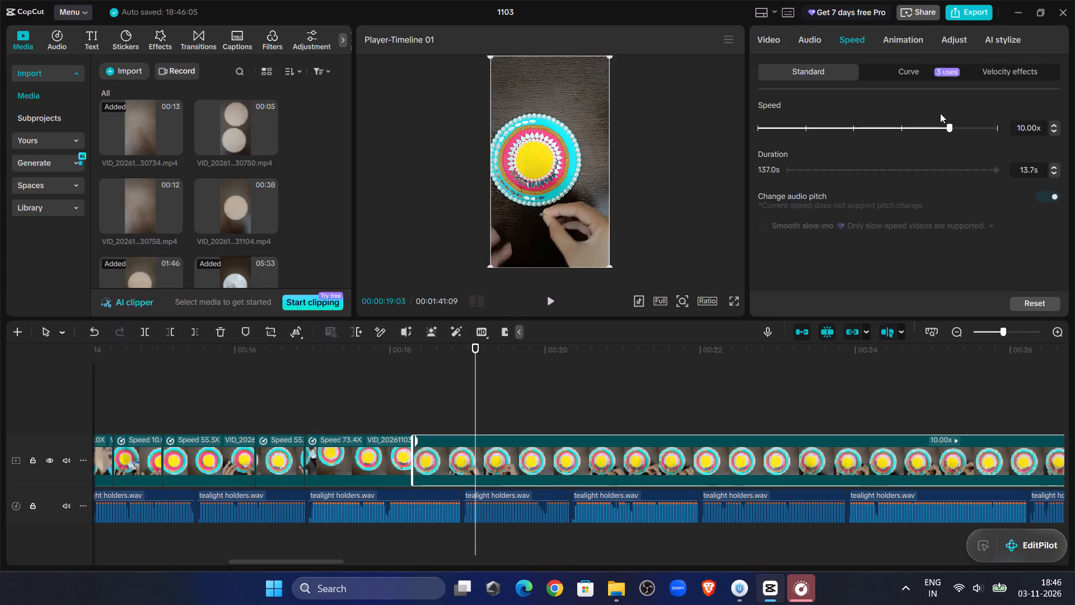
left_click_drag(951, 124, 978, 131)
Preview the sped-up VID_20261103_164547.mp4 clip and trim its end at 00:00:20:09.
left_click(408, 403)
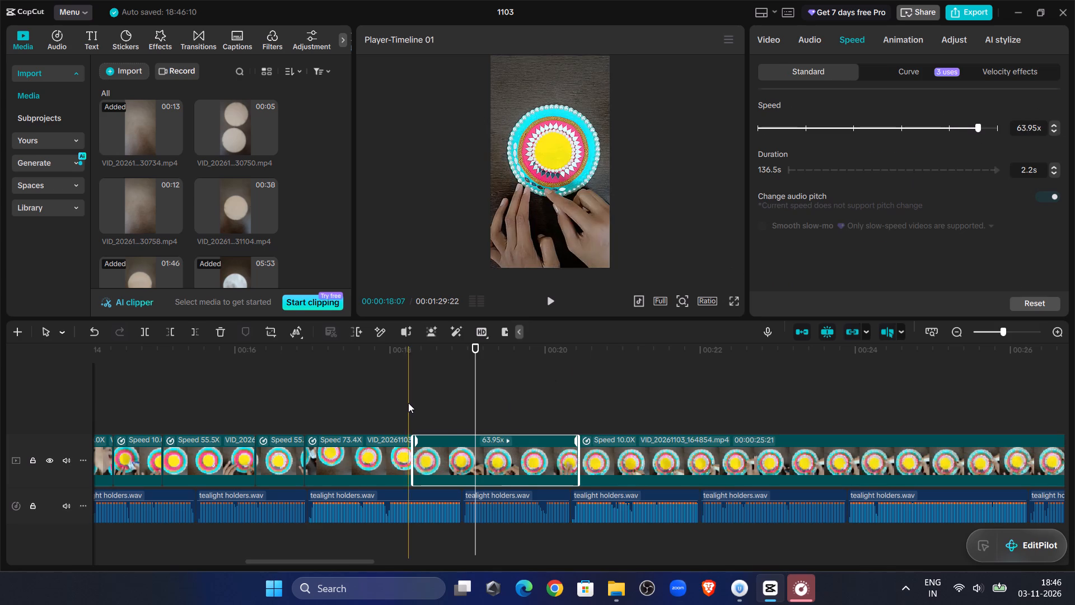
left_click(546, 297)
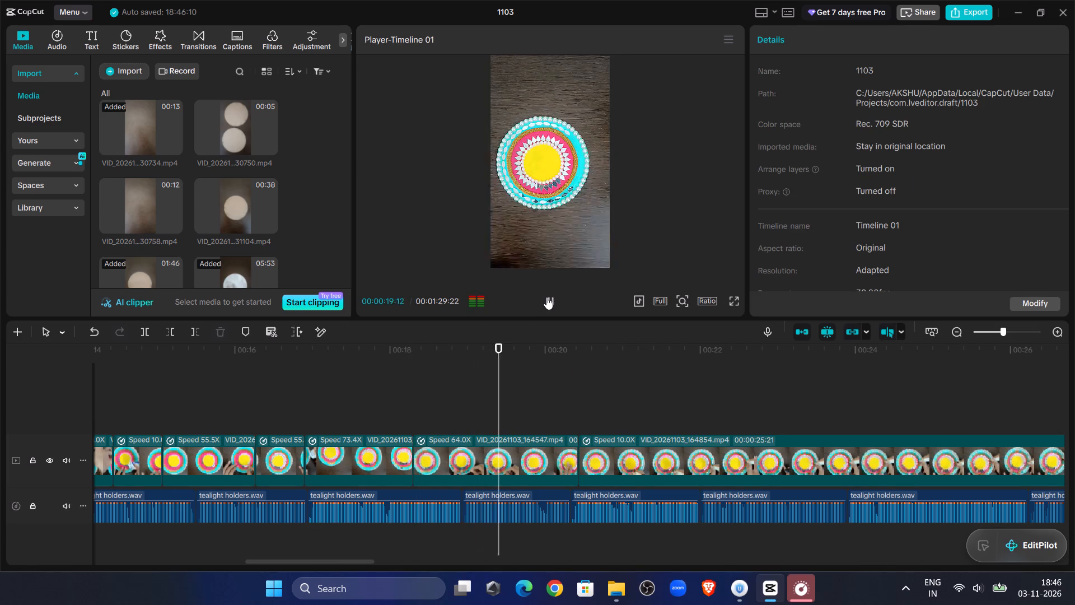
left_click(546, 297)
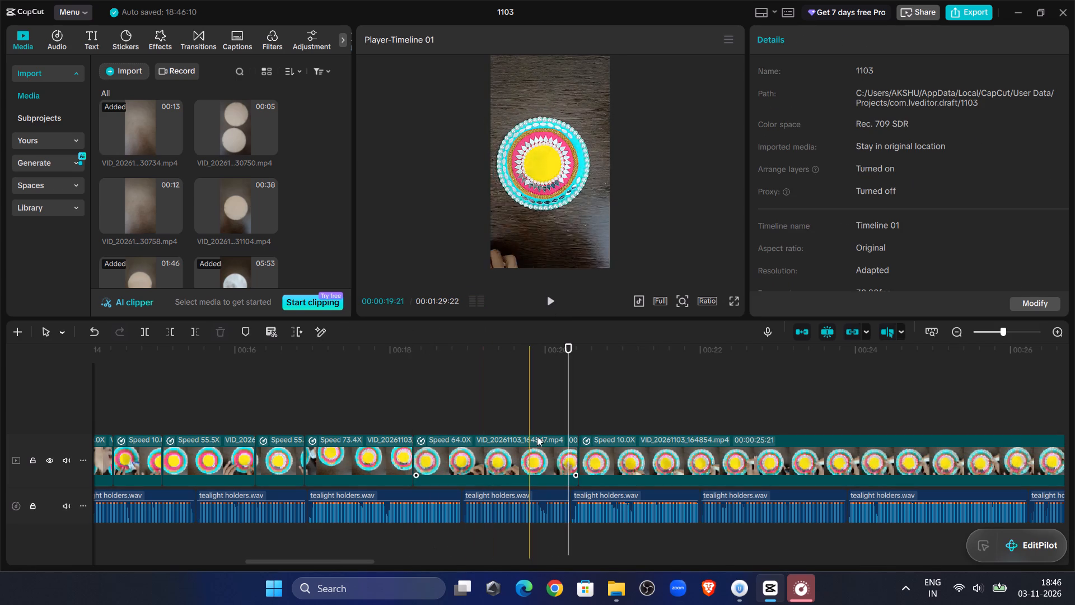
left_click(539, 452)
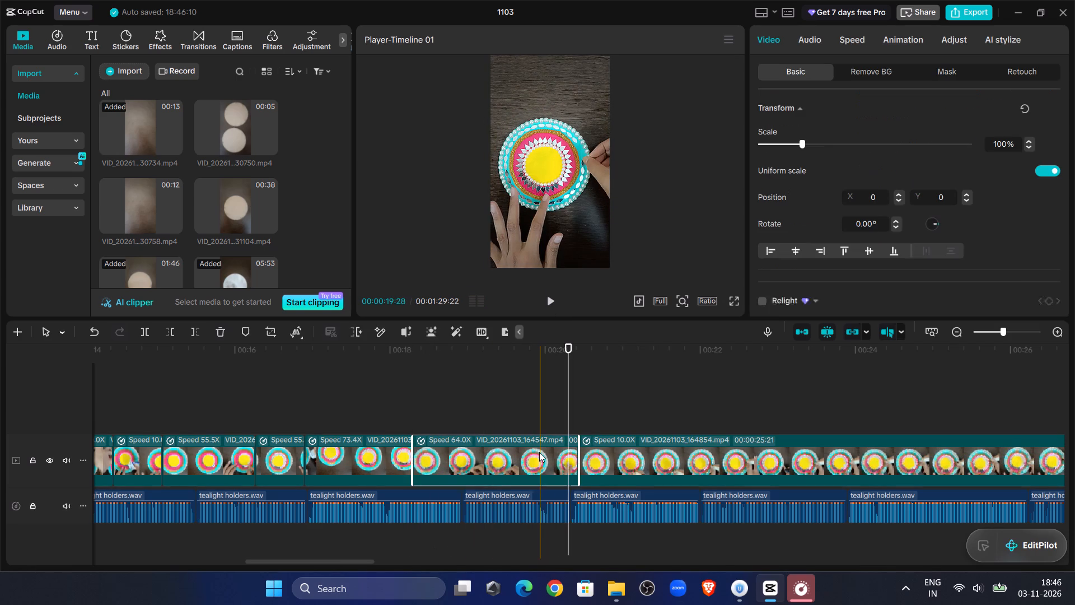
left_click(195, 328)
Preview the cut into VID_20261103_164854.mp4 and set that clip's speed to about 61.8x.
left_click(482, 384)
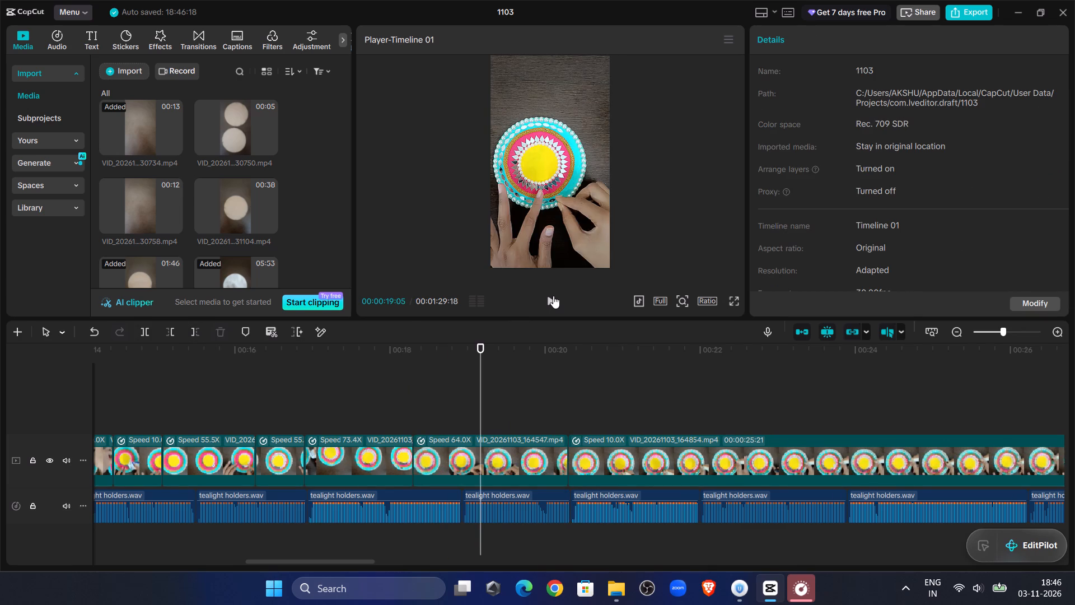
left_click(553, 296)
left_click(553, 296)
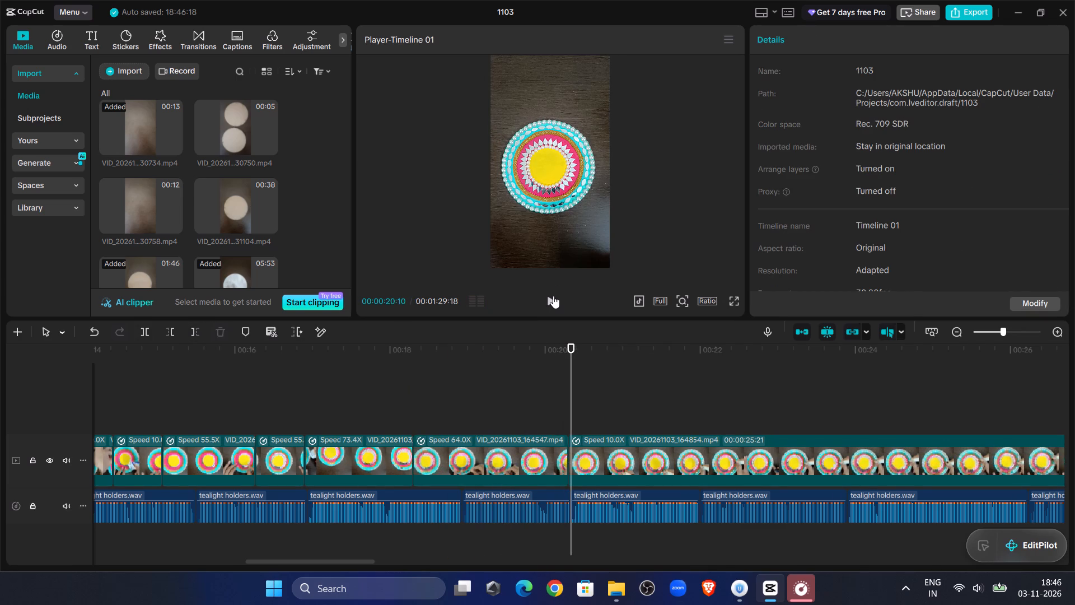
left_click(553, 296)
left_click(553, 296)
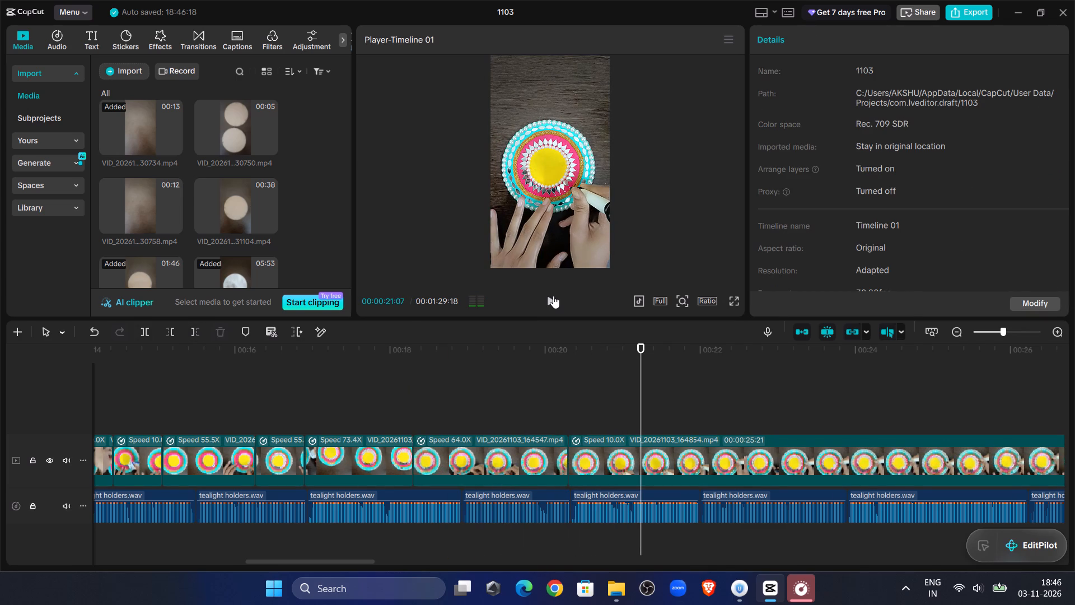
left_click(615, 476)
left_click(850, 38)
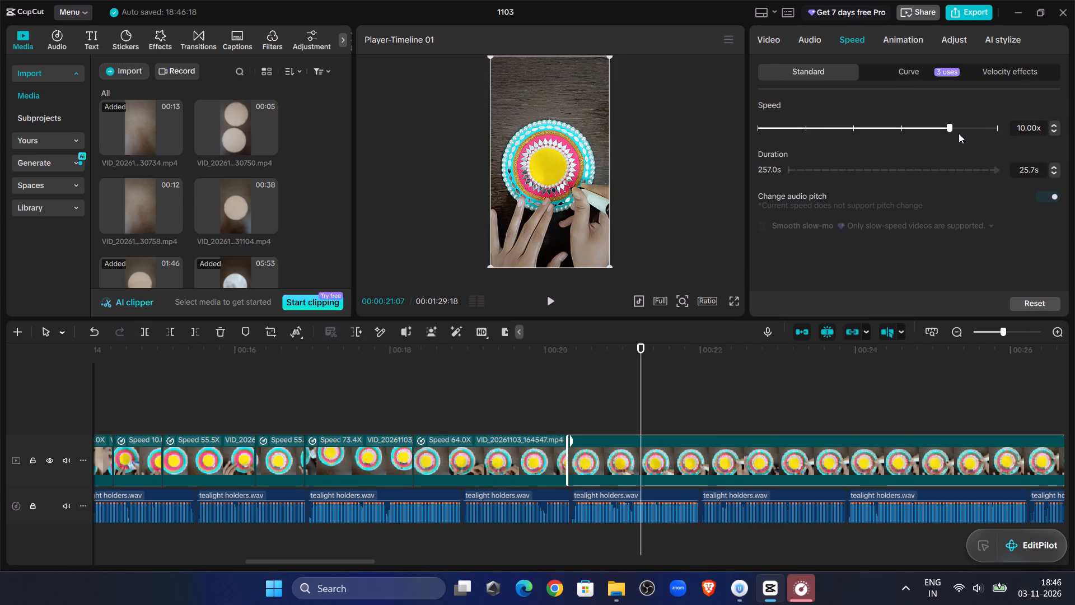
left_click(974, 127)
Preview the sped-up VID_20261103_164854.mp4 clip from its start and trim its end at 00:00:21:04.
left_click(565, 390)
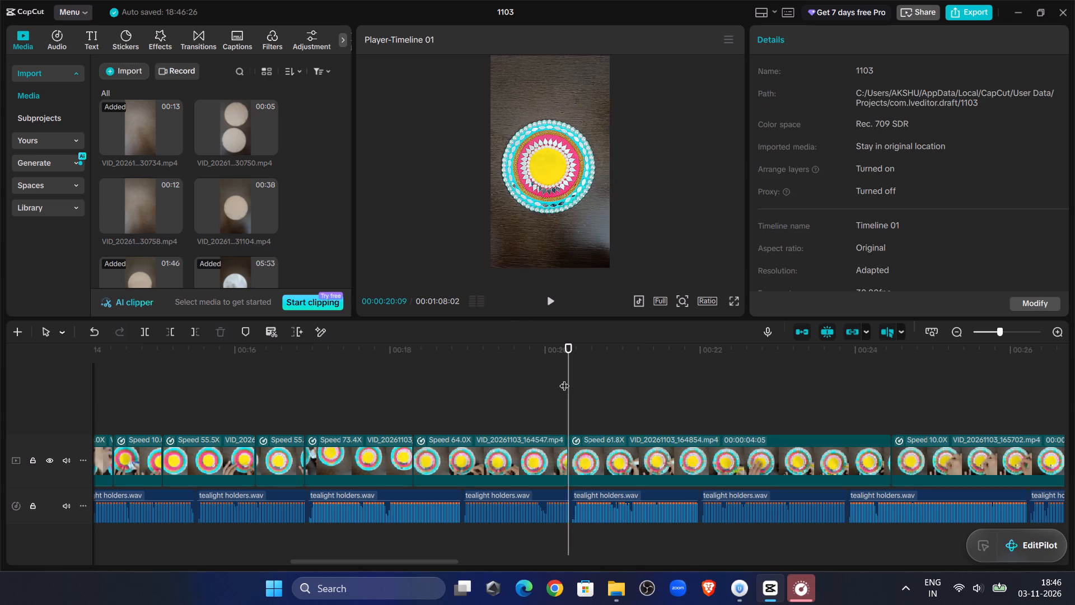
left_click(548, 298)
left_click(548, 298)
left_click(548, 298)
left_click(548, 298)
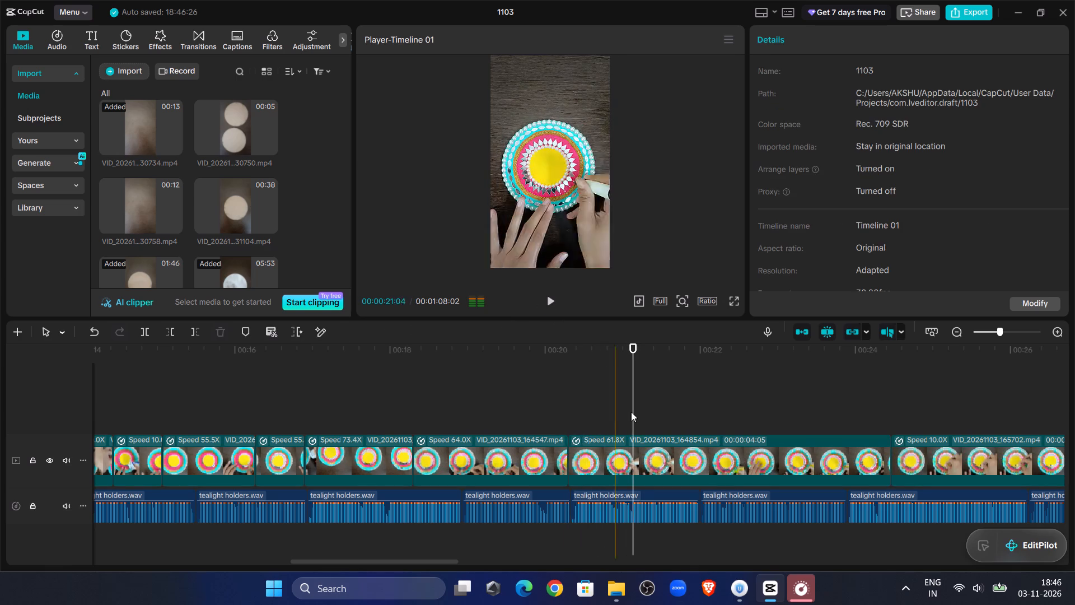
left_click(617, 452)
left_click(196, 327)
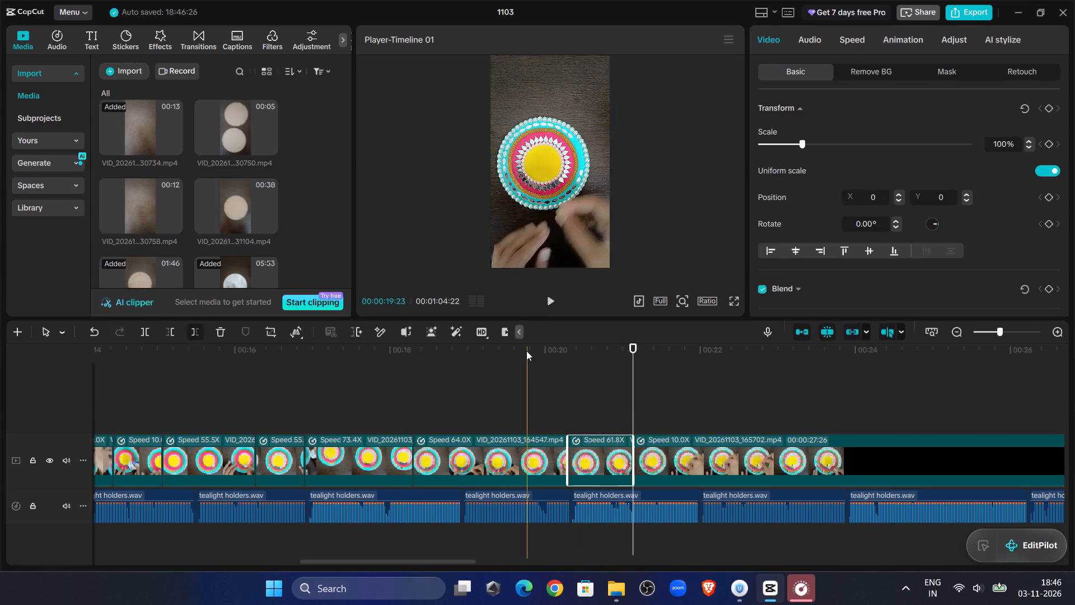
Preview the footage in VID_20261103_165702.mp4 and set that clip's speed to 62.89x.
left_click(555, 296)
left_click(555, 296)
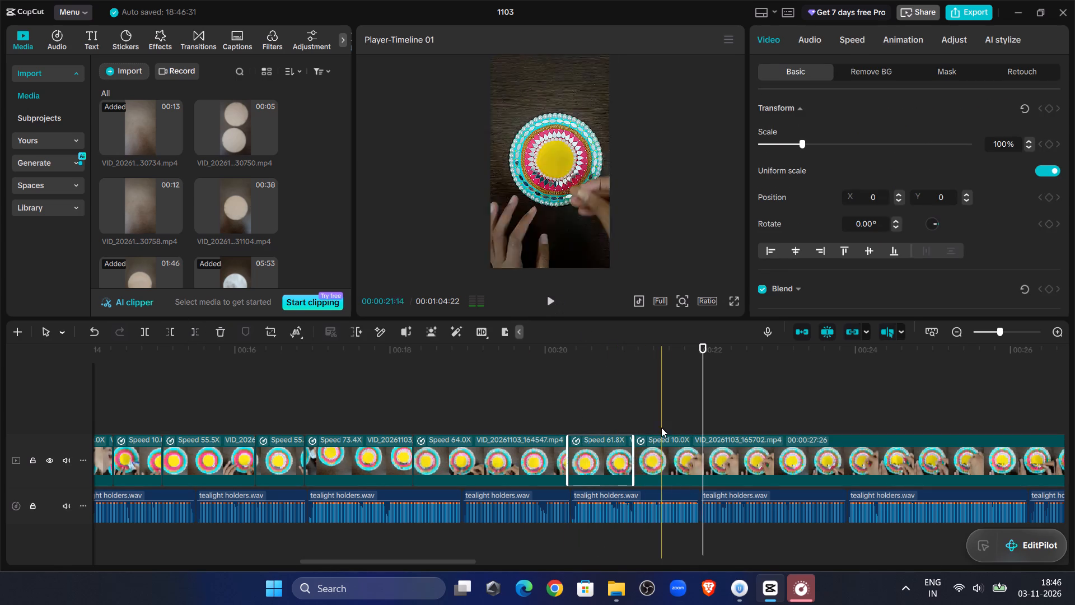
left_click(678, 457)
left_click(856, 42)
left_click(978, 128)
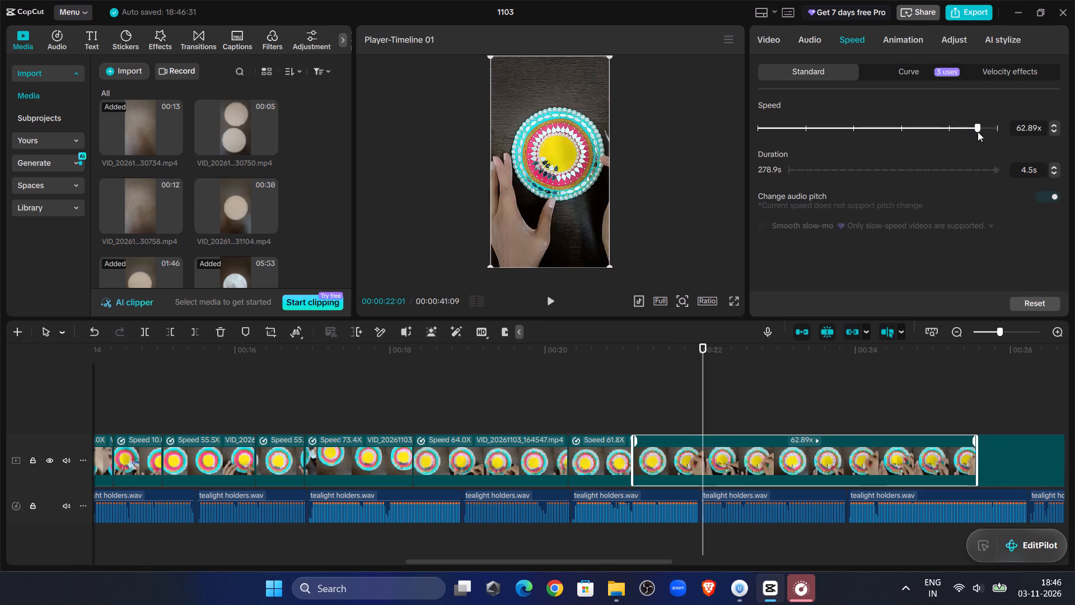
Preview the sped-up VID_20261103_165702.mp4 clip from its start and trim its end at 00:00:22:03.
left_click(633, 394)
left_click(546, 293)
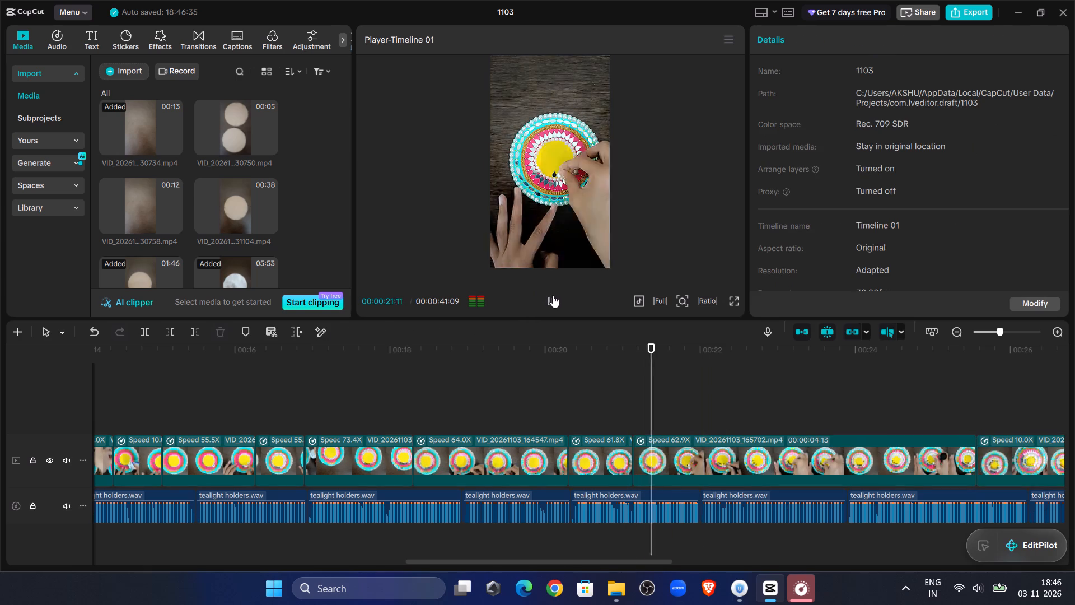
left_click(553, 295)
left_click(712, 452)
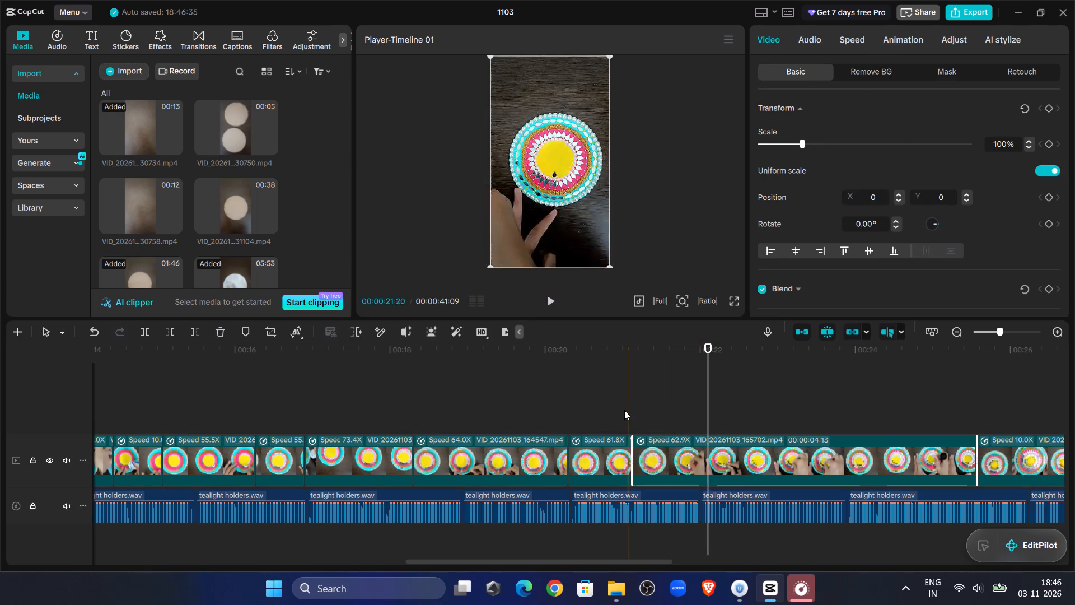
left_click(197, 332)
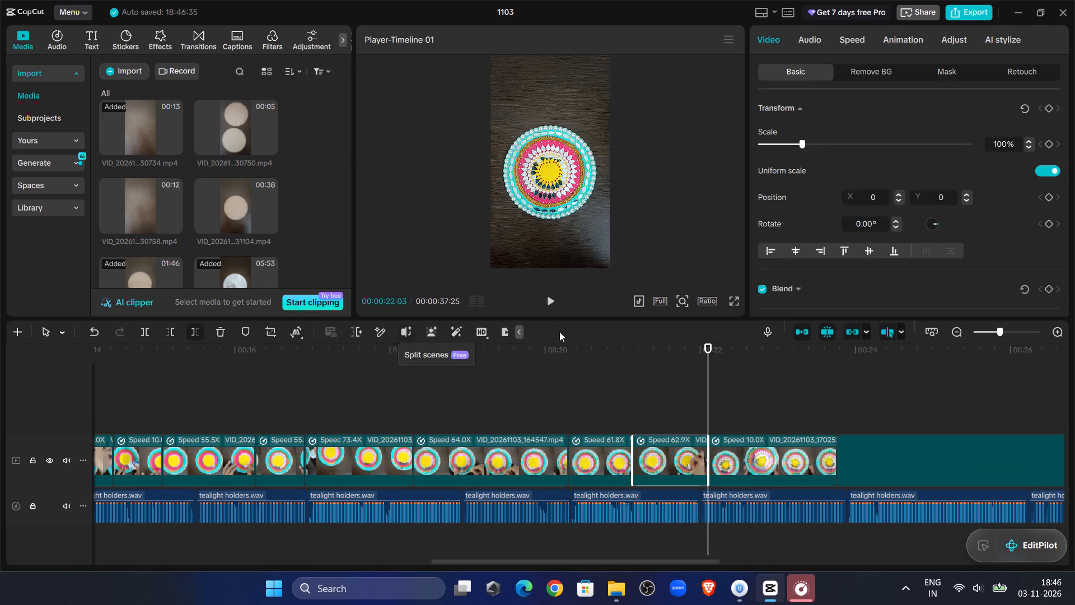
Preview the short clip directly after VID_20261103_165702.mp4 and delete it from the timeline.
left_click(545, 296)
left_click(547, 296)
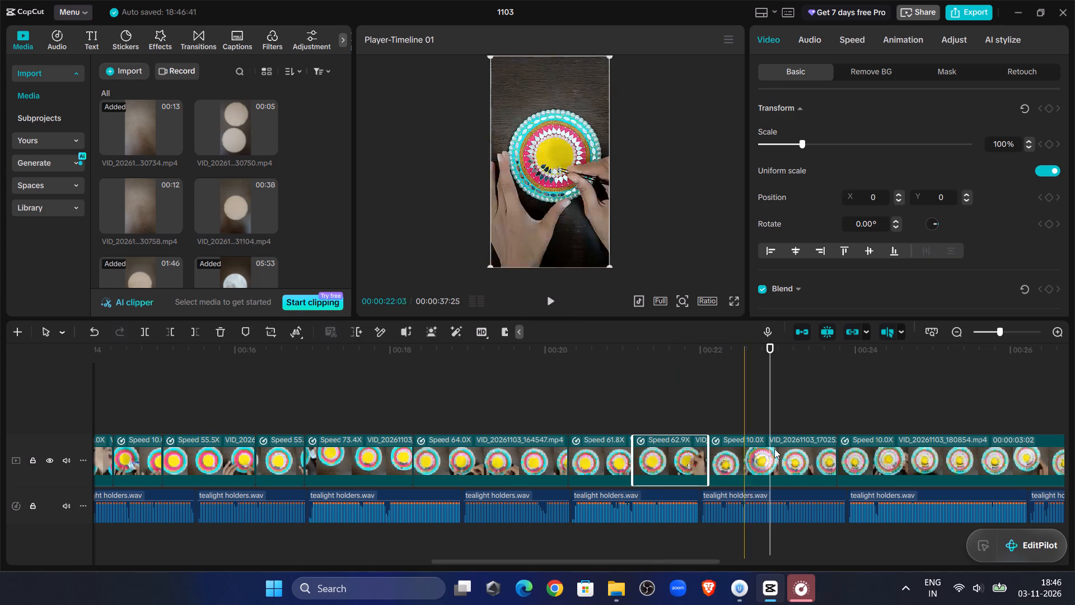
left_click(767, 453)
key("Delete")
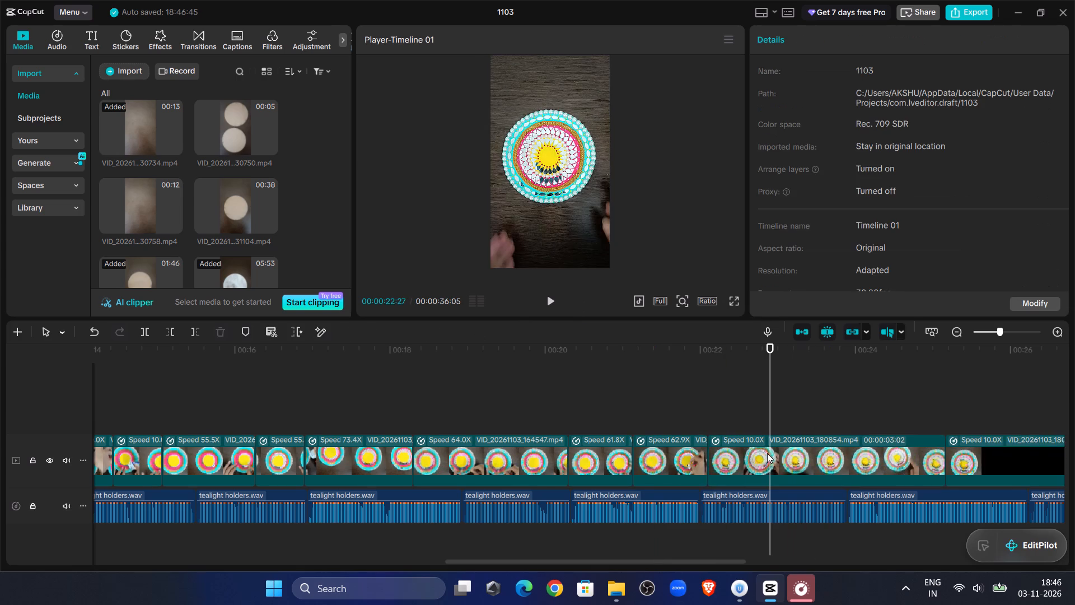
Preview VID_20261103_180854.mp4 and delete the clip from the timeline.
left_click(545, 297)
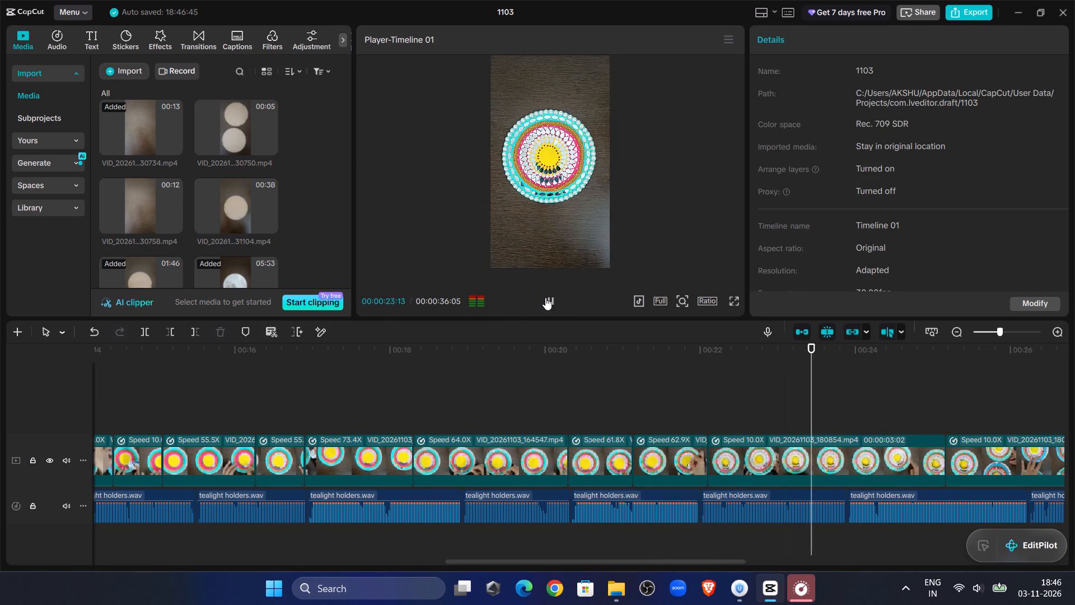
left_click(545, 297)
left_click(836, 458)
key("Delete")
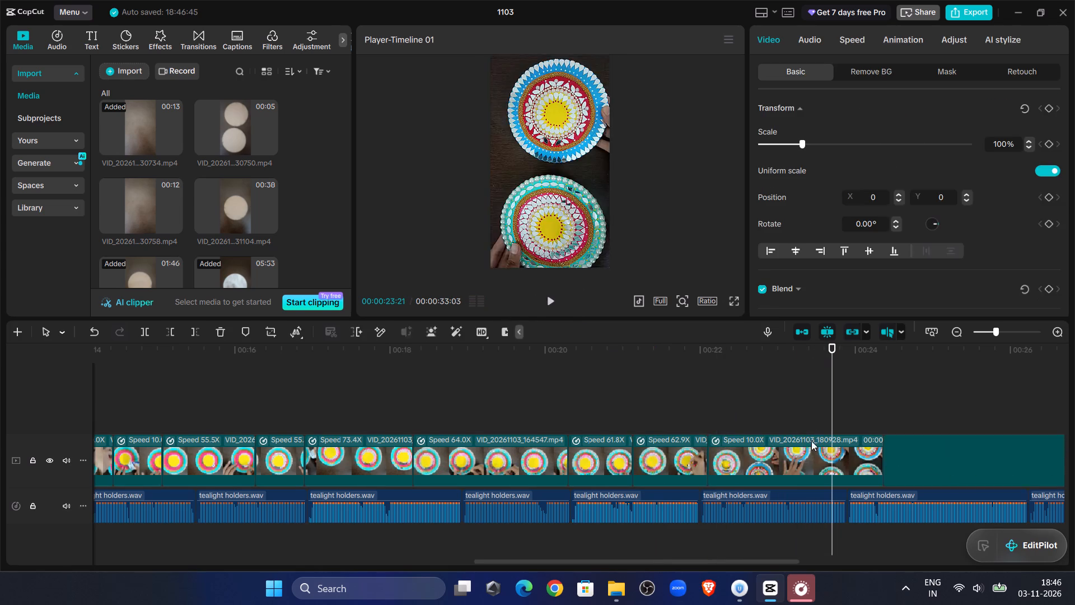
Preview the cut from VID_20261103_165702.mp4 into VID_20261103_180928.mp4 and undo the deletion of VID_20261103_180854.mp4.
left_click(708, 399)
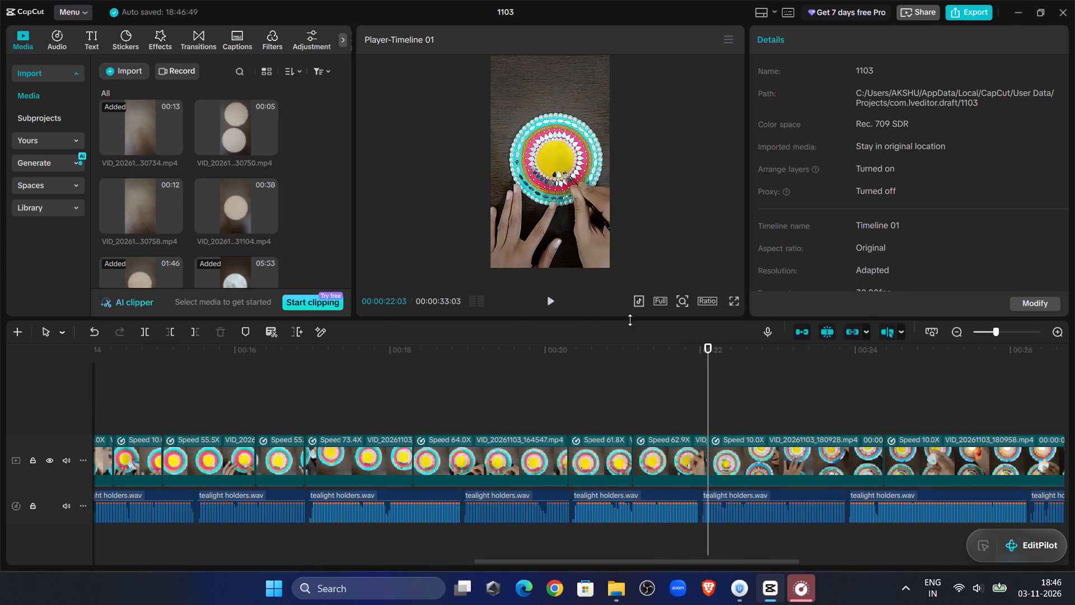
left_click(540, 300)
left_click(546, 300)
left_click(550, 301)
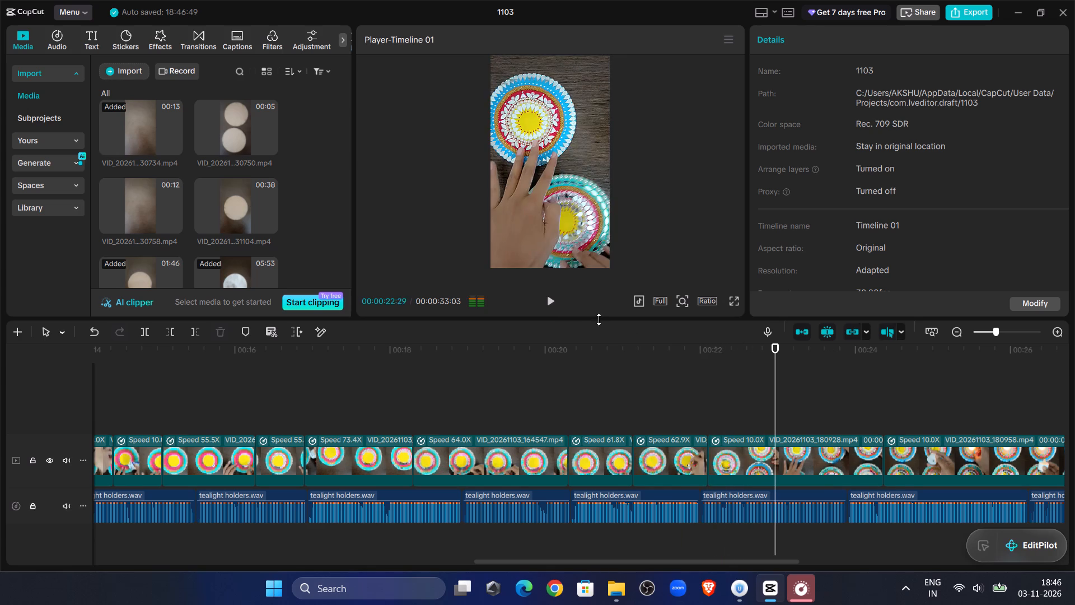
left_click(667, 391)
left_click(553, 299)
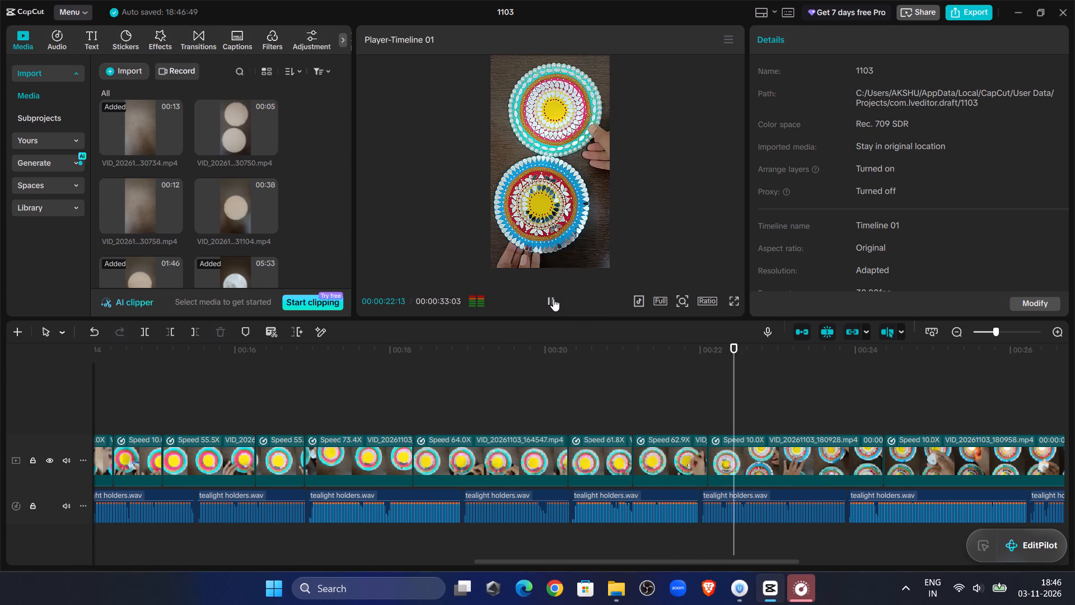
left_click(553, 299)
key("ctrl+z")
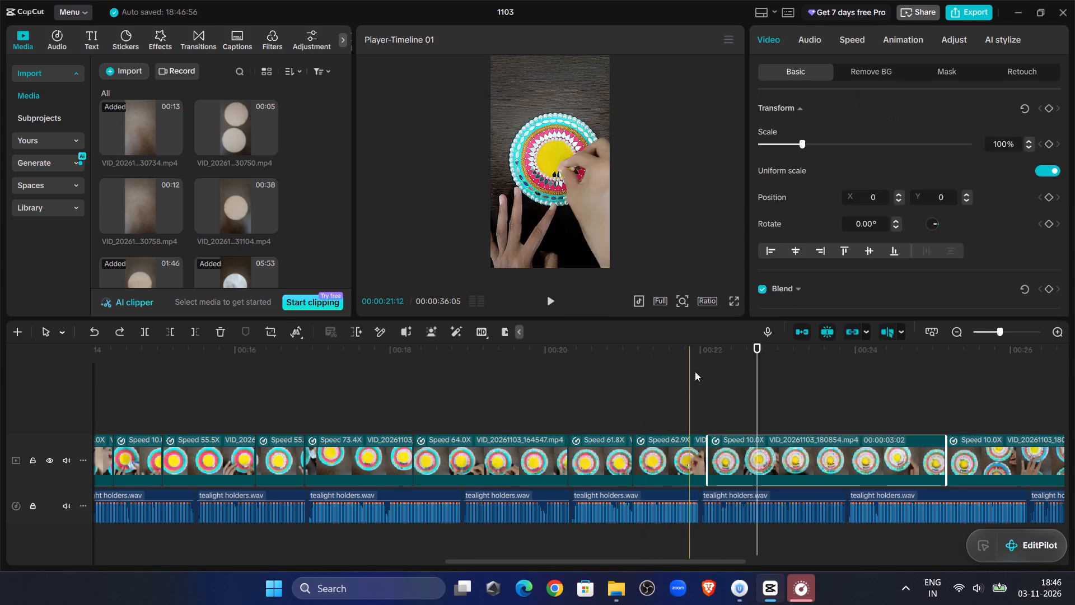
Preview VID_20261103_180854.mp4 from its start and trim its end at 00:00:23:14.
left_click(708, 391)
left_click(554, 299)
left_click(554, 299)
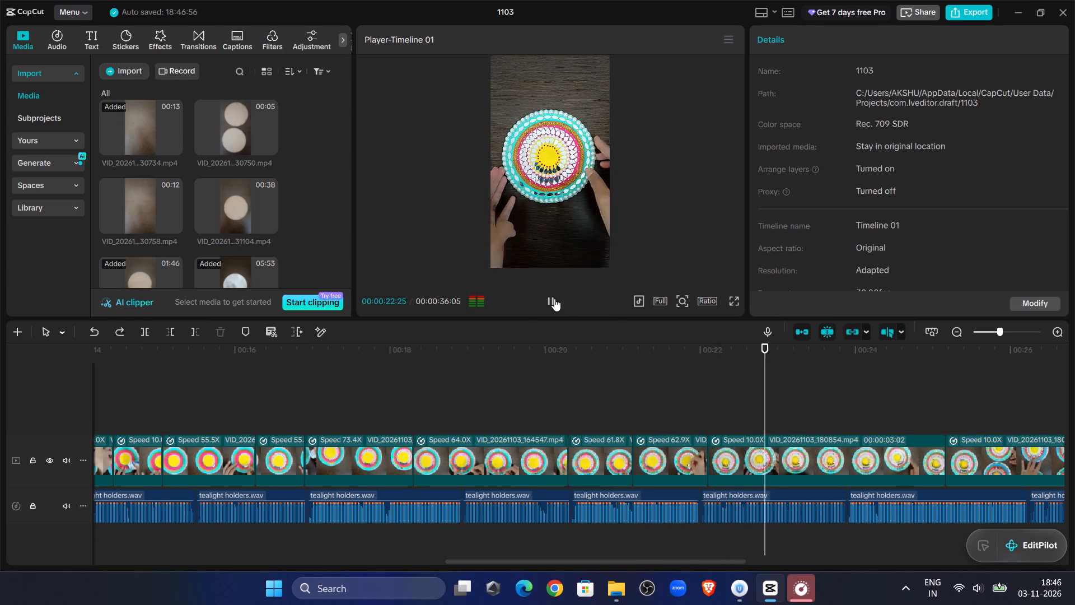
left_click(554, 299)
left_click(554, 299)
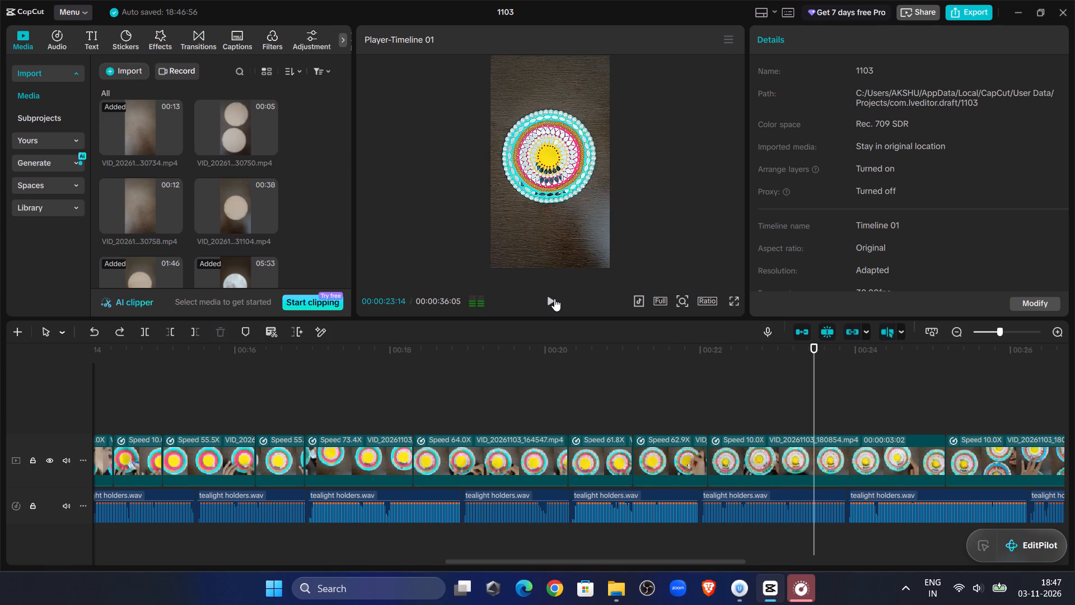
left_click(743, 449)
left_click(201, 337)
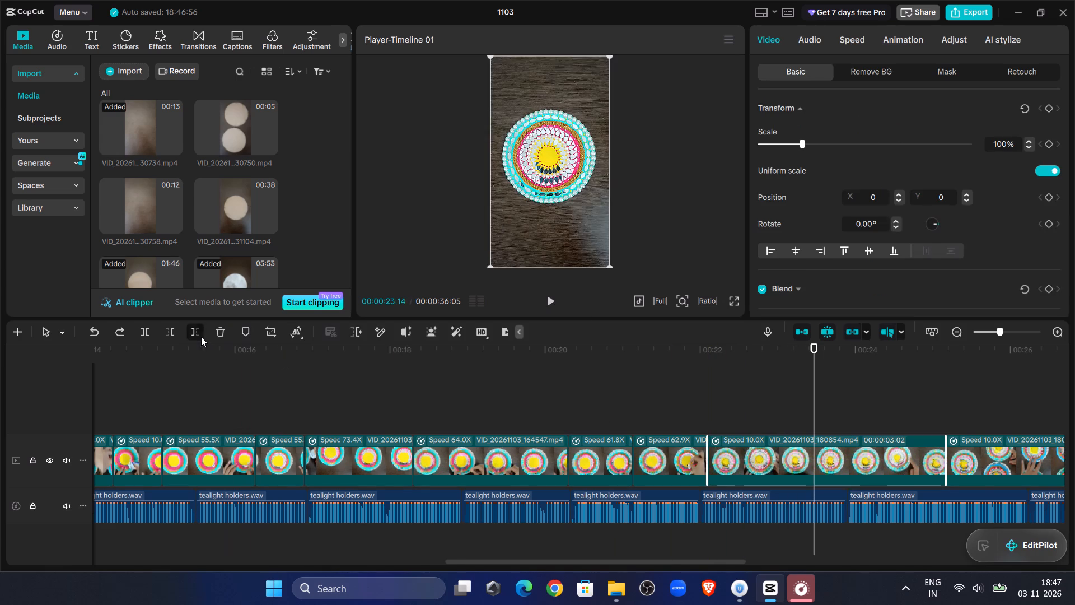
Preview VID_20261103_180928.mp4 against the voice-over and trim its end at 00:00:24:22.
left_click(545, 306)
left_click(545, 306)
left_click(545, 306)
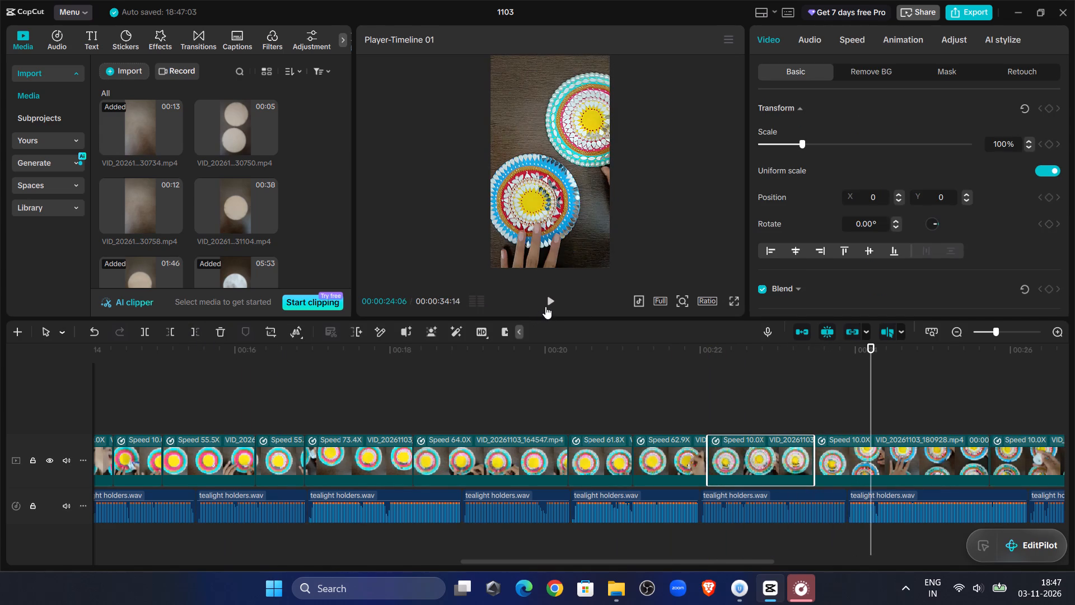
left_click(545, 306)
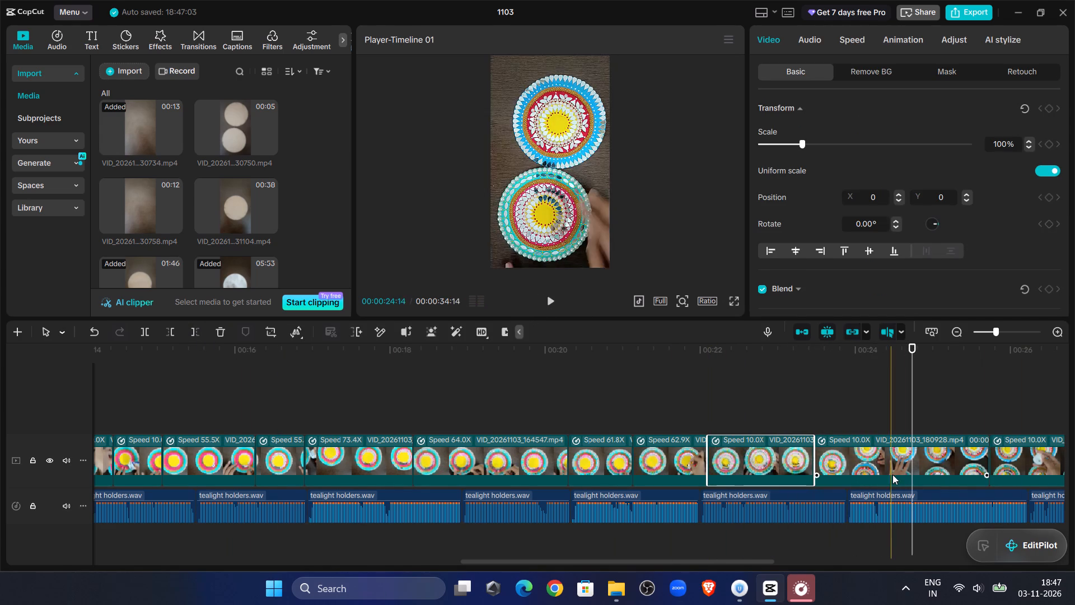
left_click(909, 471)
left_click(195, 325)
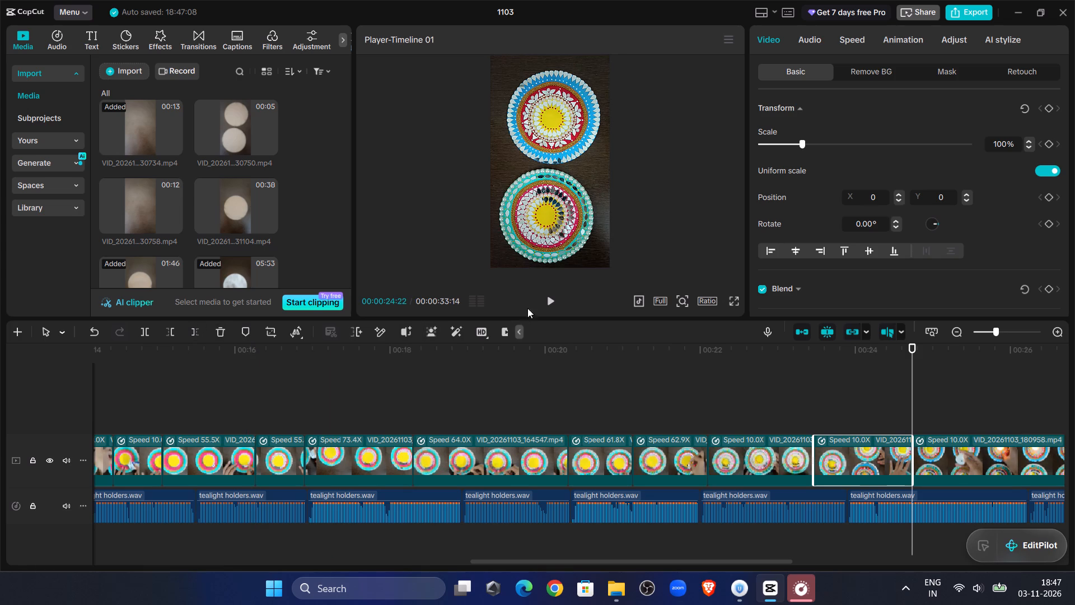
Preview VID_20261103_180958.mp4 against the voice-over and open the clip's speed settings.
left_click(550, 305)
left_click(550, 305)
left_click(550, 305)
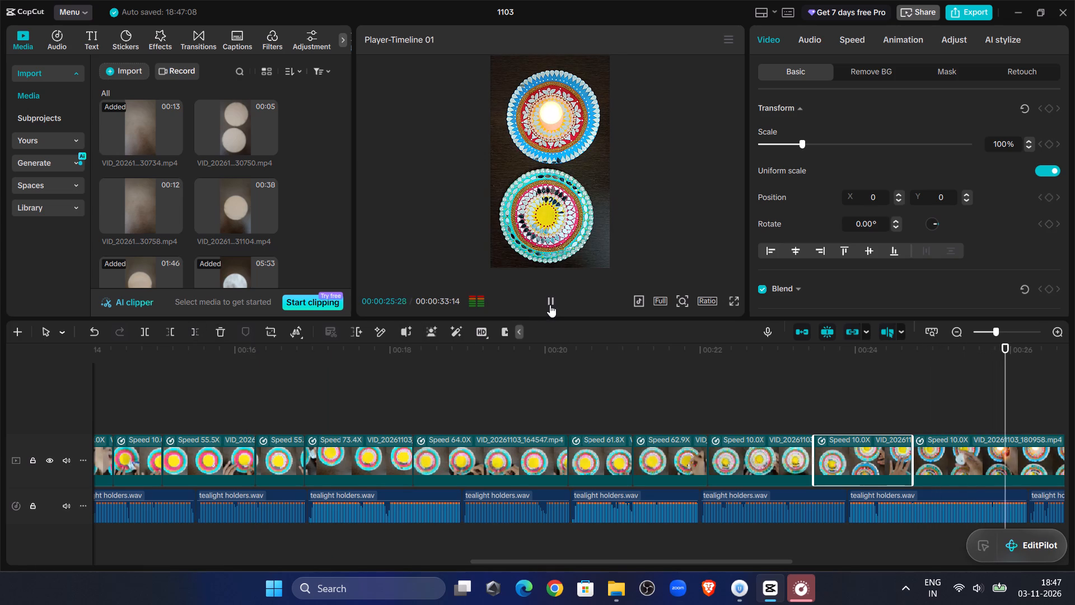
left_click(550, 305)
left_click(550, 305)
left_click(550, 305)
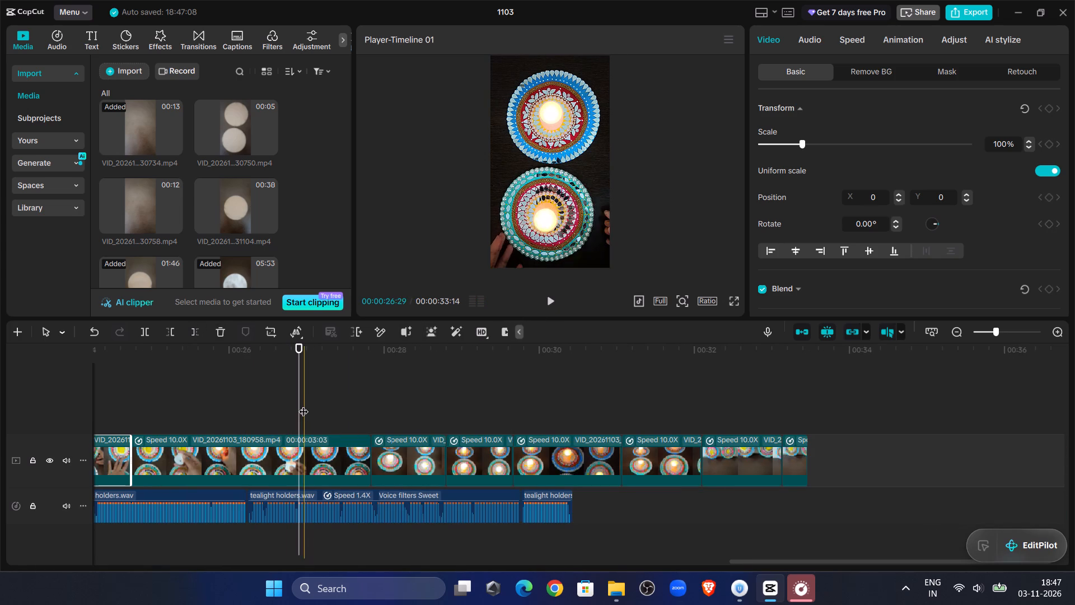
left_click(246, 384)
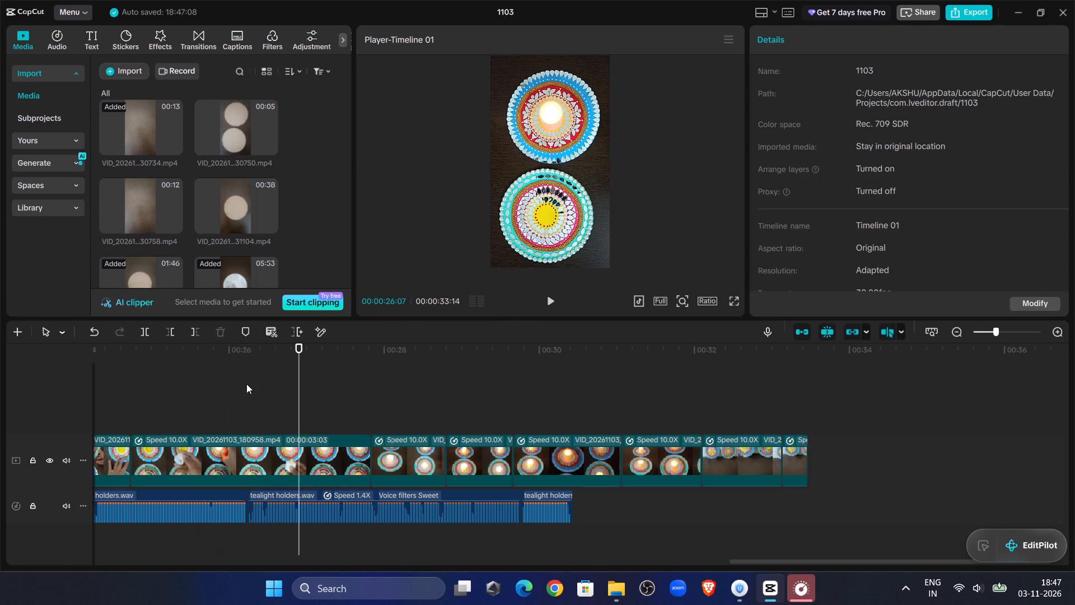
left_click(267, 440)
left_click(881, 39)
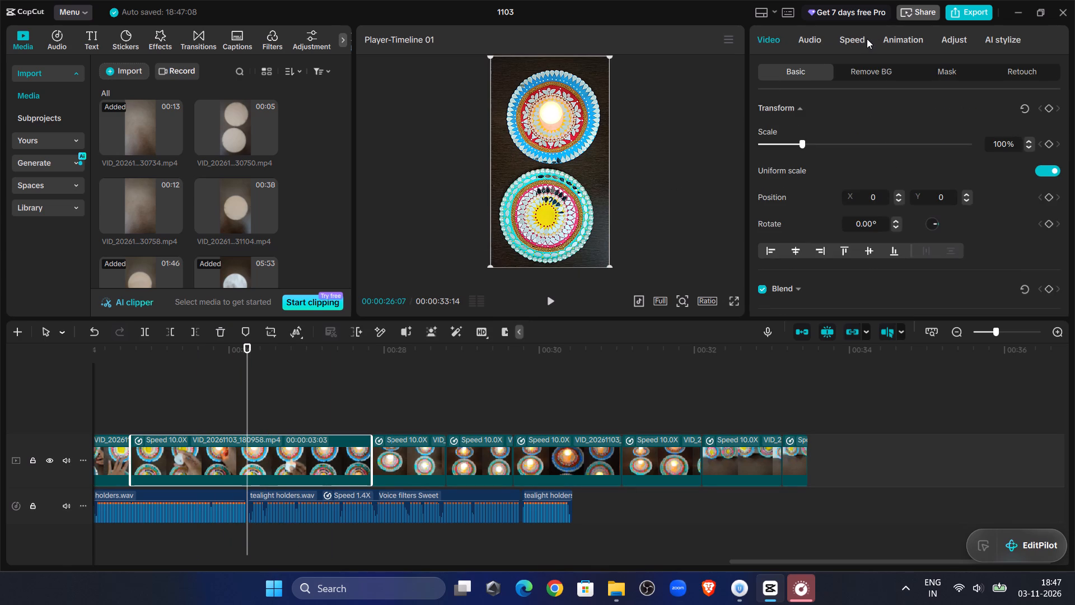
left_click(867, 39)
left_click(854, 40)
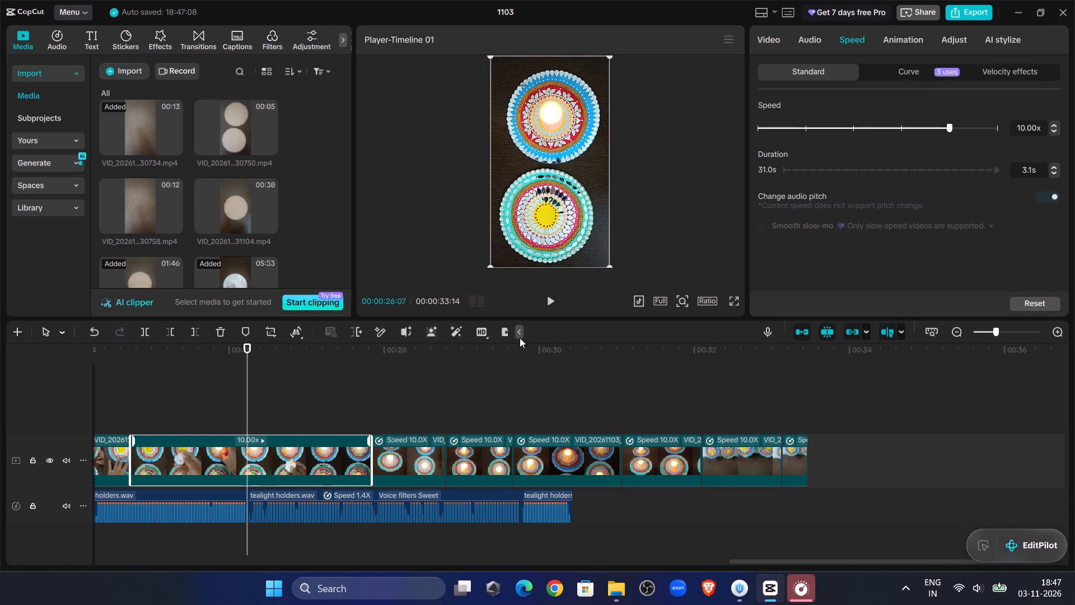
Play from 00:00:26:07 through the lit-candle clips and delete the clip directly after VID_20261103_180958.mp4.
left_click(559, 299)
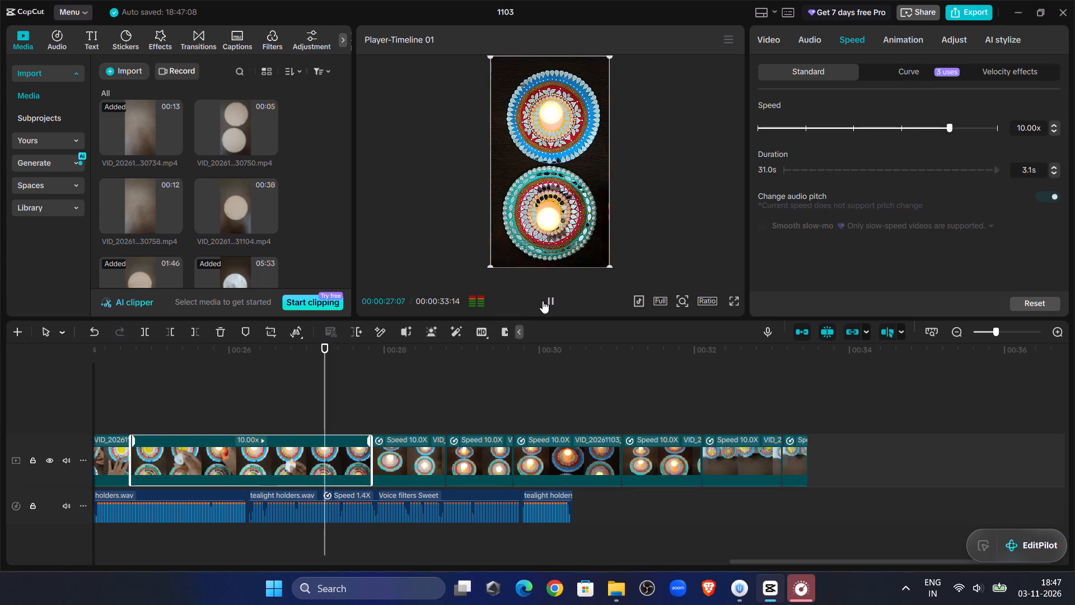
left_click(543, 301)
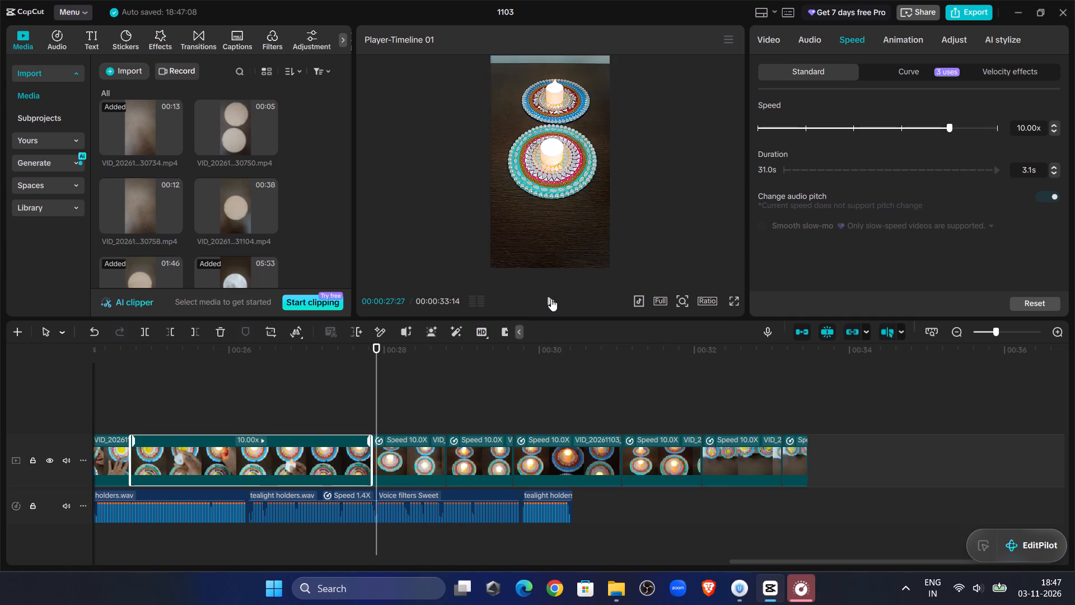
left_click(551, 299)
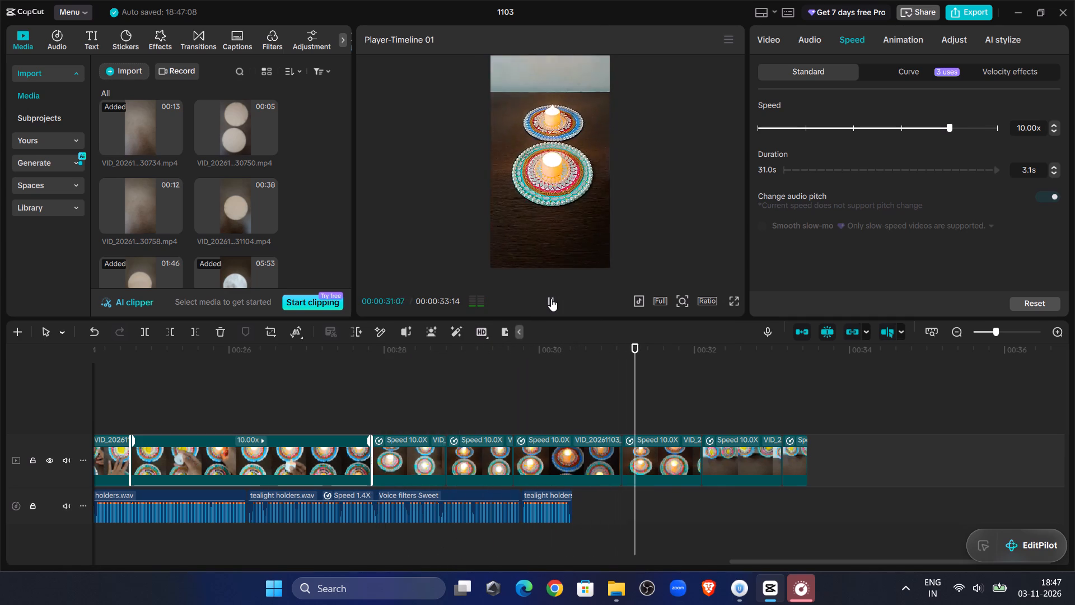
left_click(420, 443)
key("Delete")
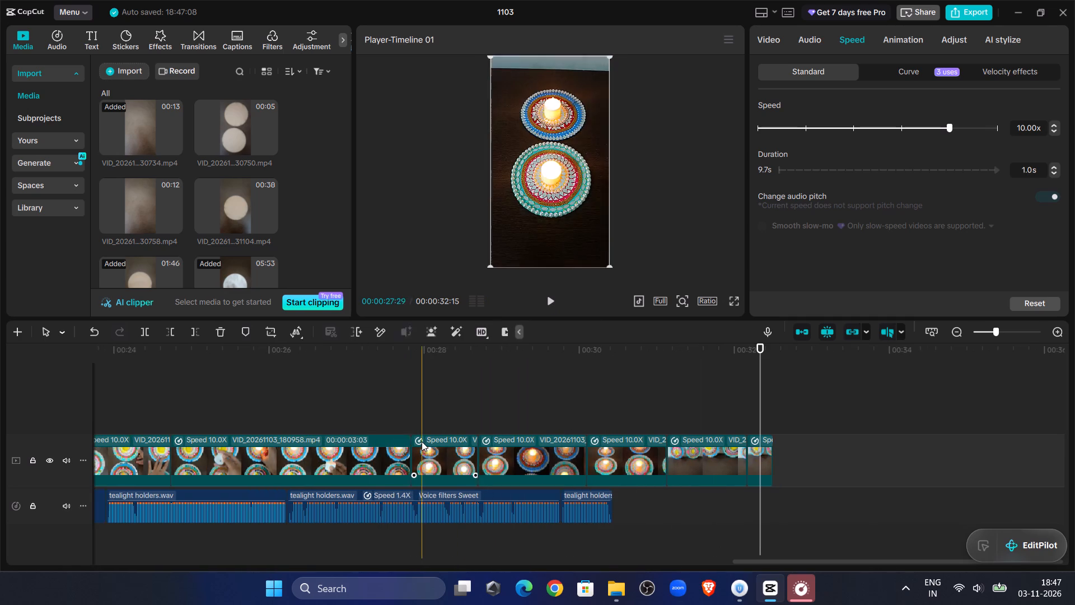
Preview the remaining lit-candle clips against the voice-over and delete the final two clips from the timeline.
left_click(412, 388)
left_click(550, 294)
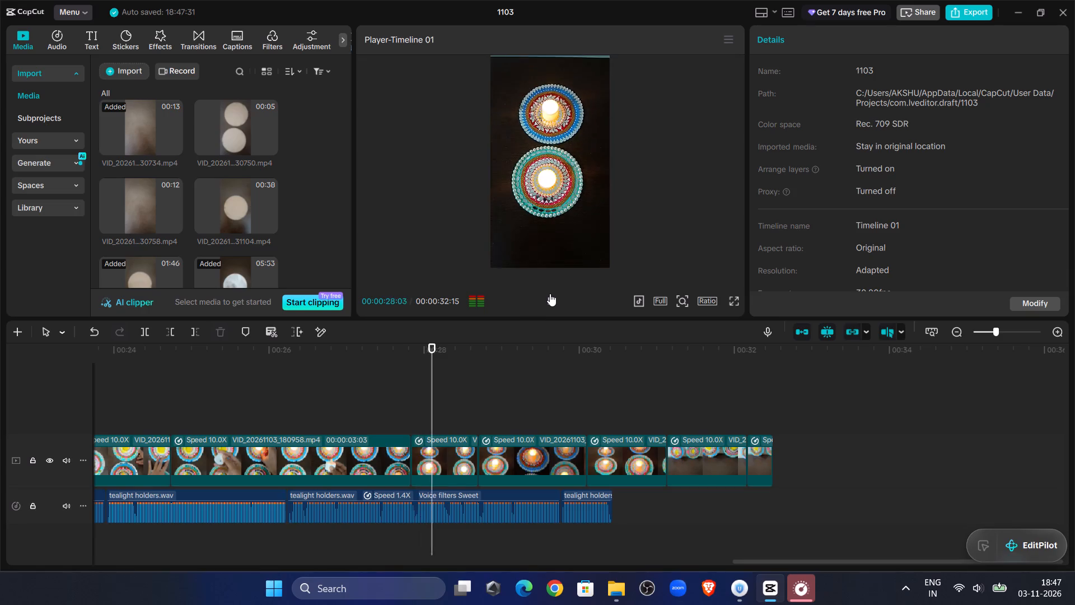
left_click(550, 294)
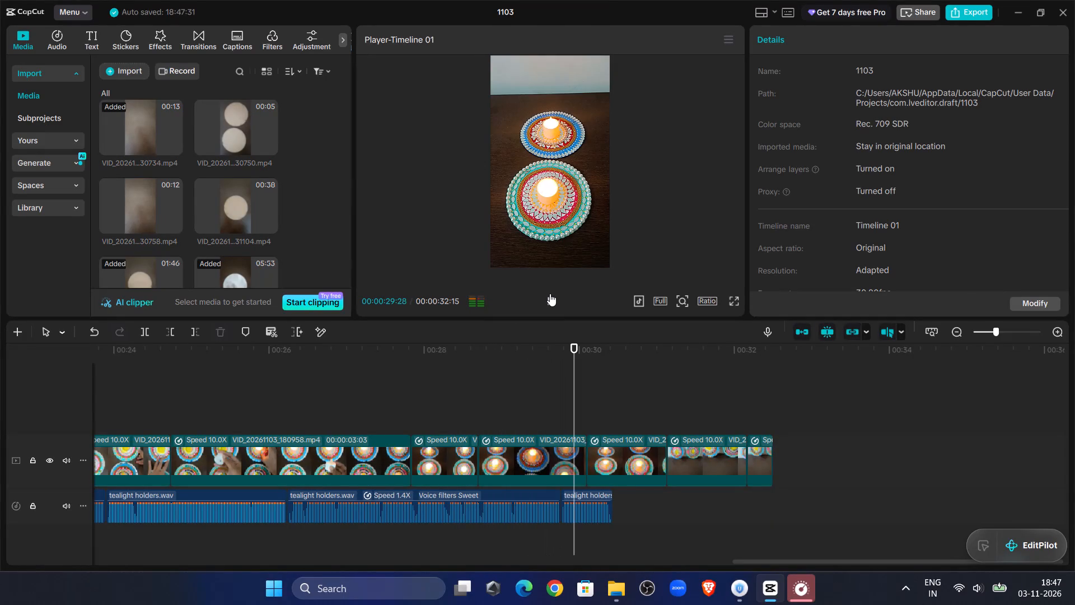
left_click(550, 294)
left_click(549, 294)
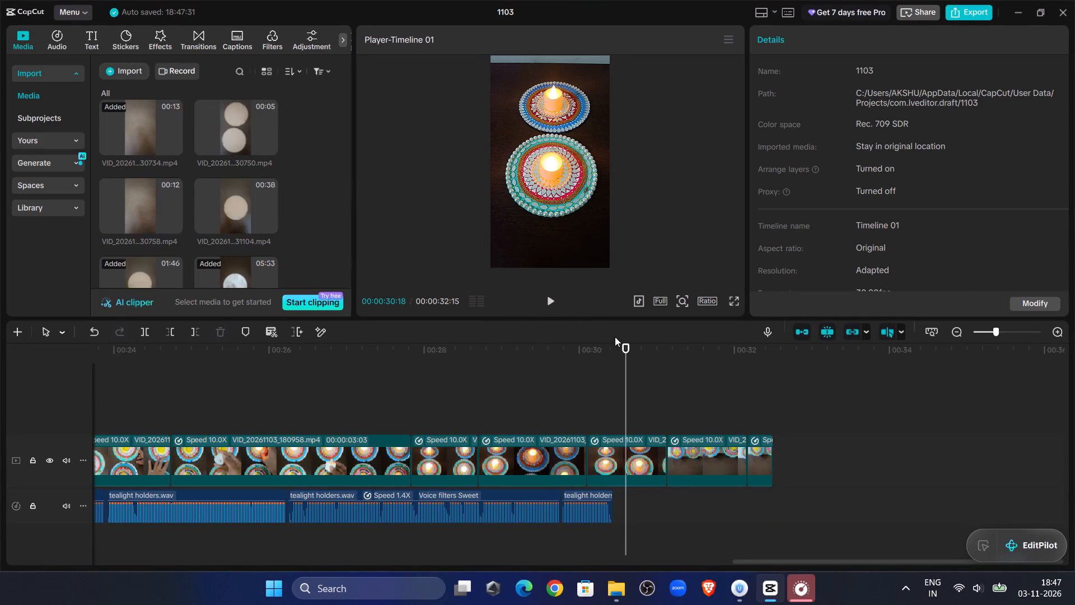
left_click(702, 454)
key("Delete")
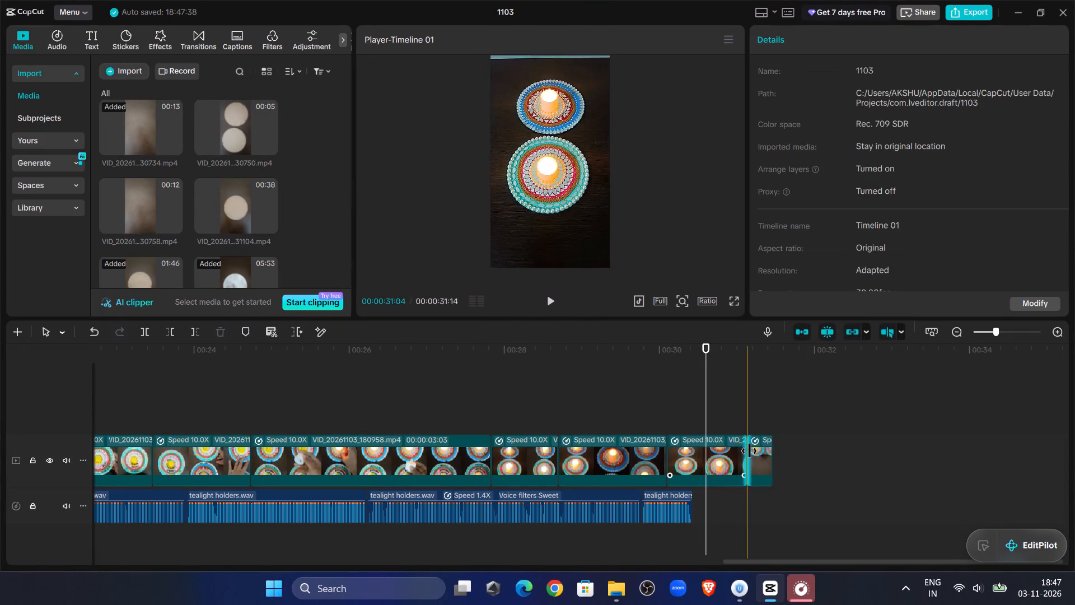
left_click(750, 450)
key("Delete")
Preview the ending from 00:00:29:19 and trim the last clip's end at 00:00:30:13, where the voice-over finishes.
left_click(656, 394)
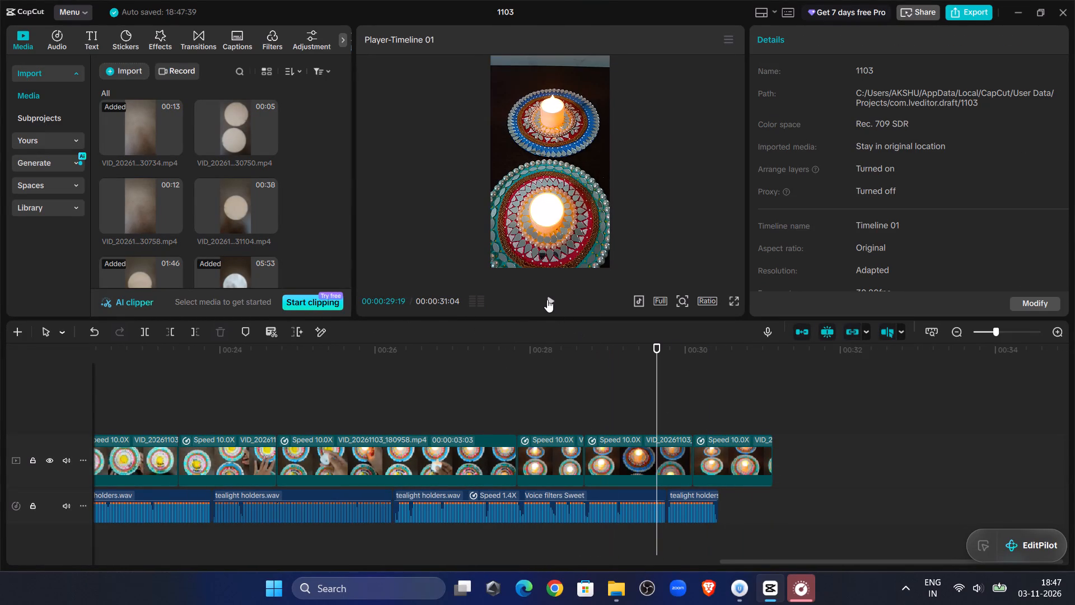
left_click(547, 300)
left_click(547, 300)
double_click(547, 300)
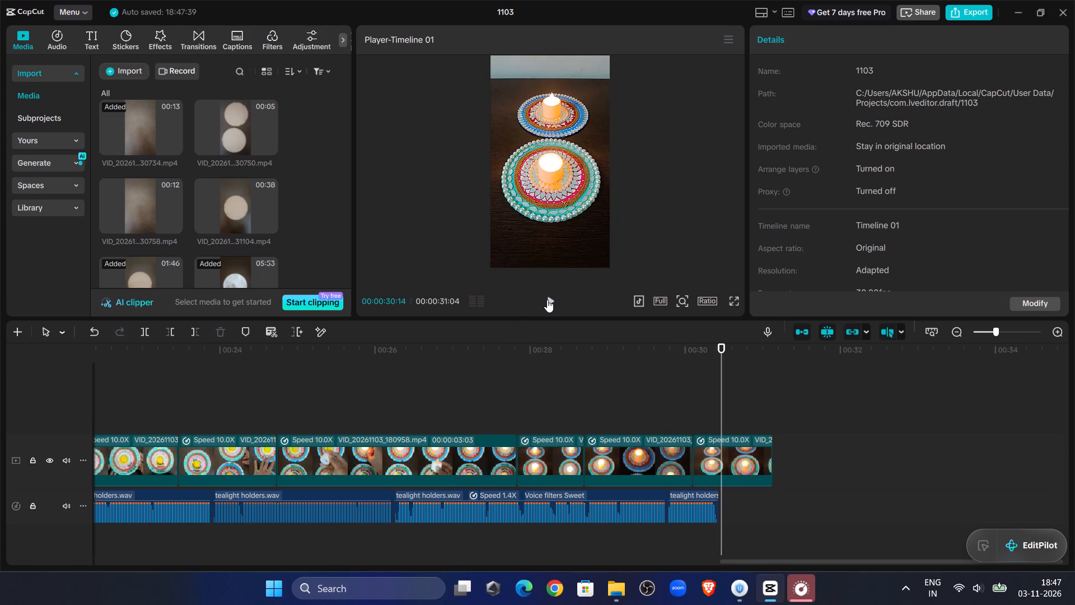
left_click(718, 449)
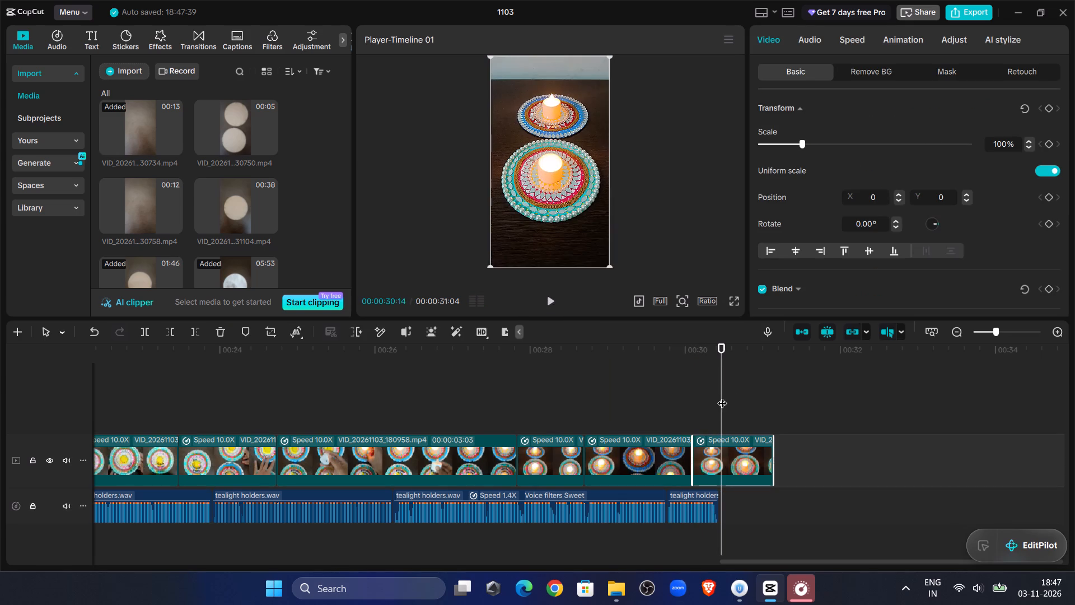
left_click(722, 396)
left_click(198, 329)
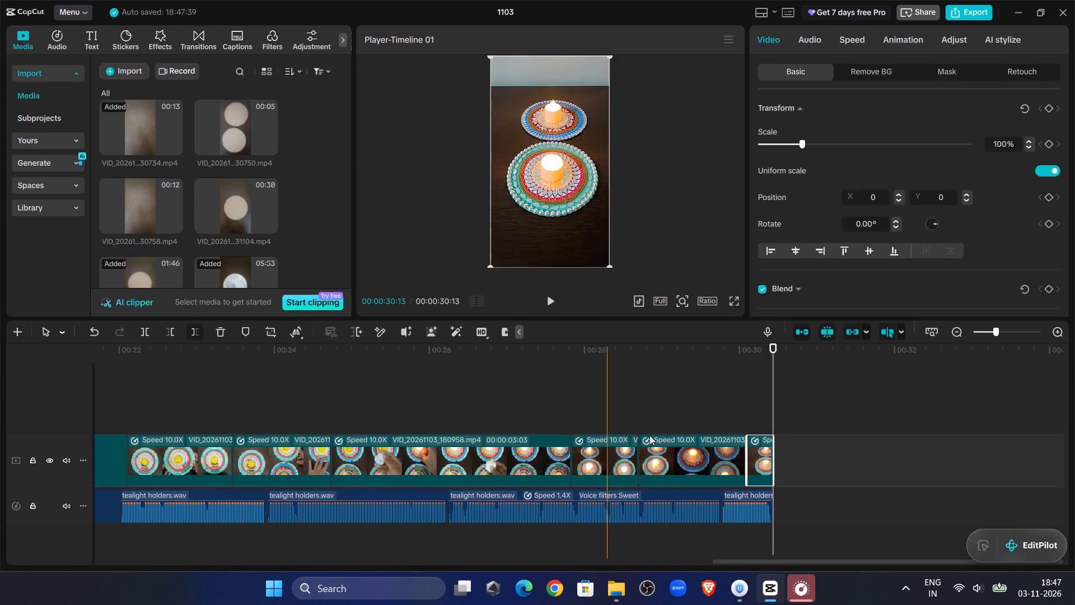
Return to the start of the timeline to review the edited video from 00:00:00:00.
left_click(709, 402)
left_click_drag(709, 402, 0, 428)
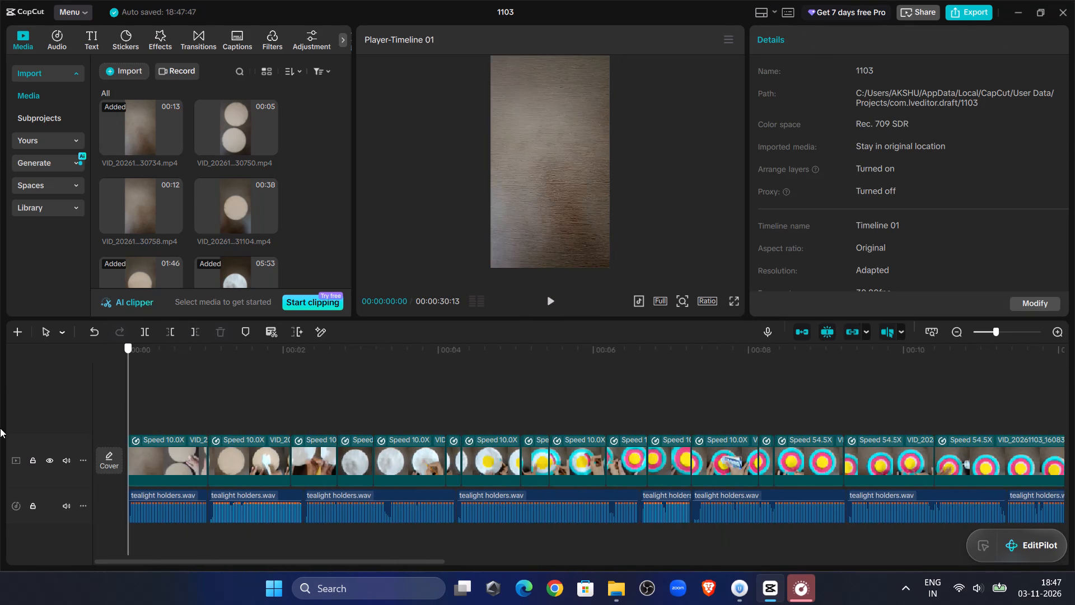
left_click_drag(0, 428, 0, 431)
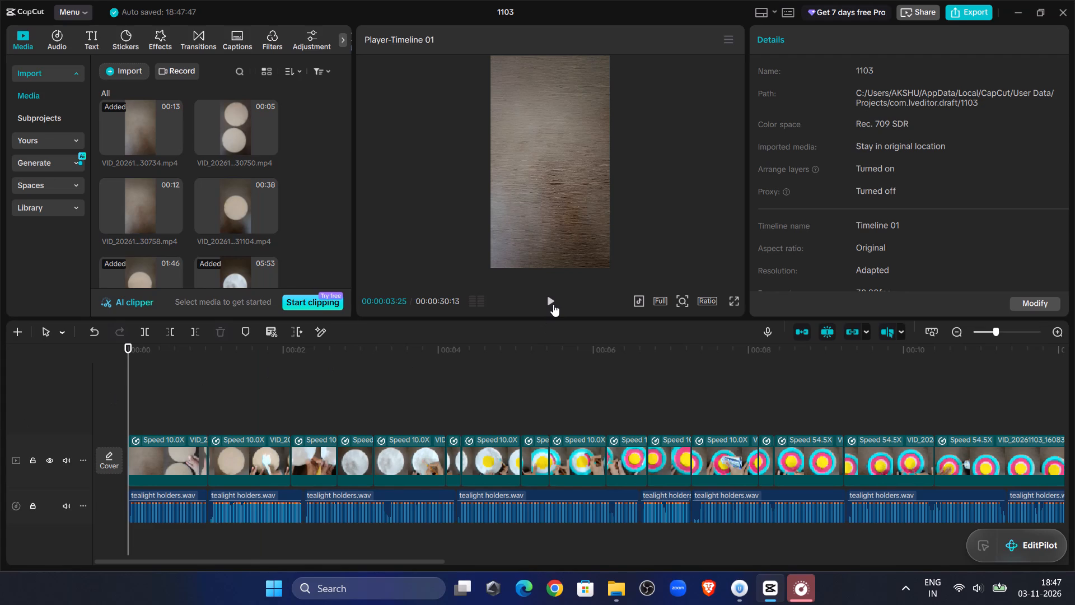
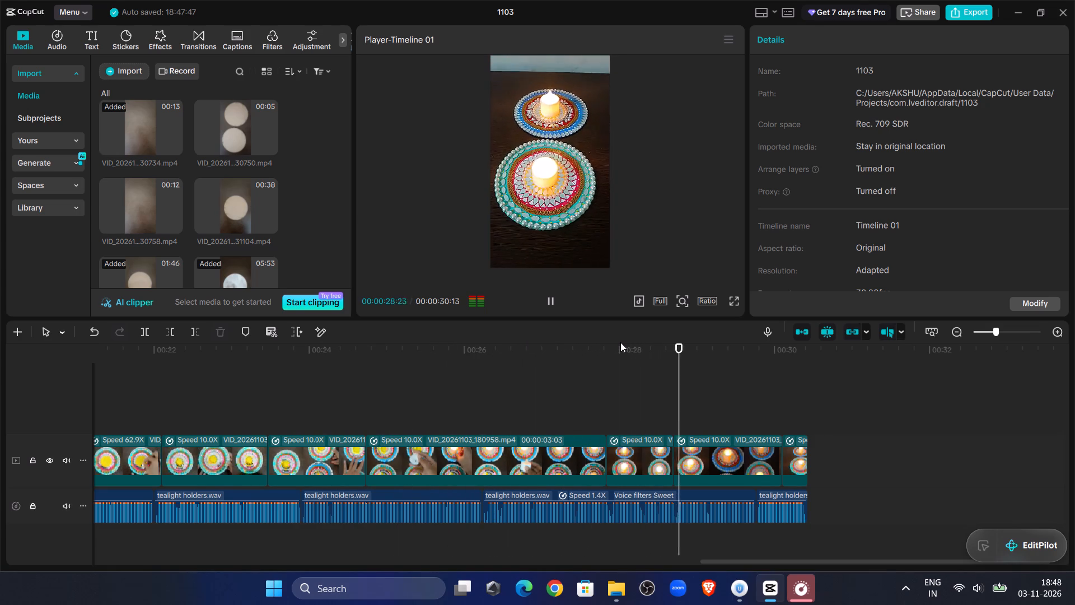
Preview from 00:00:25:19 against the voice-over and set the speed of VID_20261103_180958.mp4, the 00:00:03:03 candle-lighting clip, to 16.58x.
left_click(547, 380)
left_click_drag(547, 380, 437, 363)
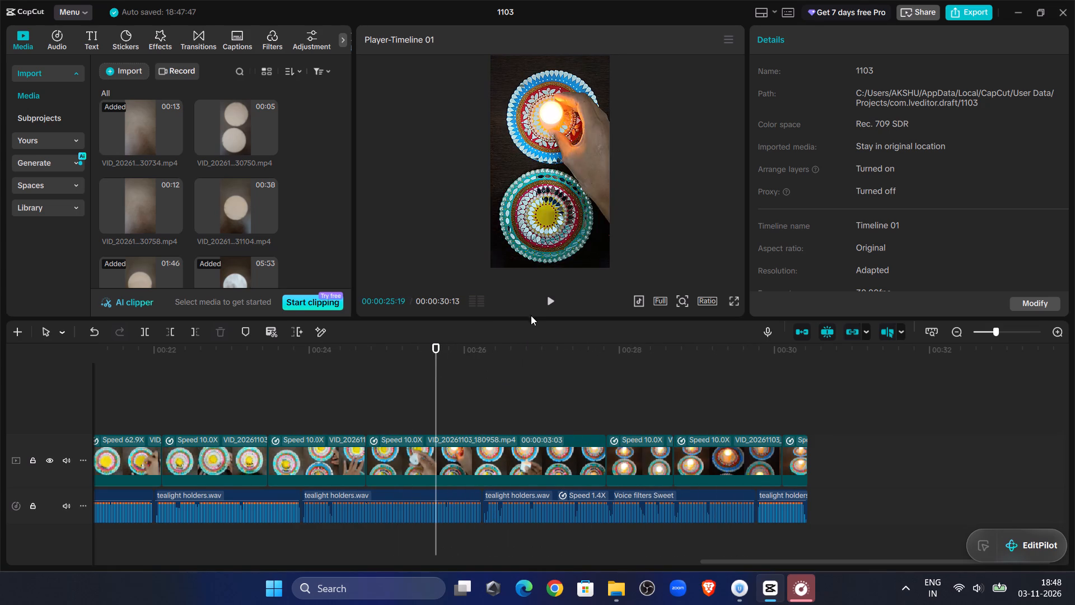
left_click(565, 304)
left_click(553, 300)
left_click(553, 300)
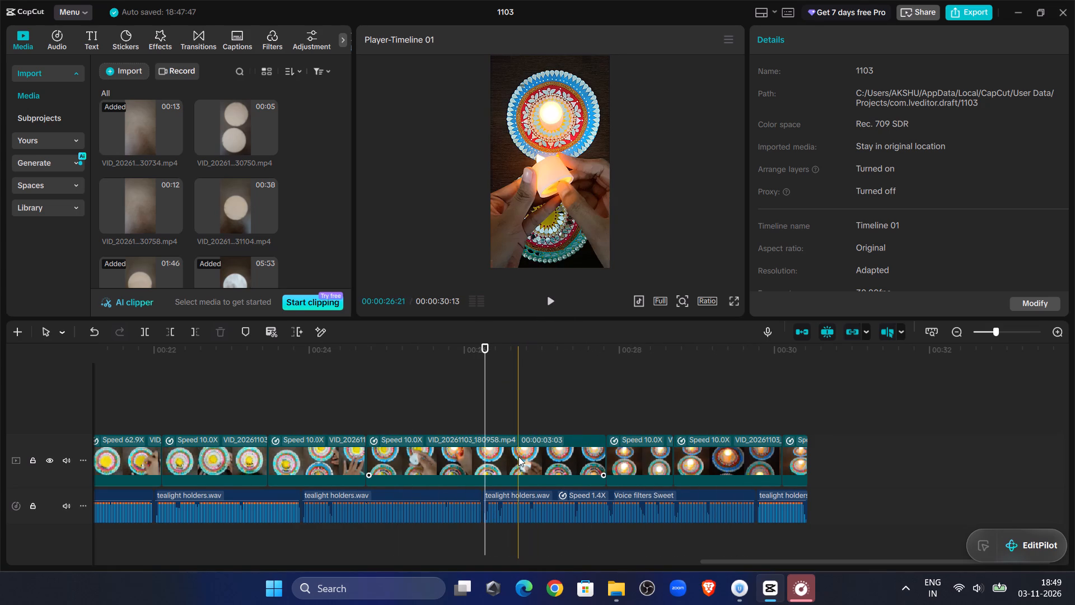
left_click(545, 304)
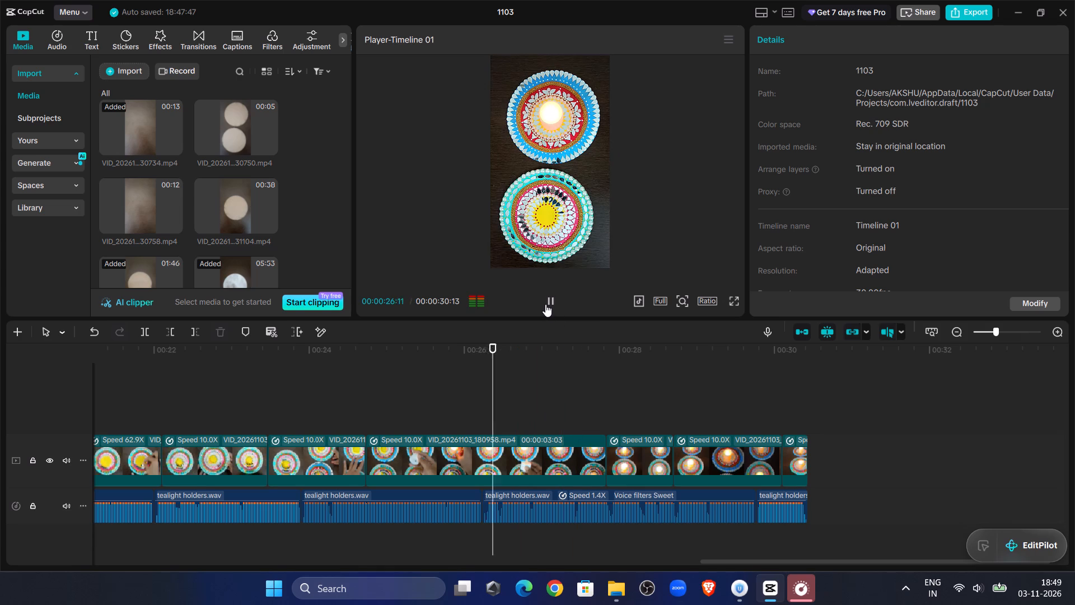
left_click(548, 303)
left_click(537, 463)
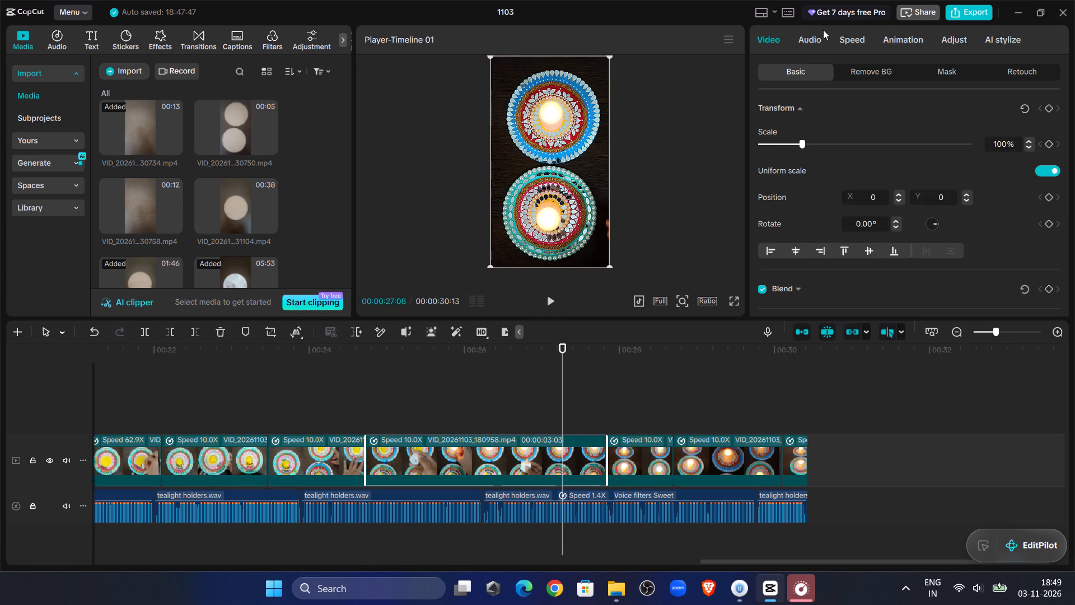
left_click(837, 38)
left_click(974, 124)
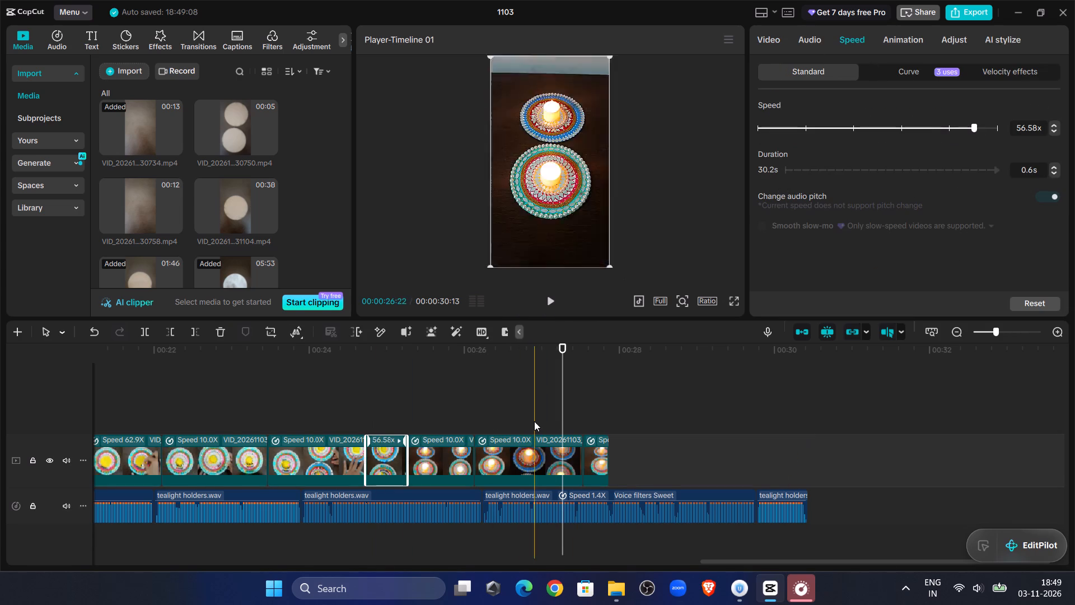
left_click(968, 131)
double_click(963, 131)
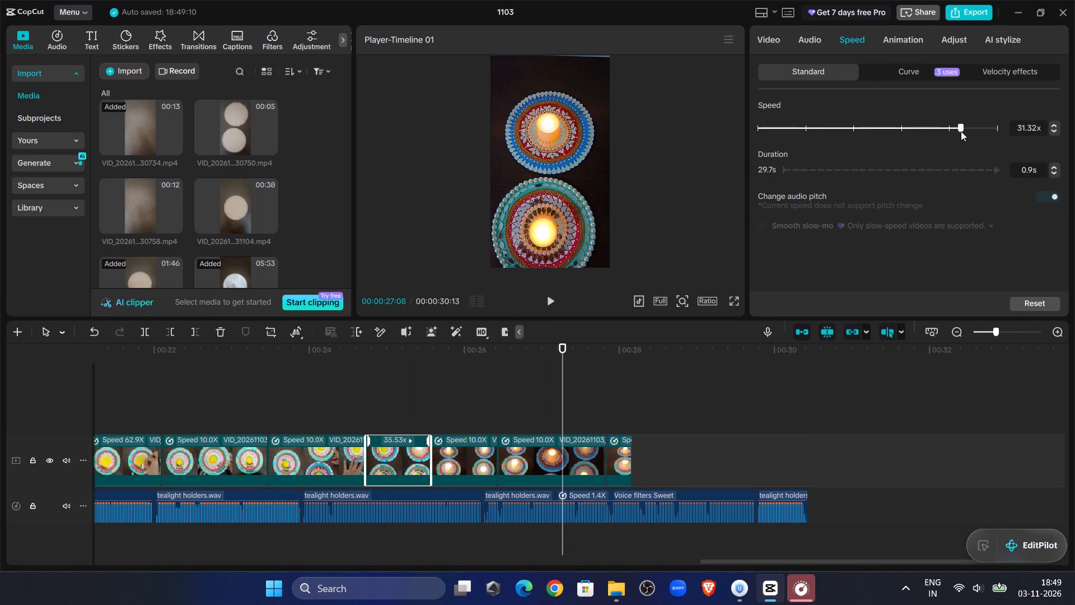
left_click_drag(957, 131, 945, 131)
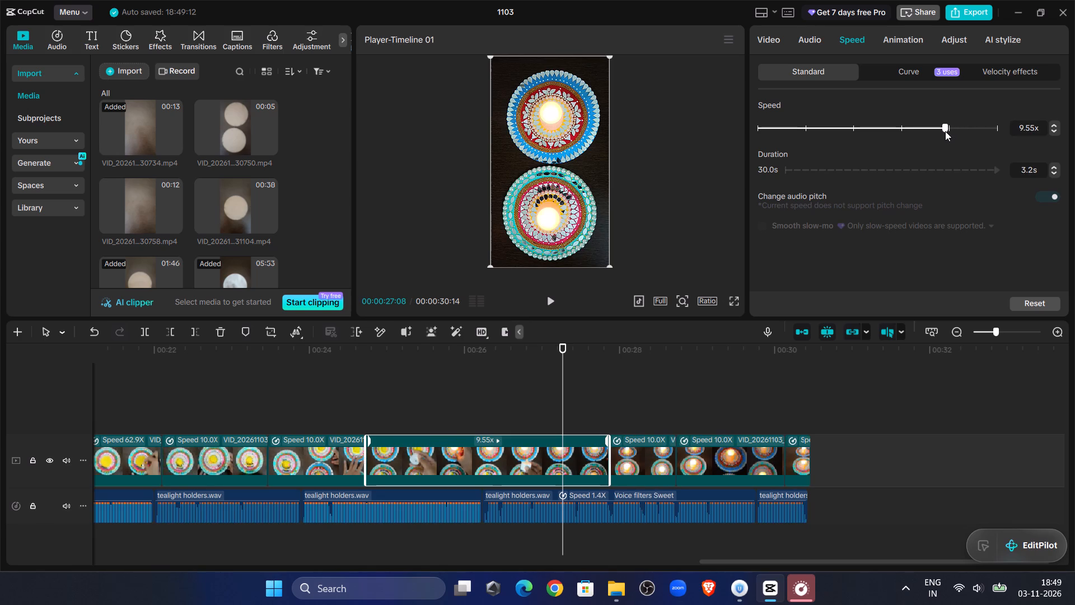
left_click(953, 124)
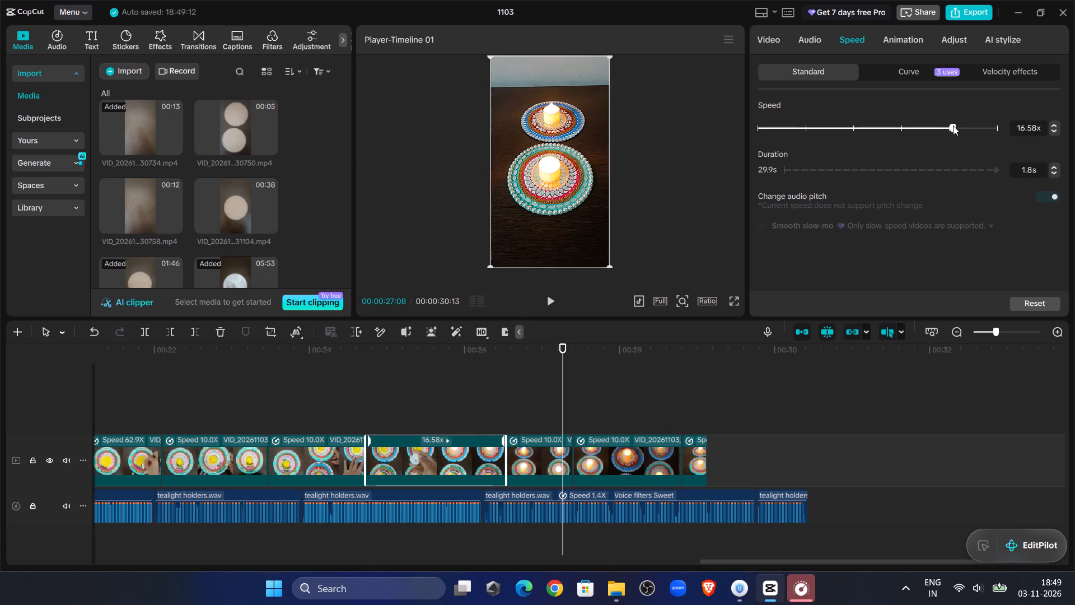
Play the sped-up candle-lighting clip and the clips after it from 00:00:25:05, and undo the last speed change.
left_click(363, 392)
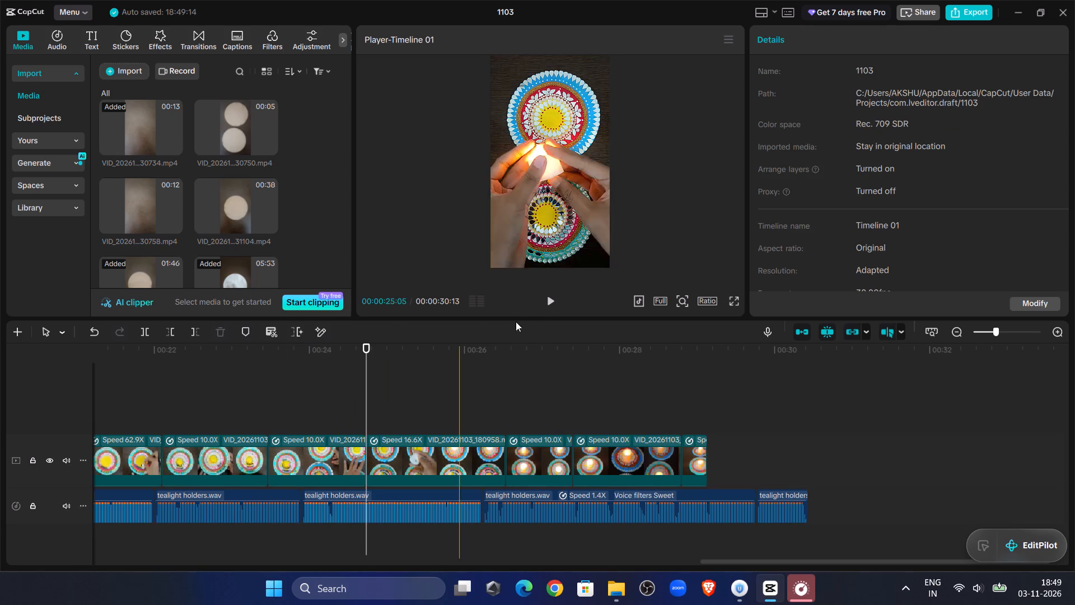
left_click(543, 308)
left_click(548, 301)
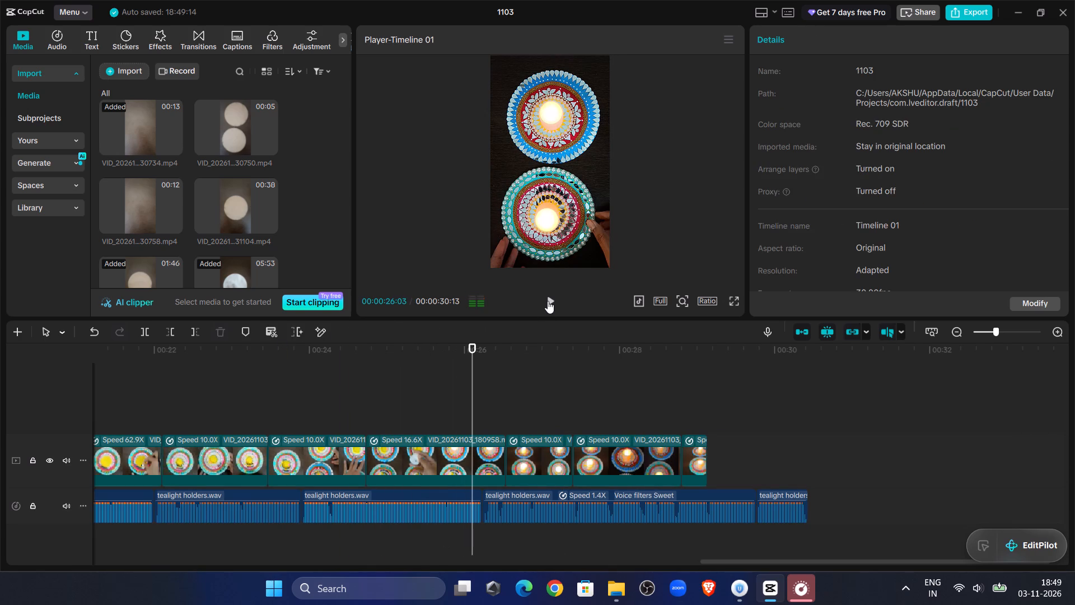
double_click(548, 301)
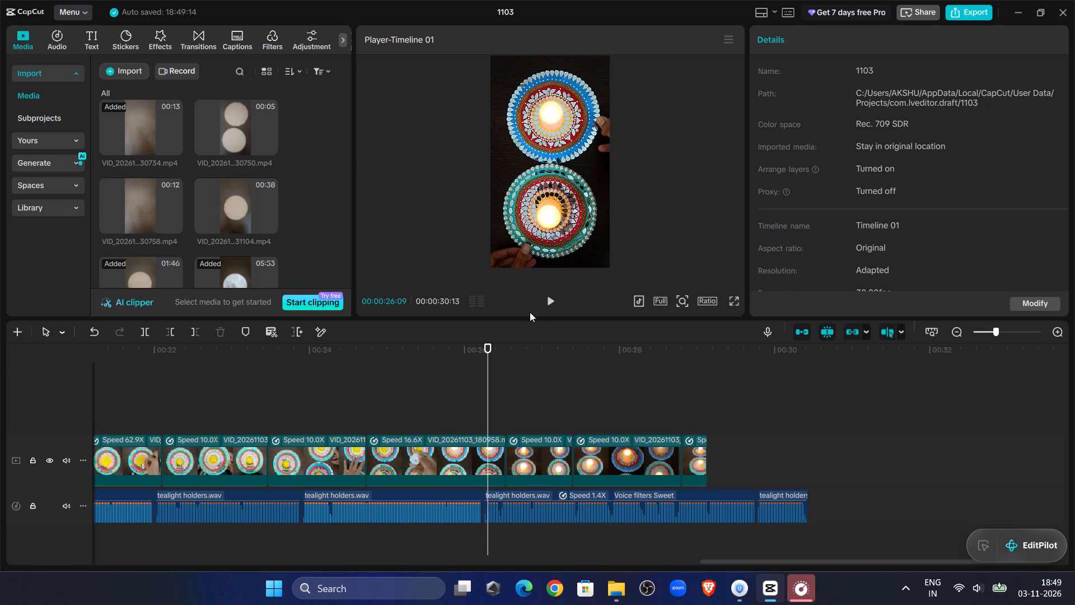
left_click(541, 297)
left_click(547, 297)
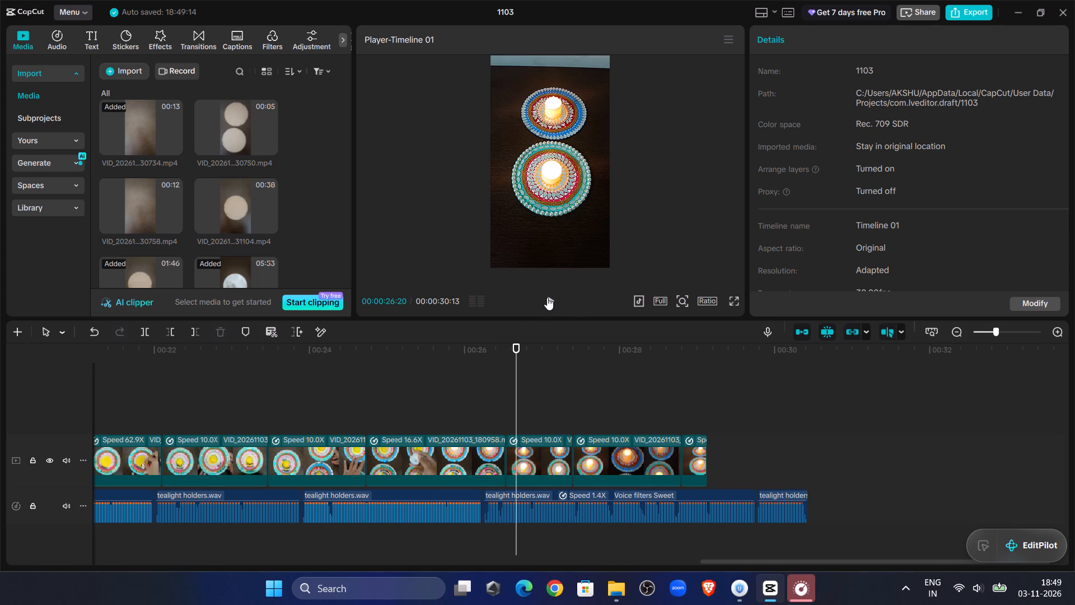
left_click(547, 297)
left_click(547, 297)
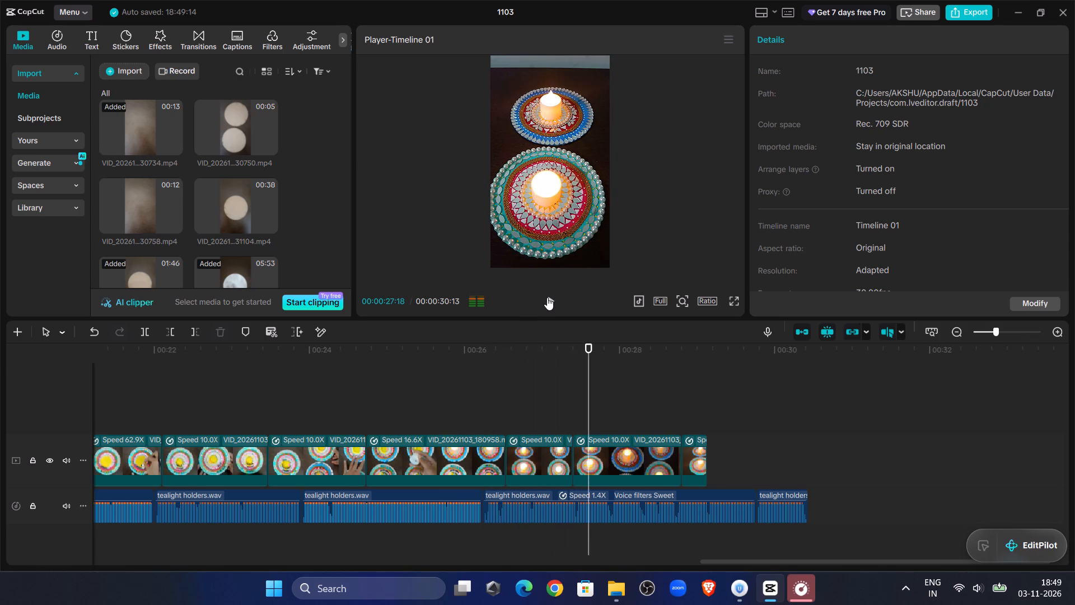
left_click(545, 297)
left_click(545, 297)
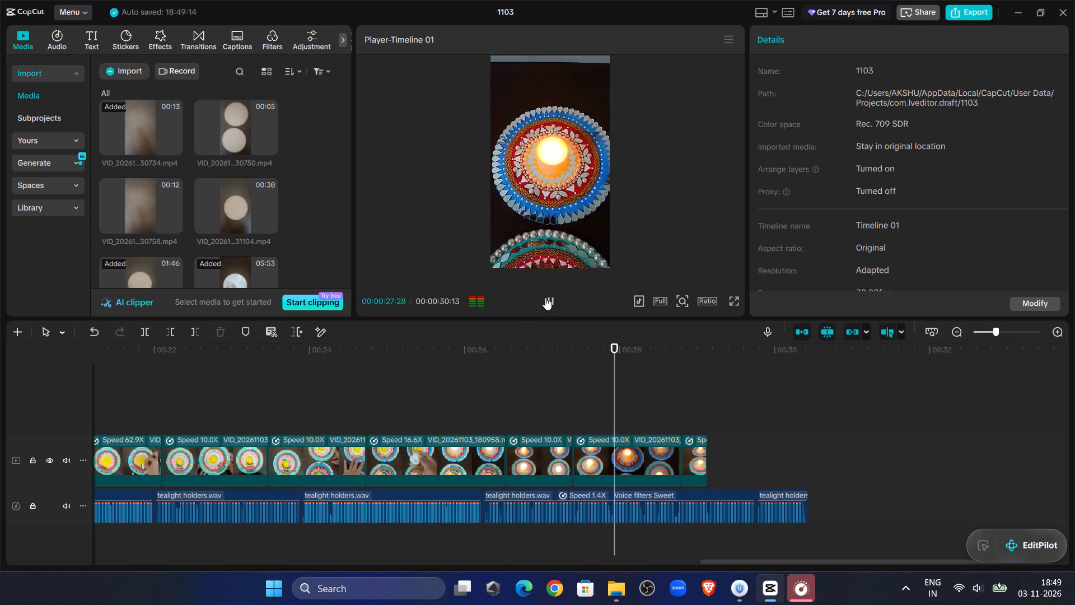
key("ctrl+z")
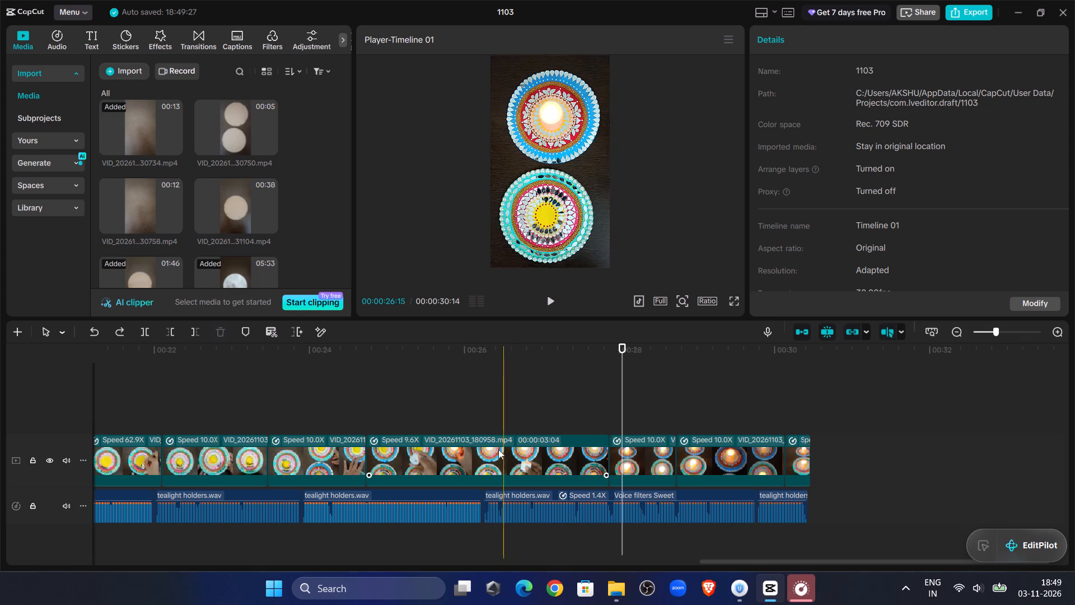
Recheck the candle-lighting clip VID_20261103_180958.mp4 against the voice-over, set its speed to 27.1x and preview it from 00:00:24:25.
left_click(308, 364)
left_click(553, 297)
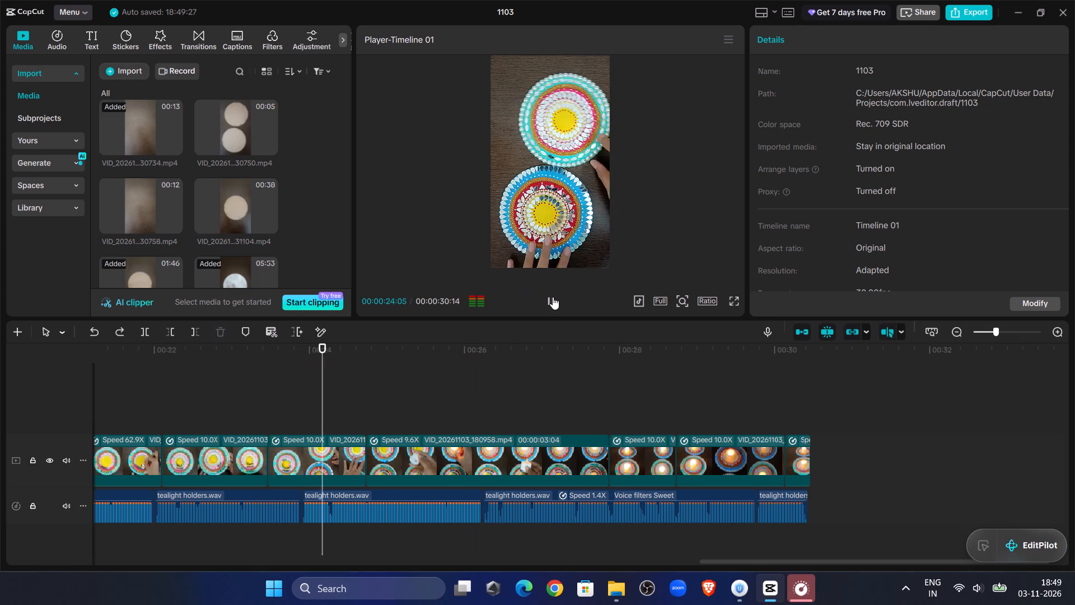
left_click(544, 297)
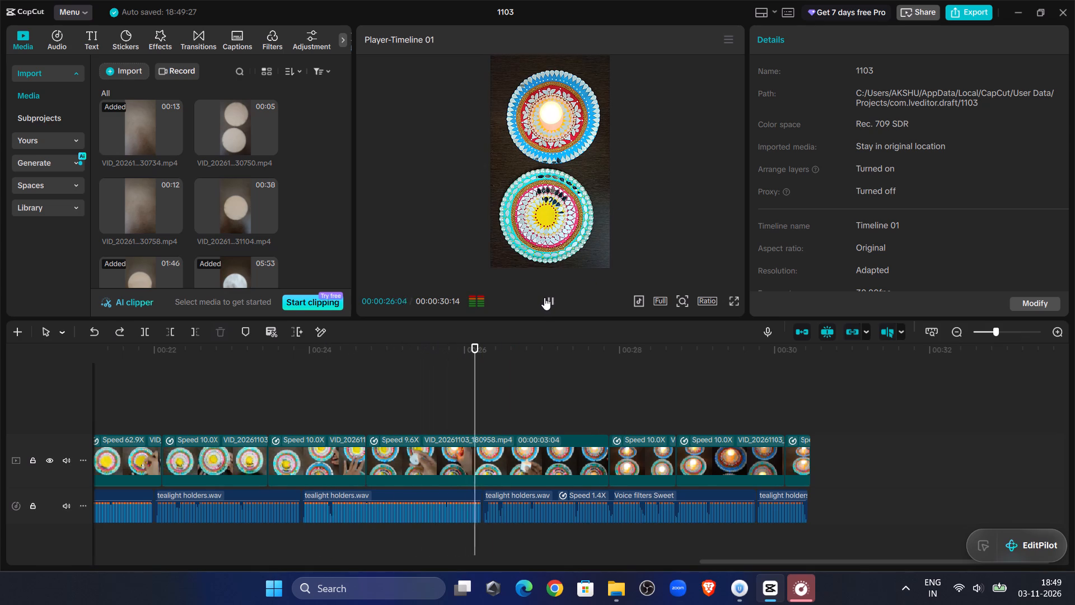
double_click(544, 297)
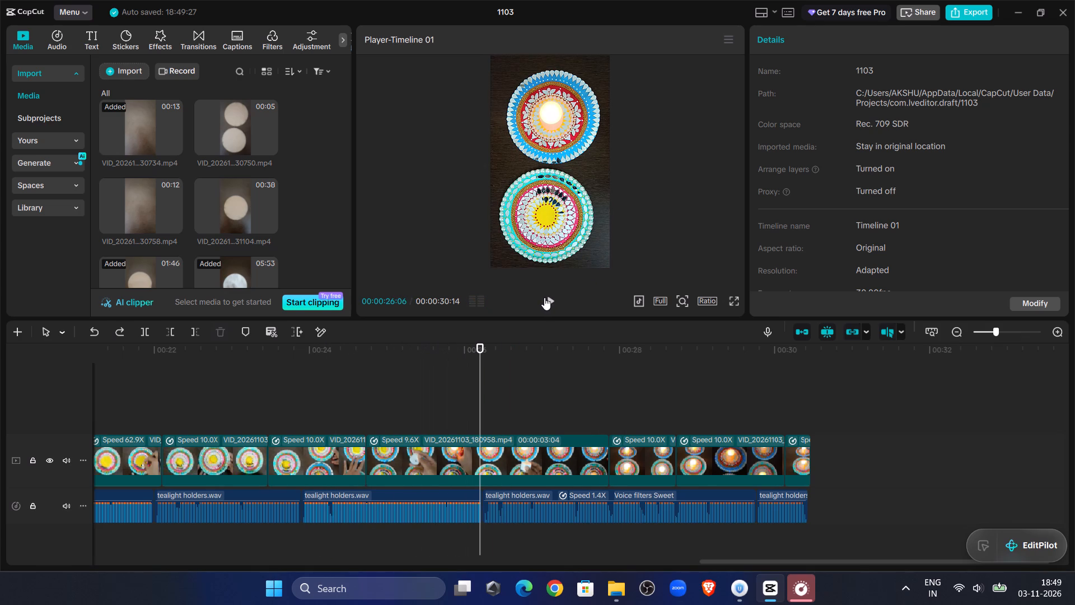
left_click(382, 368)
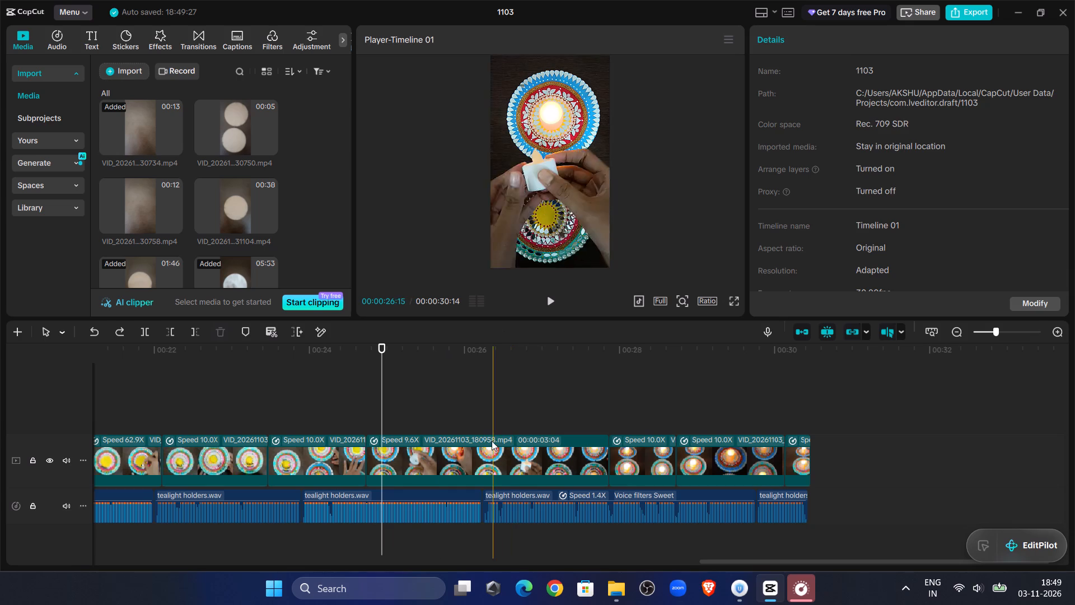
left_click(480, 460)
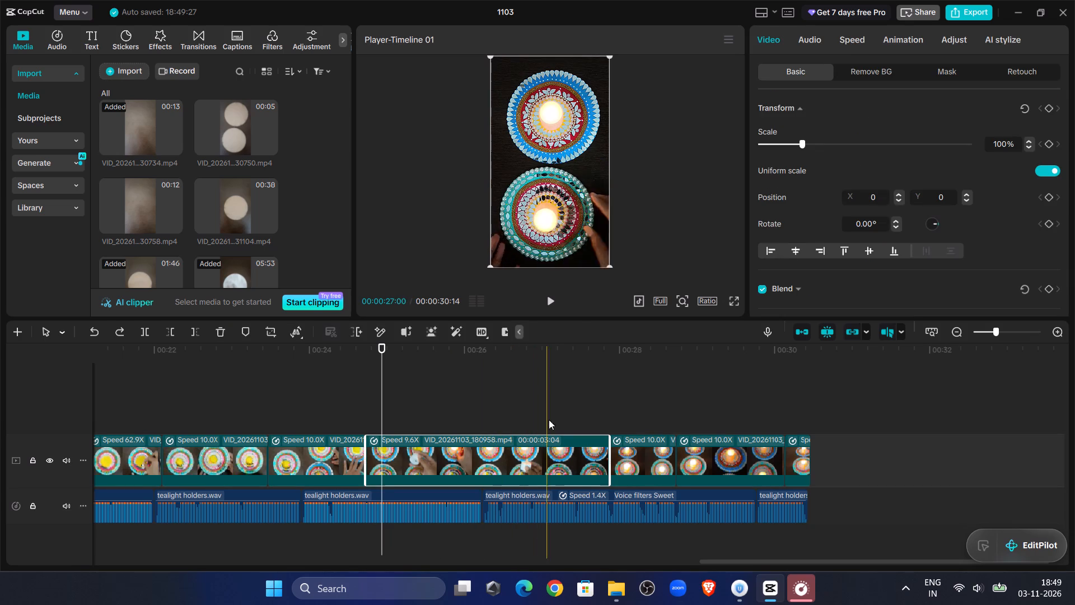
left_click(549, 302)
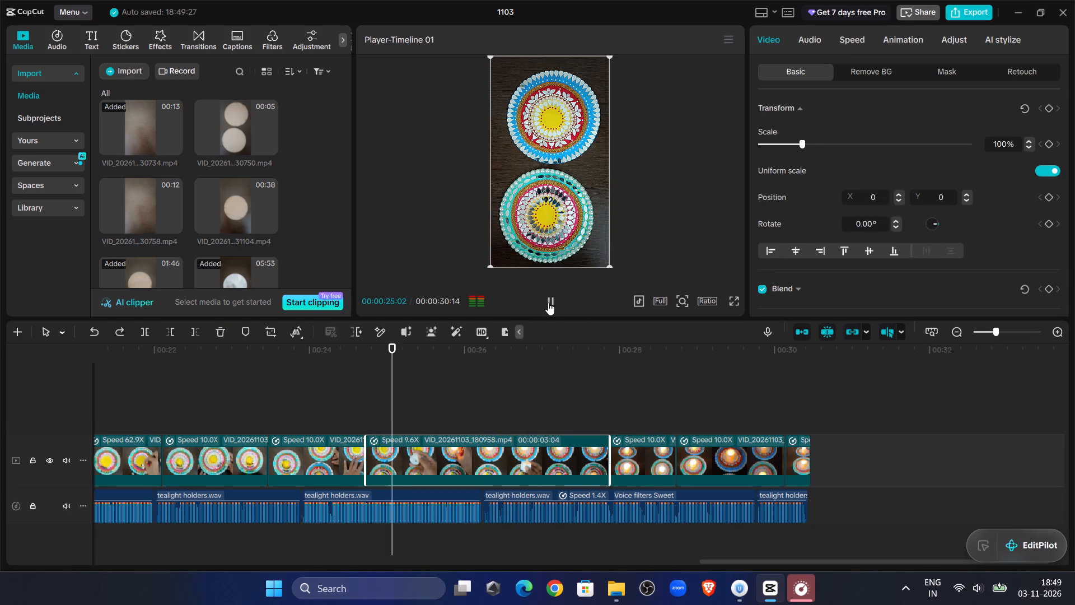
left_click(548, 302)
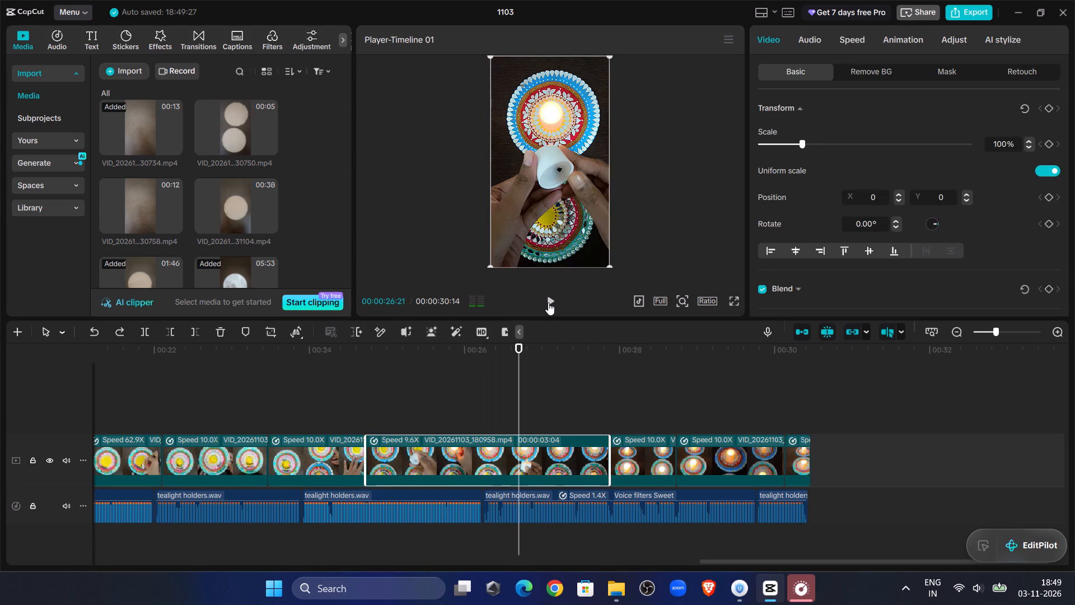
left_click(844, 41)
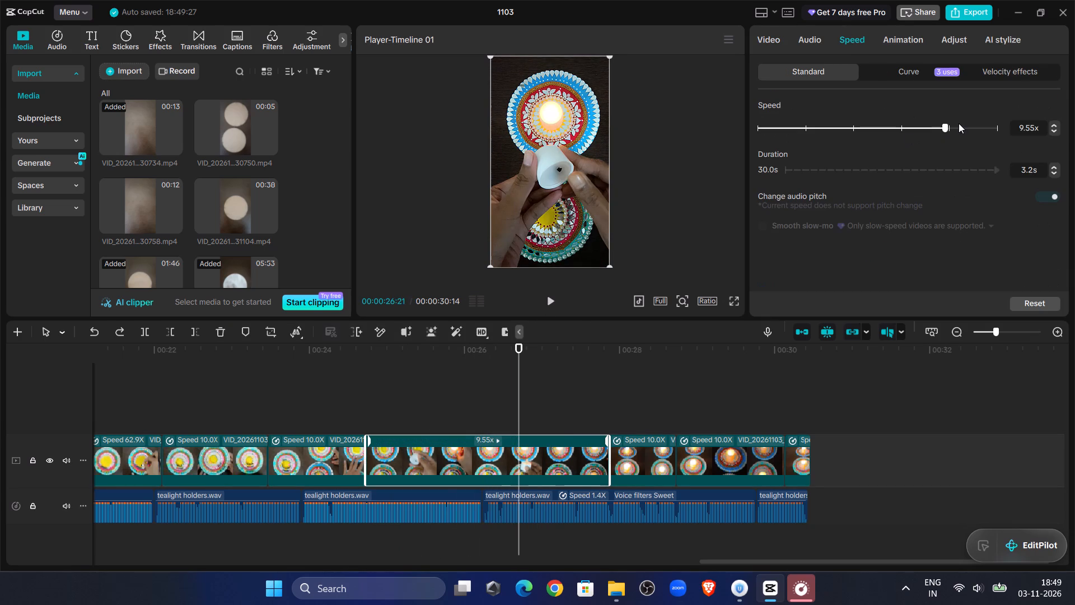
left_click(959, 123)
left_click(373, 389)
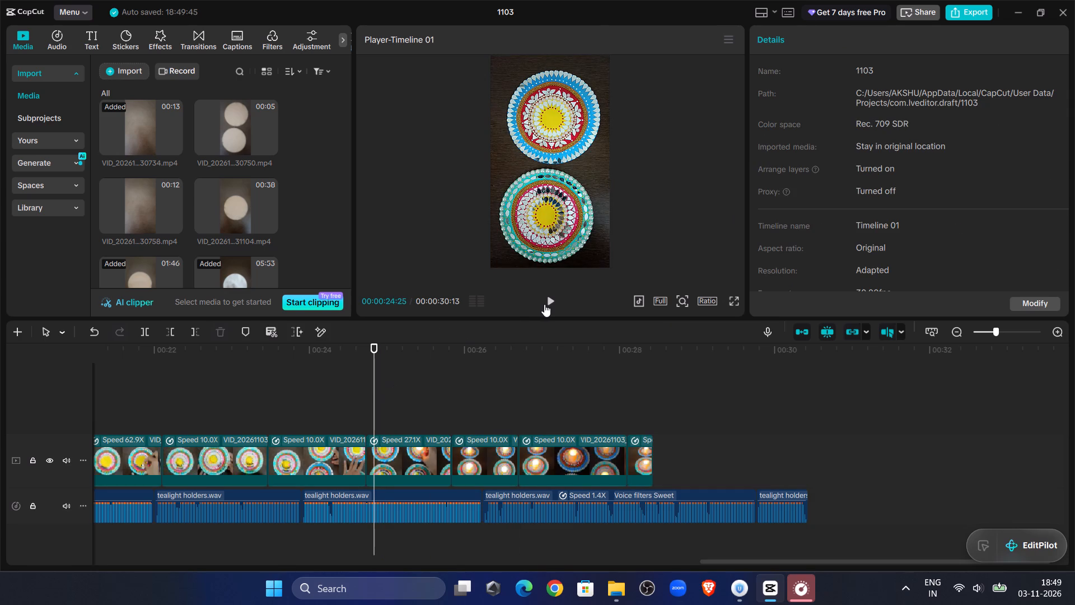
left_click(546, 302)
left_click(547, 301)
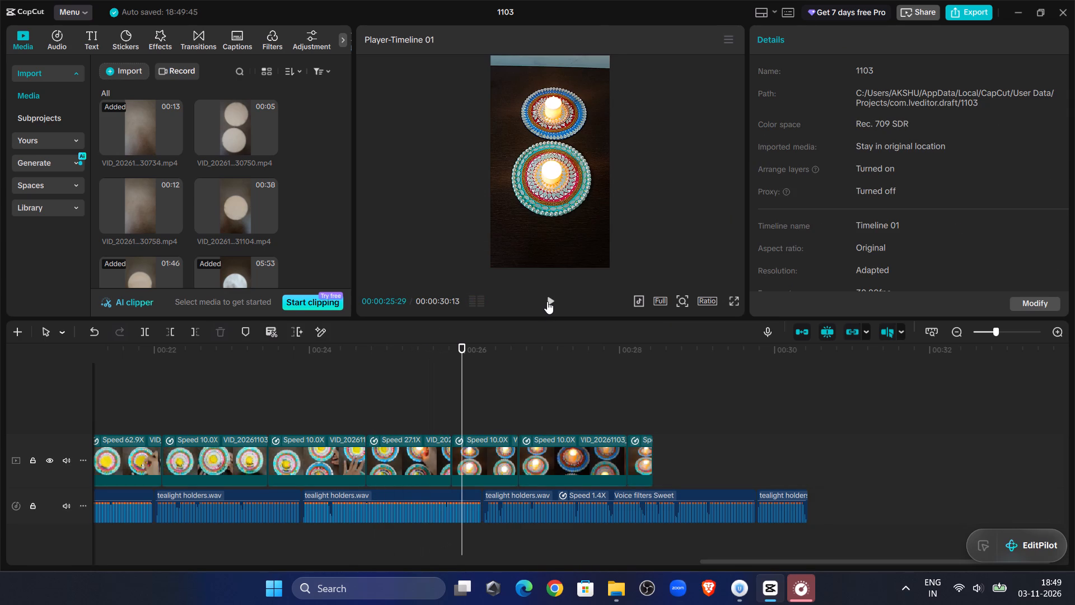
Set the speed of the candle-lighting clip VID_20261103_180958.mp4 to 19.74x and play through the ending from 00:00:24:20.
left_click(426, 464)
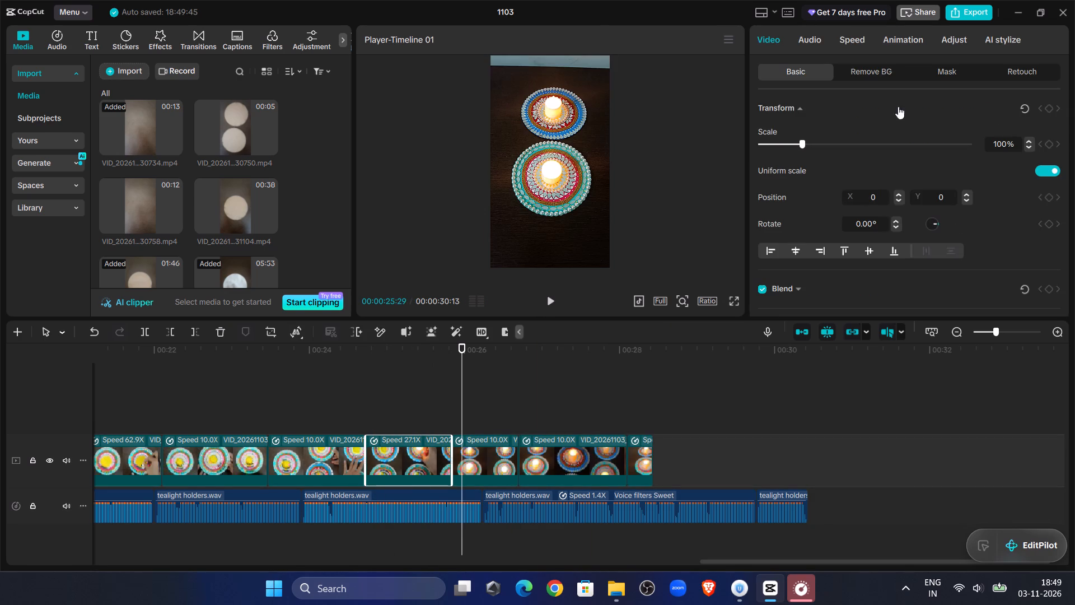
left_click(860, 48)
left_click(955, 131)
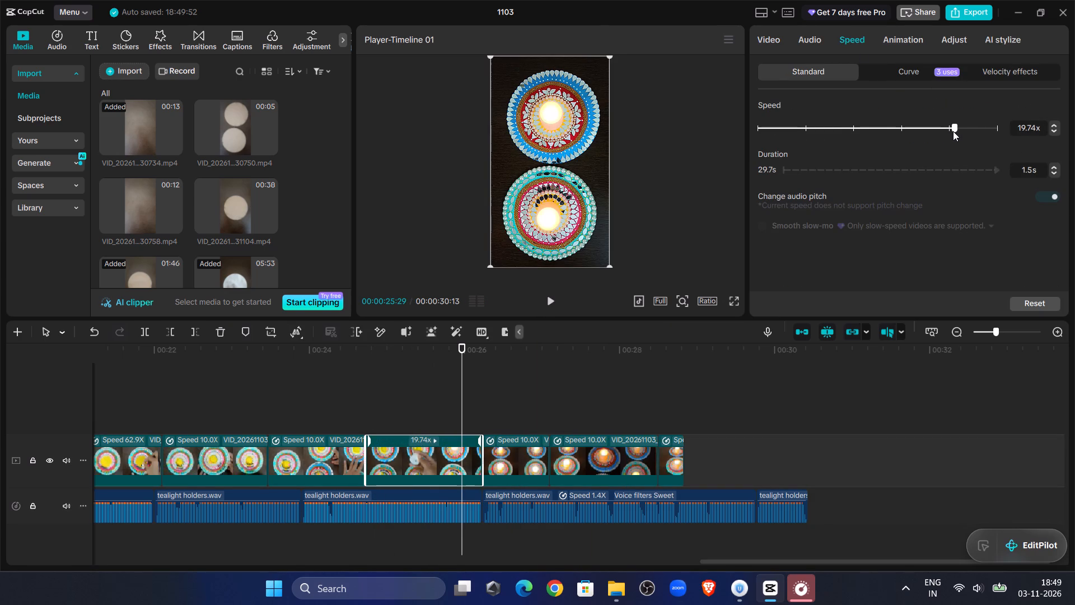
left_click(361, 390)
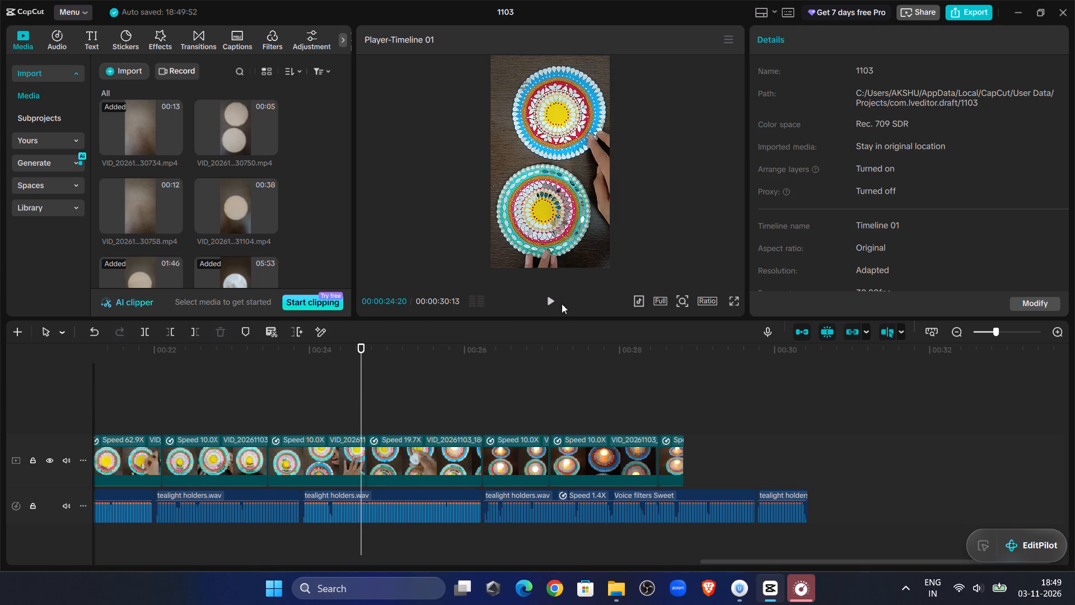
left_click(553, 292)
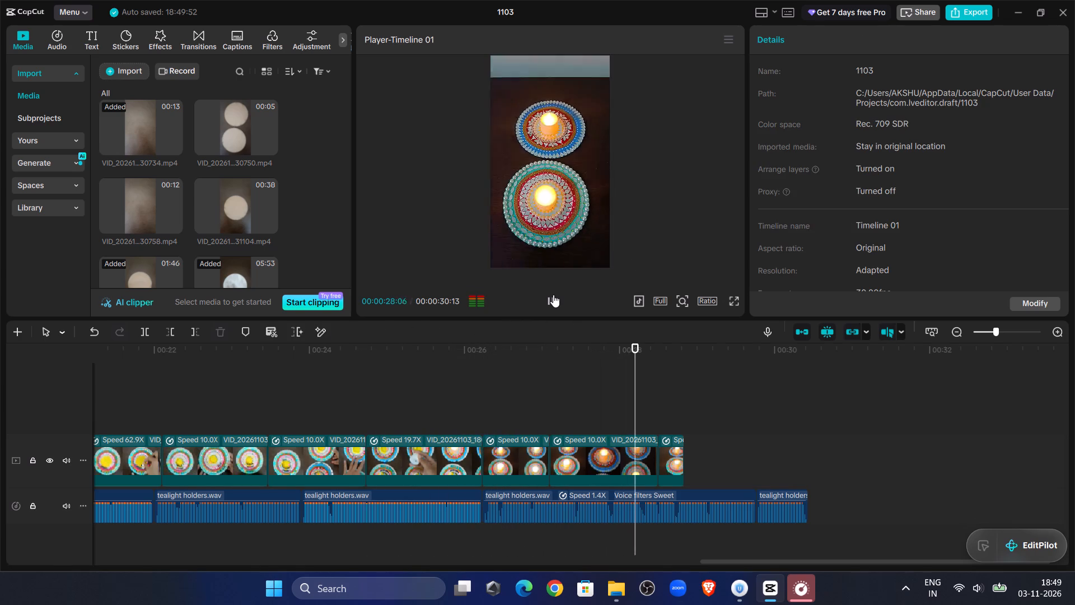
left_click(553, 295)
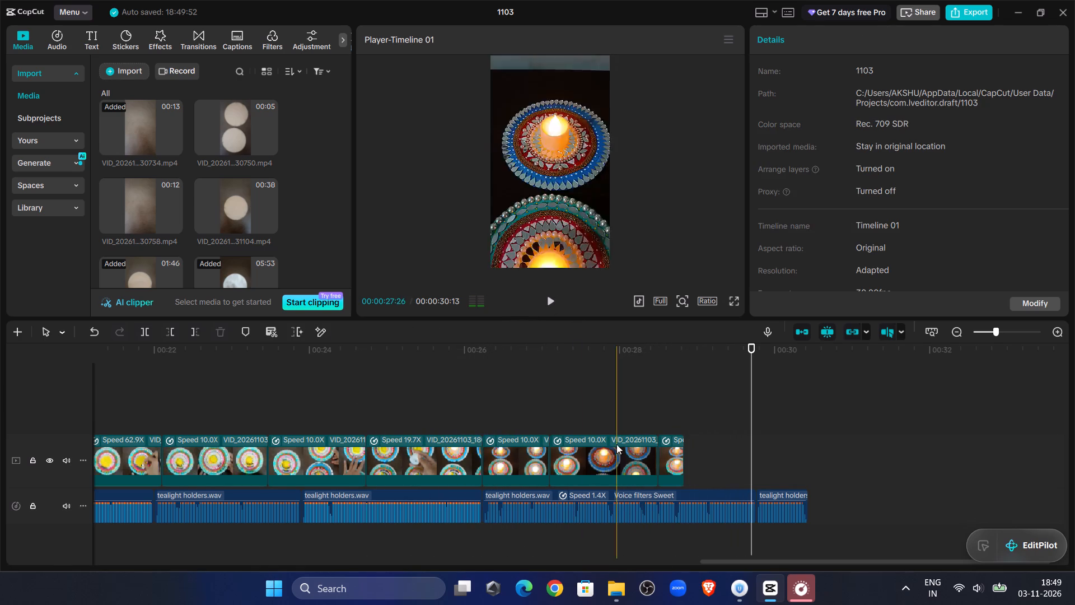
Slow the lit-candle clip directly after the candle-lighting clip to 8.32x speed.
left_click(511, 457)
left_click(862, 48)
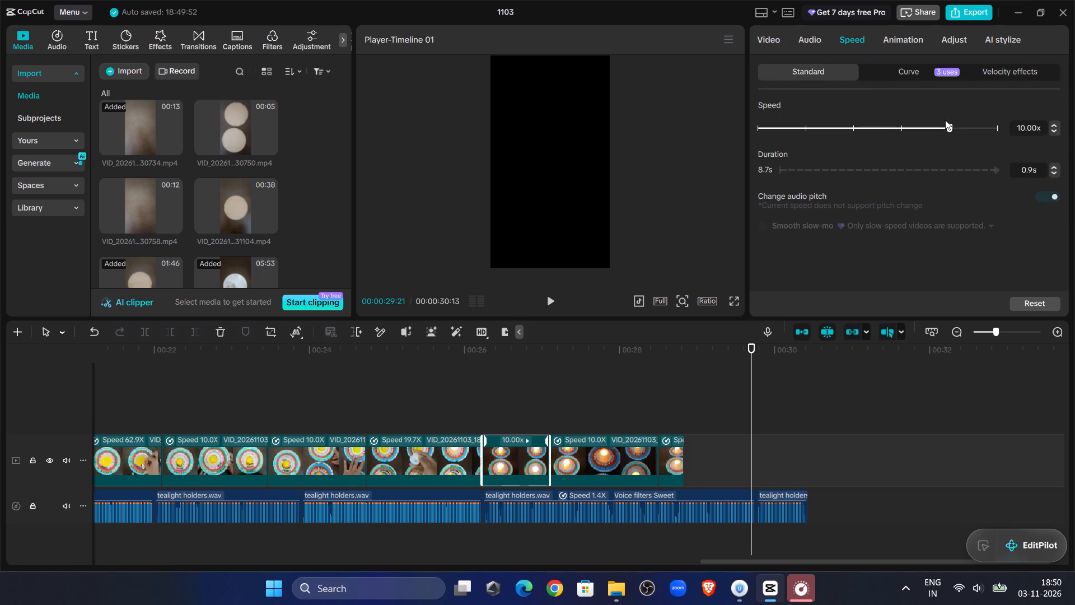
left_click(943, 129)
left_click(933, 129)
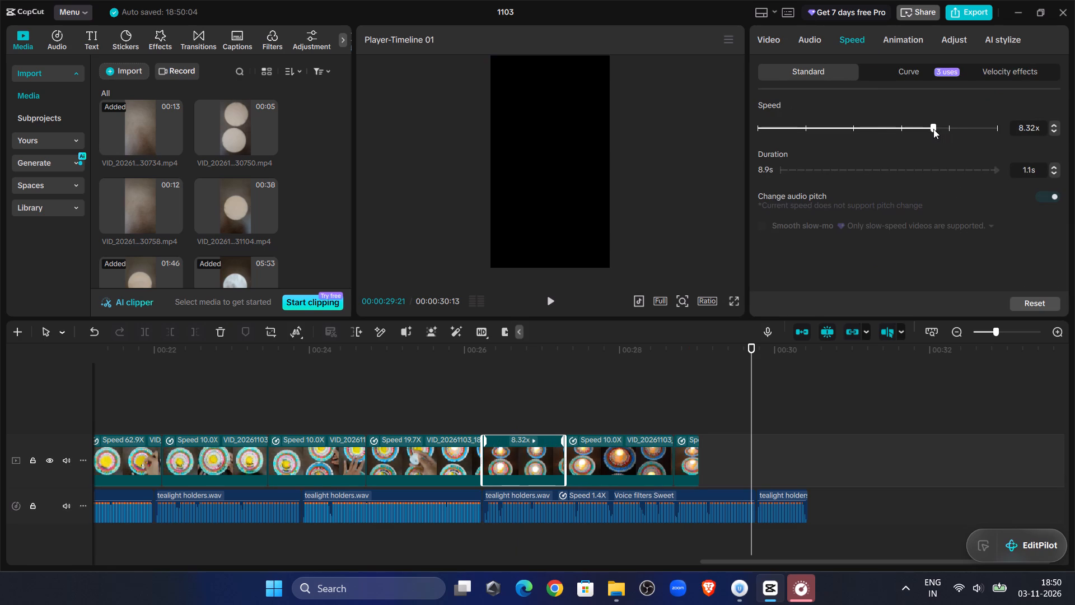
Slow the second-to-last clip on the timeline to 8.2x speed.
left_click(616, 450)
left_click(940, 131)
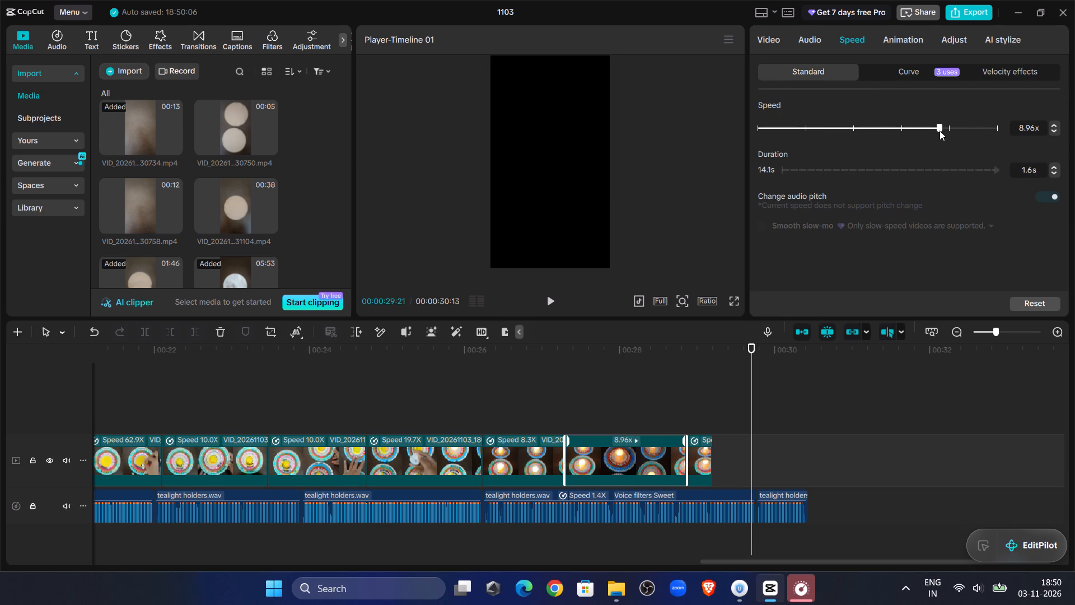
left_click(932, 128)
Slow the last lit-candle clip on the timeline to 6.80x speed.
left_click(712, 454)
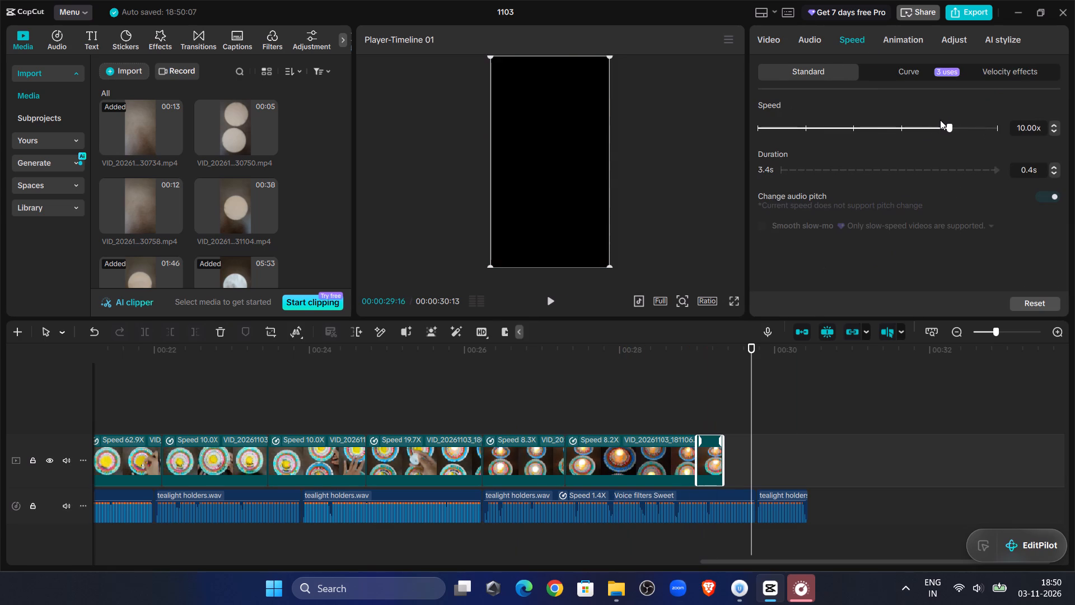
left_click(937, 129)
left_click(929, 129)
left_click_drag(926, 127, 919, 130)
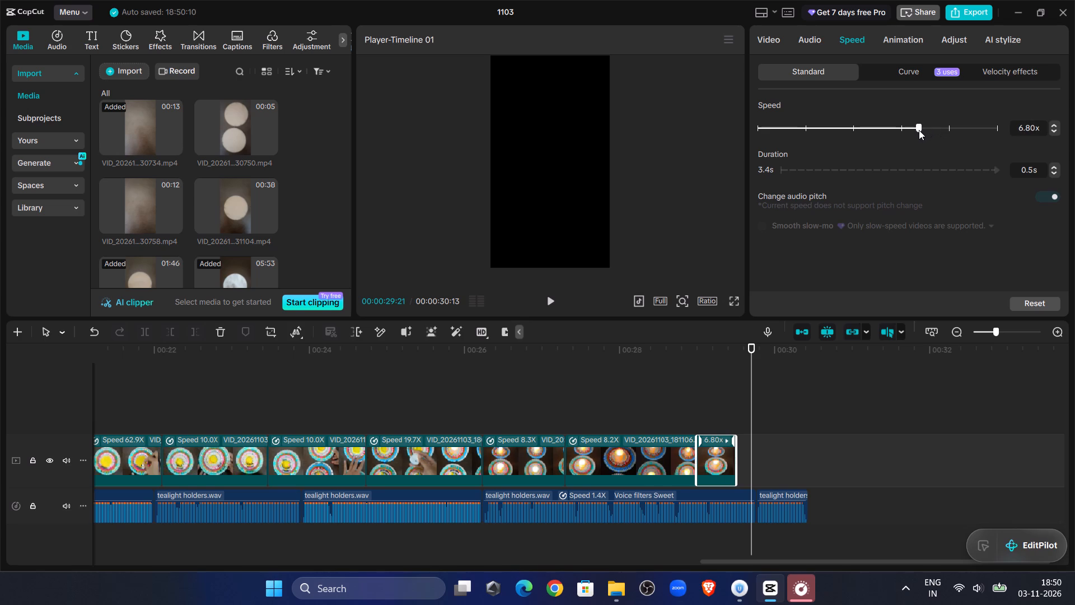
Slow the last lit-candle clip on the timeline further to 5.00x speed.
left_click(901, 128)
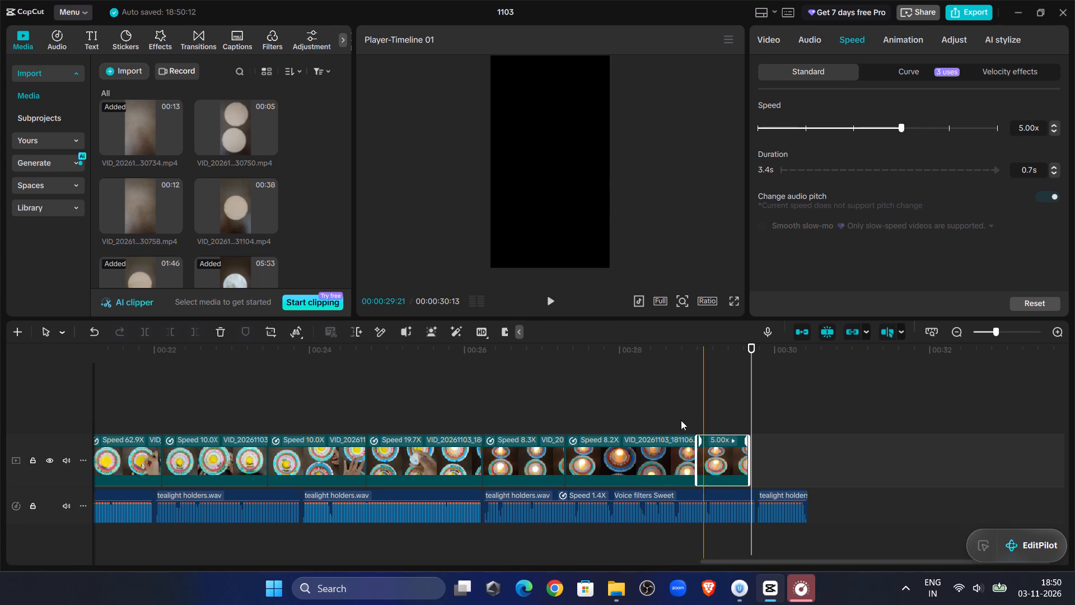
Slow the second-to-last clip, VID_20261103_181106.mp4, to 5.00x speed and play the ending.
left_click(641, 457)
left_click(899, 125)
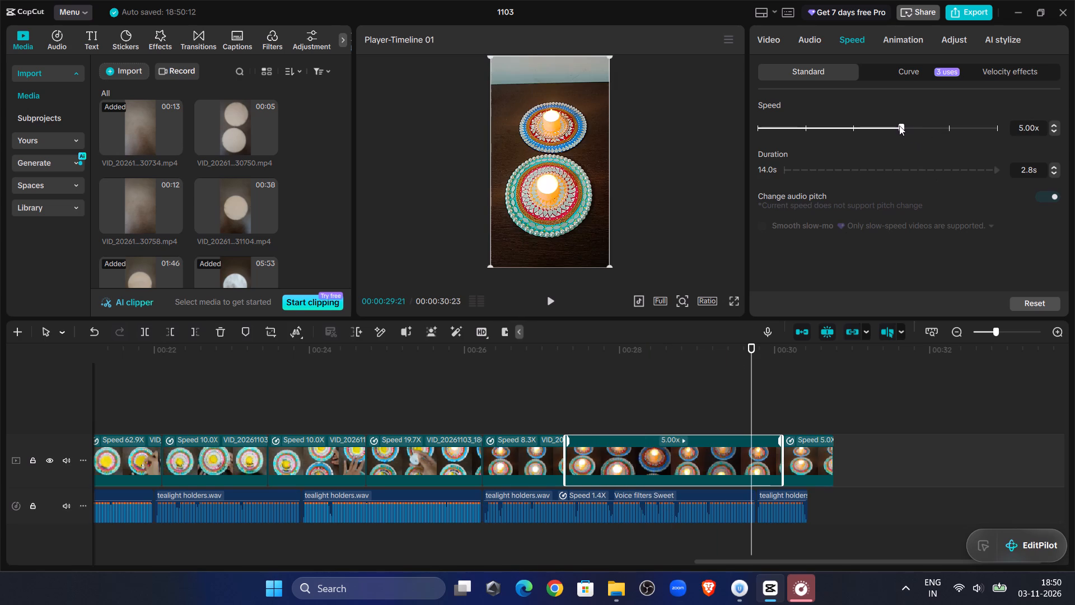
left_click(470, 390)
left_click(543, 294)
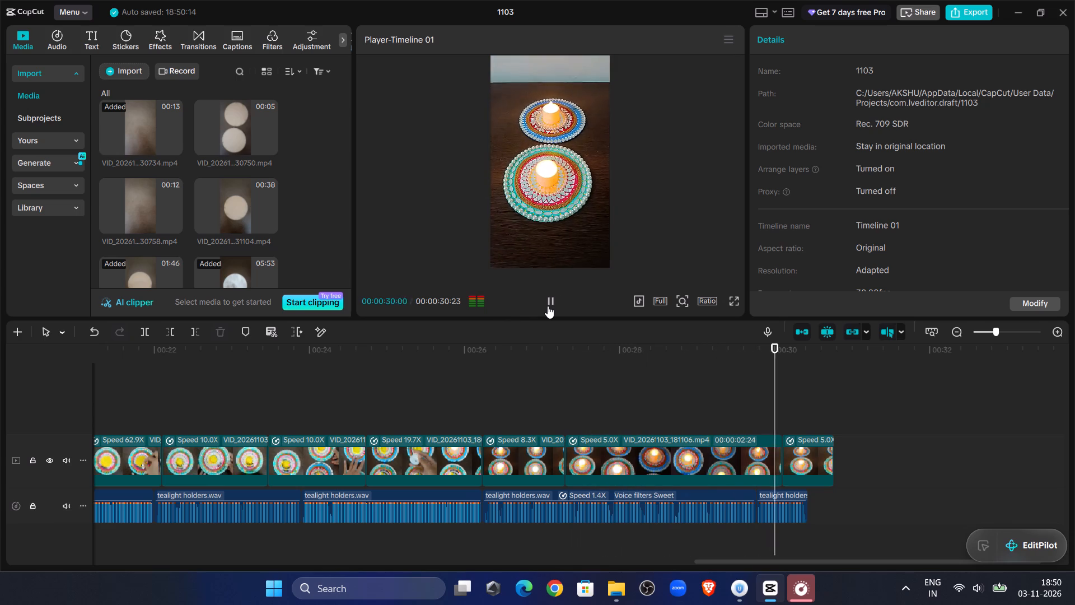
left_click(548, 306)
Trim the end of the last lit-candle clip to 00:00:30:13, where the voice-over finishes.
left_click(828, 411)
left_click_drag(828, 411, 1074, 390)
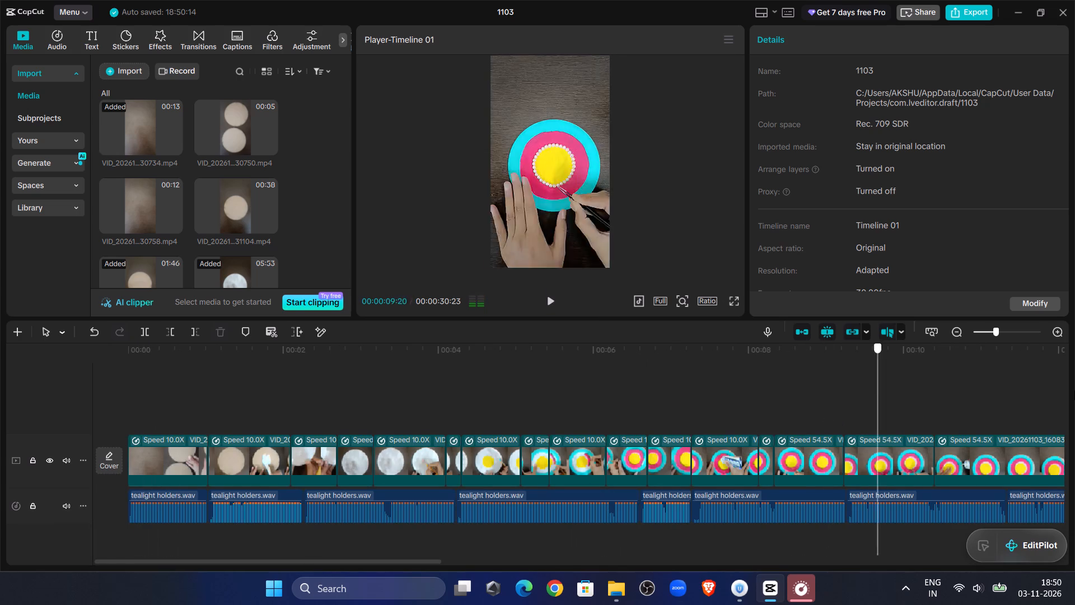
left_click_drag(1074, 390, 1074, 380)
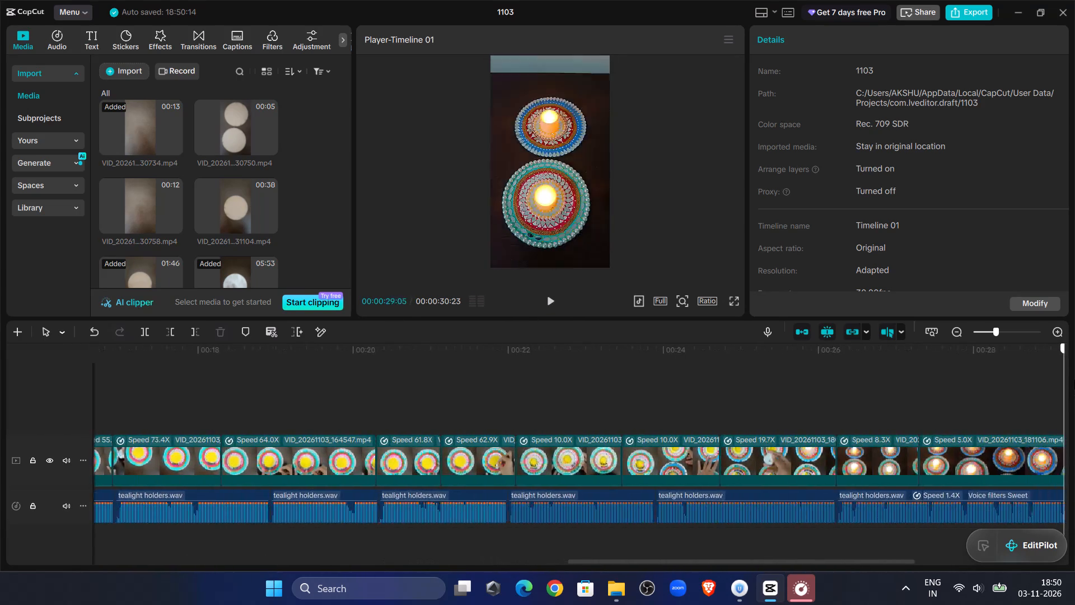
left_click_drag(1074, 380, 747, 433)
left_click(732, 457)
left_click(195, 331)
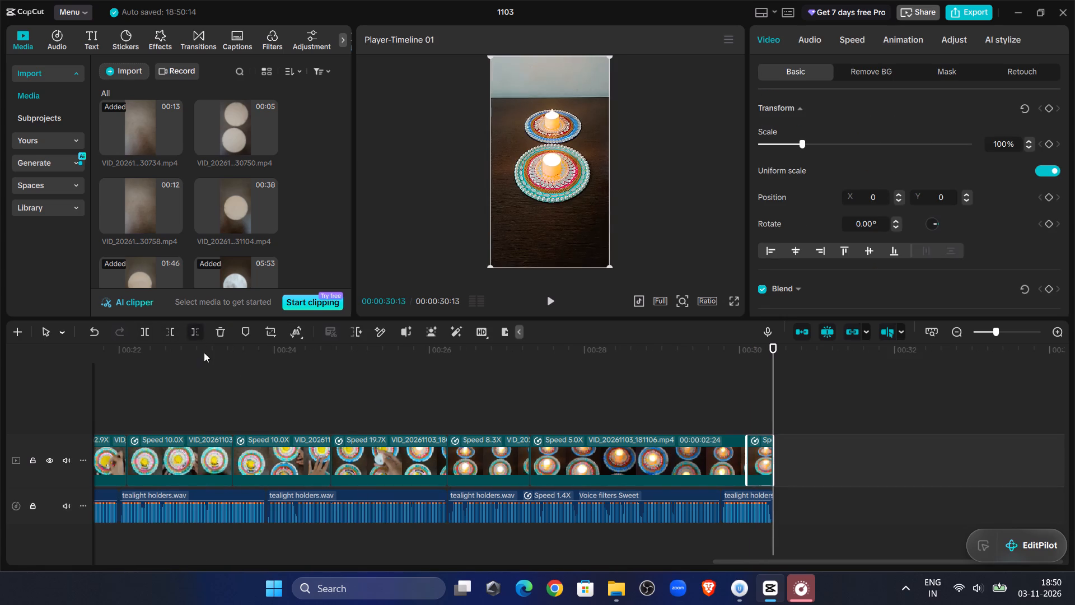
Apply the Zoom 2 In animation to the first clip on the timeline.
left_click(205, 356)
left_click_drag(205, 356, 0, 546)
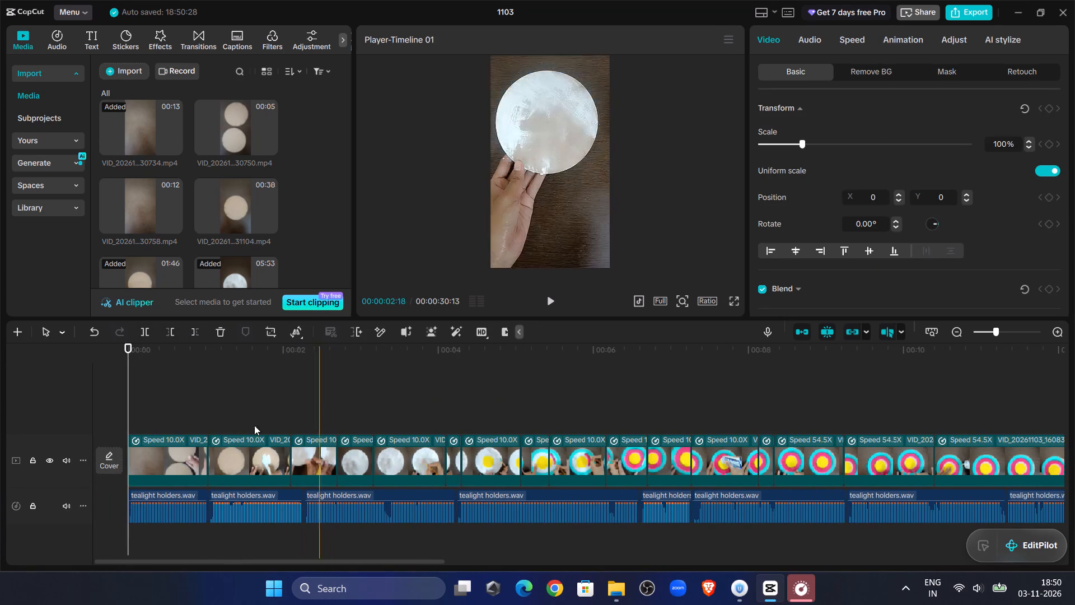
left_click(180, 438)
left_click(898, 46)
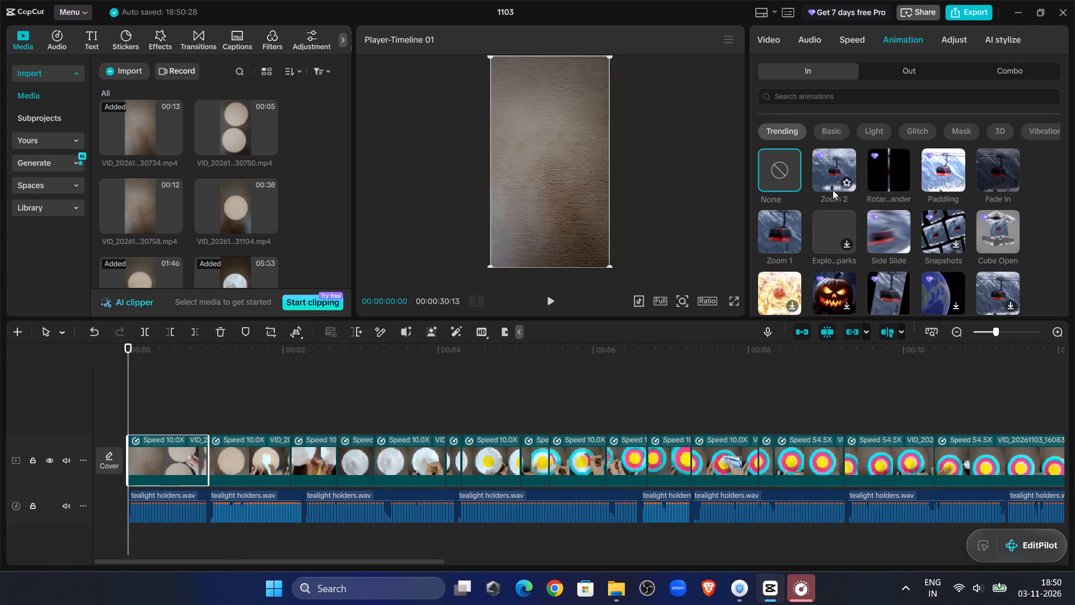
left_click(817, 180)
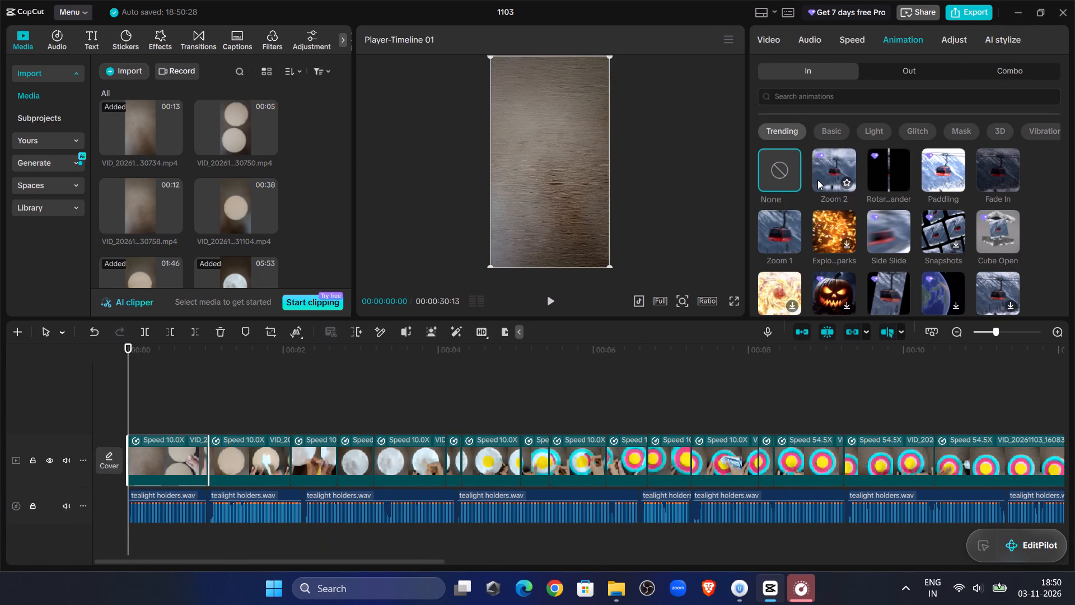
left_click_drag(161, 375, 62, 360)
Search the sound effects for "wave", retry loading the search, and clear it.
left_click(65, 38)
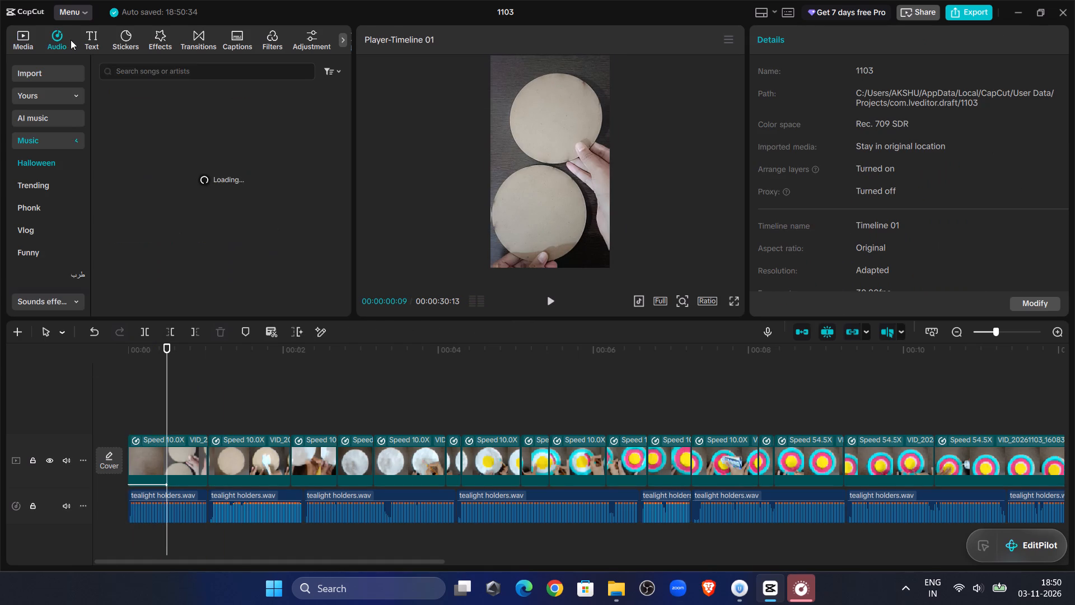
left_click(49, 302)
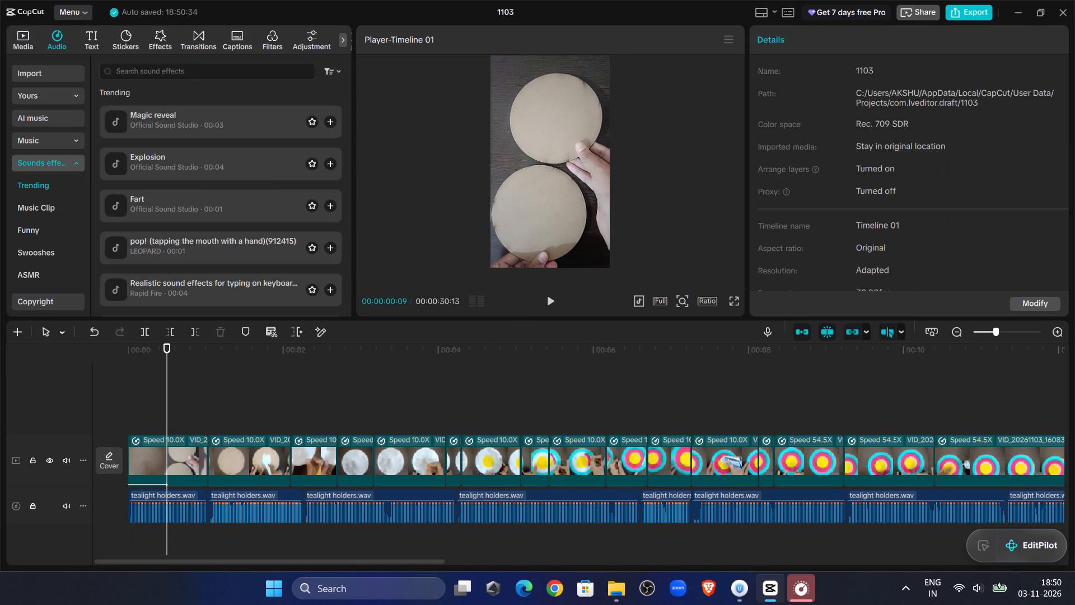
left_click(132, 67)
type("wave")
key("Return")
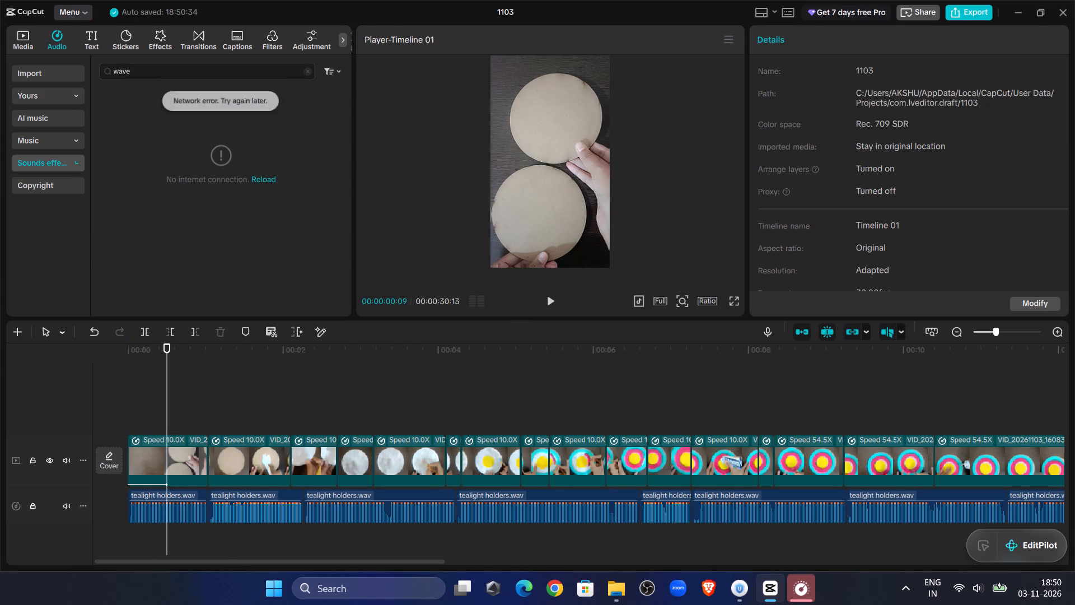
left_click(258, 175)
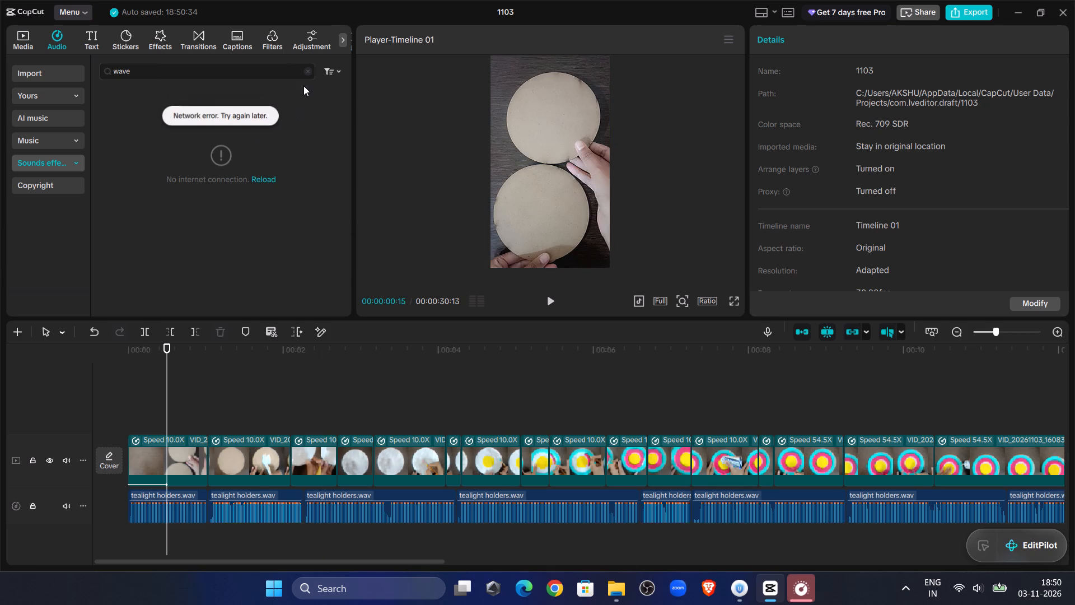
left_click(306, 70)
Audition the trending sound effects, including Fart, Wow and Mouse click 1, to find one for the ending.
left_click(195, 183)
left_click(190, 205)
left_click(188, 248)
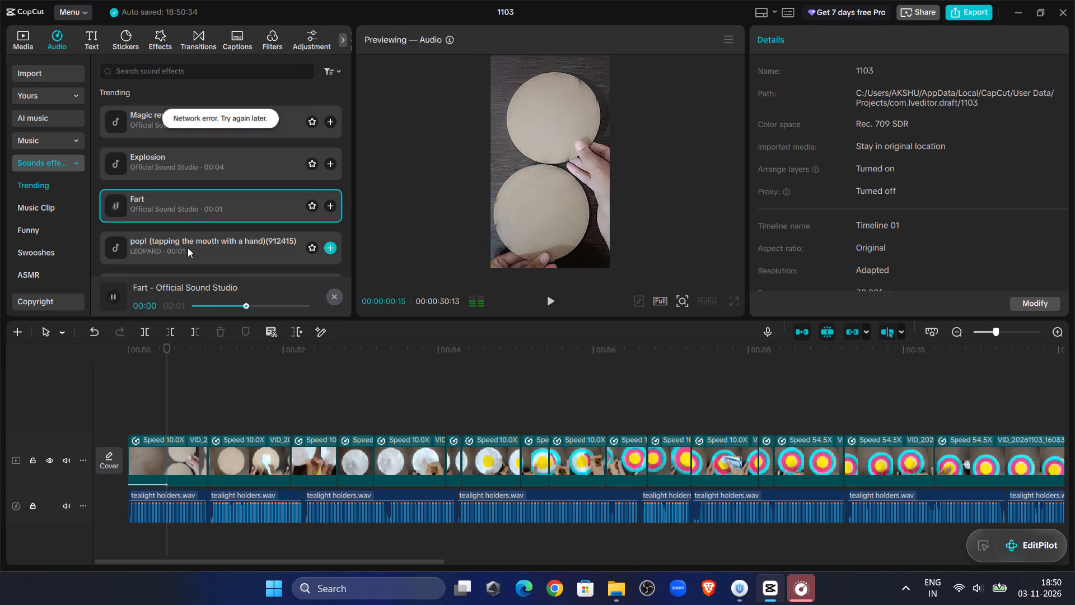
scroll(188, 248, "down", 3)
left_click(218, 171)
scroll(213, 196, "down", 3)
left_click(213, 198)
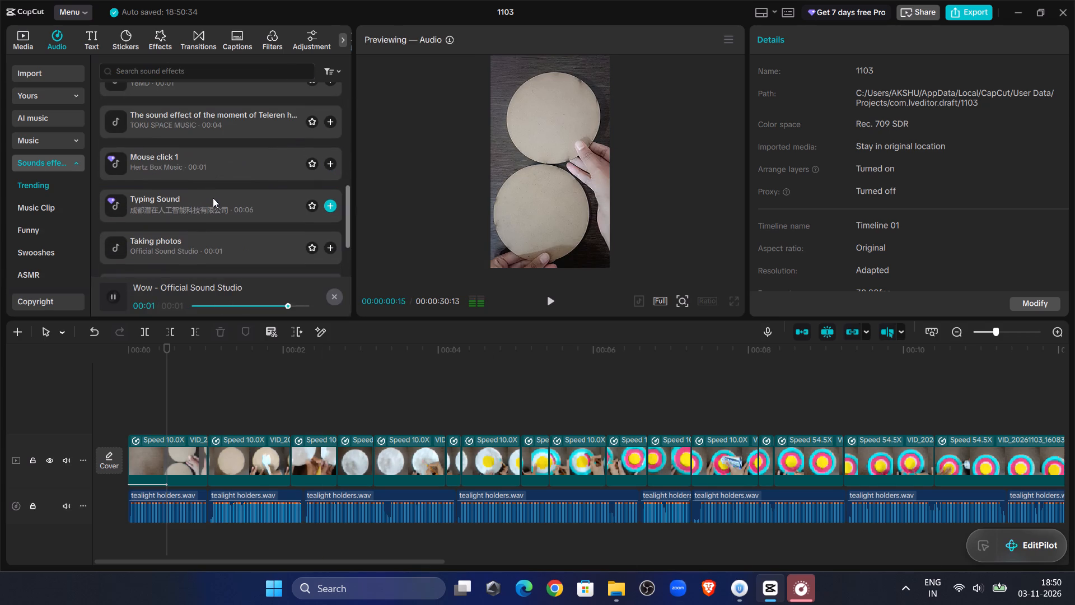
left_click(212, 171)
scroll(223, 201, "down", 3)
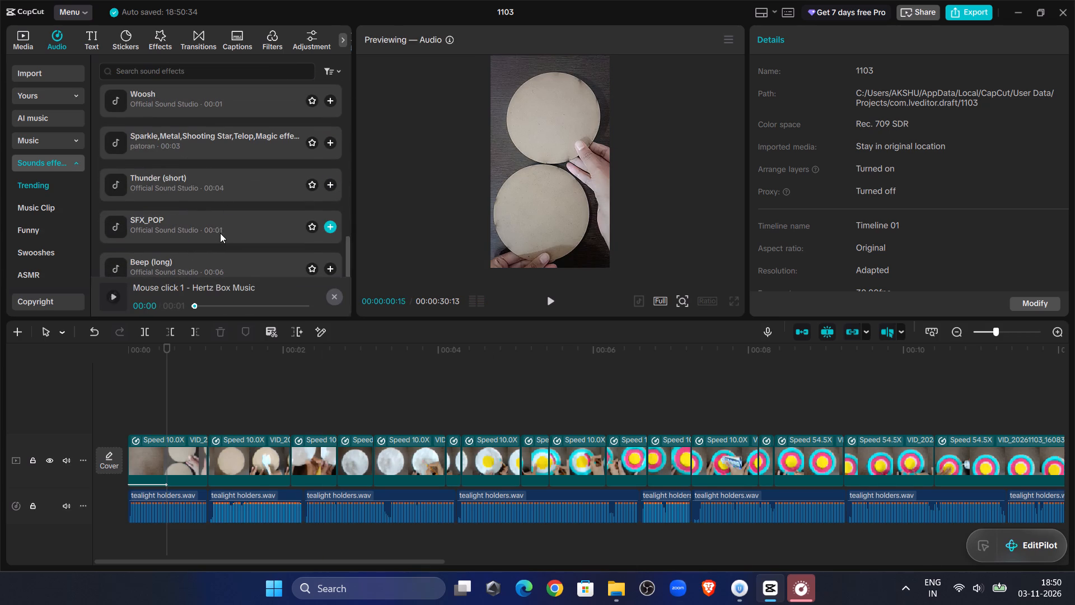
scroll(220, 233, "up", 16)
left_click(189, 180)
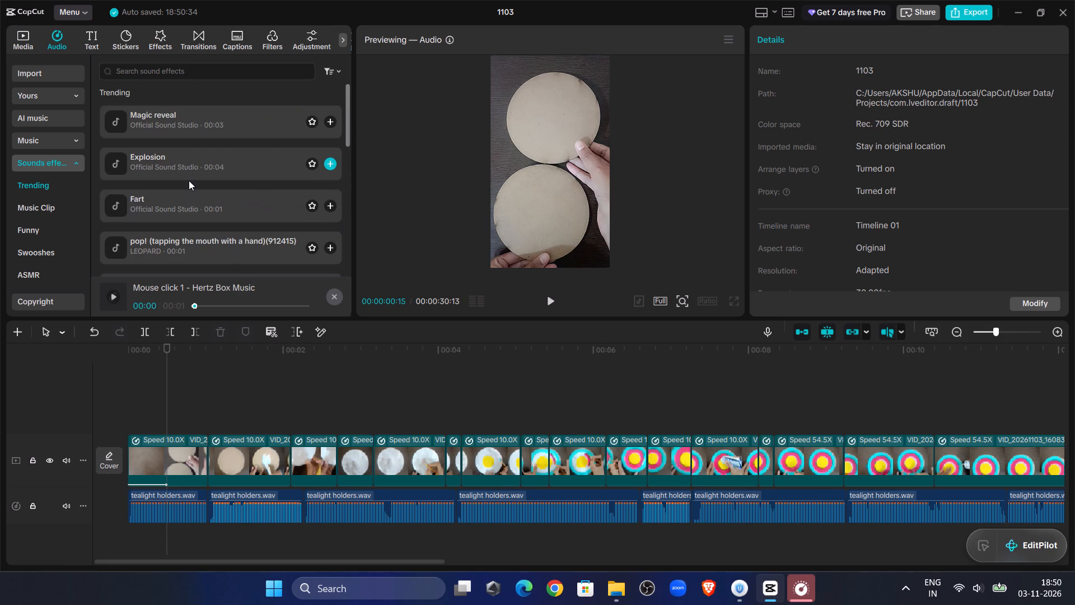
left_click(189, 203)
Play the closing shots and add the Fart sound effect at 00:00:30:13, directly after the voice-over.
left_click(769, 389)
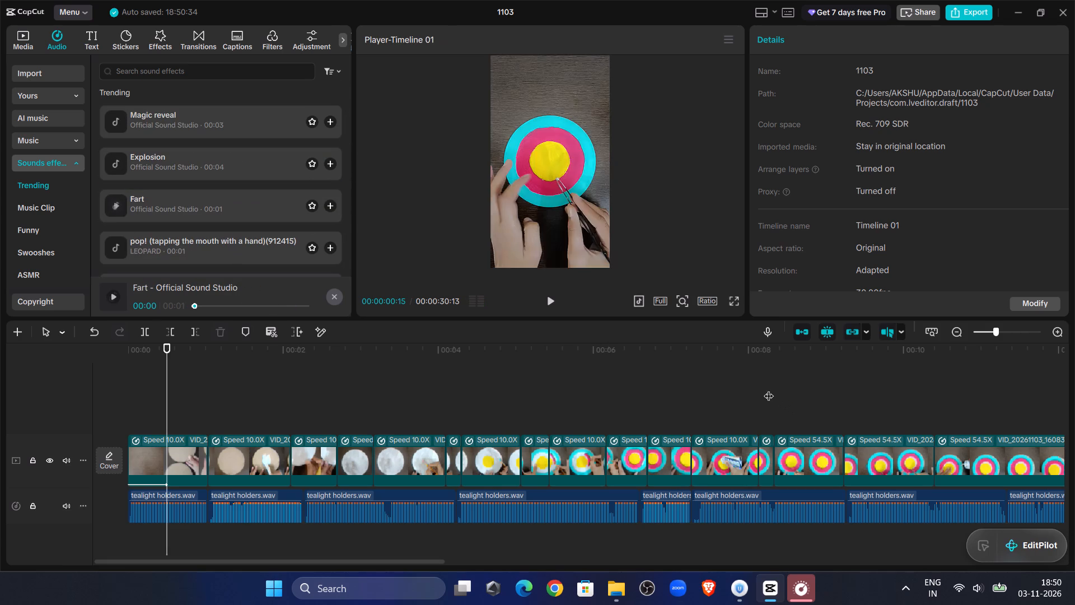
left_click_drag(769, 389, 1074, 276)
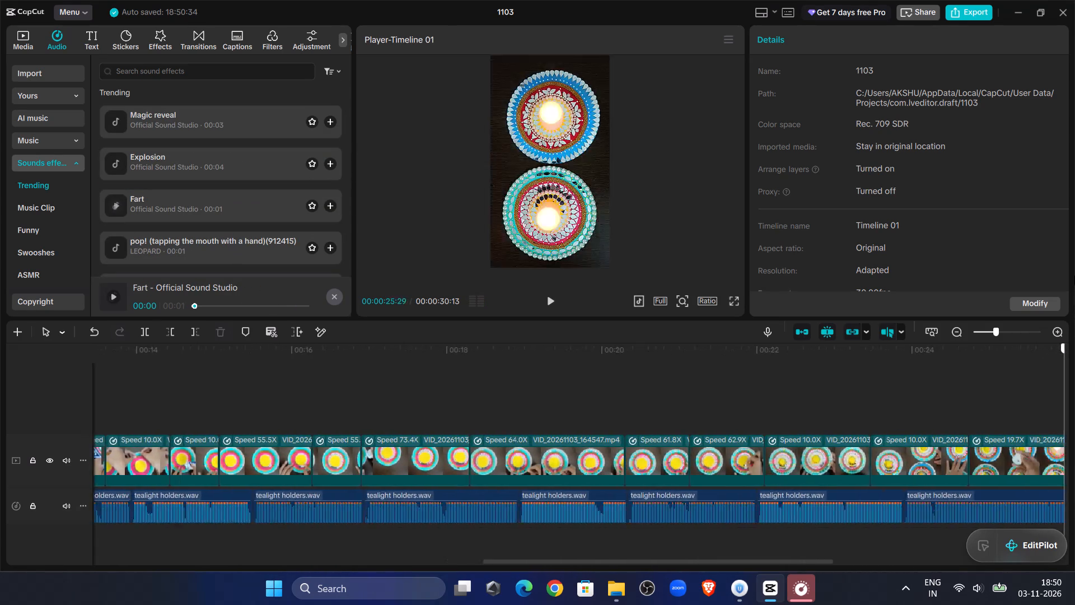
left_click_drag(1074, 276, 1074, 275)
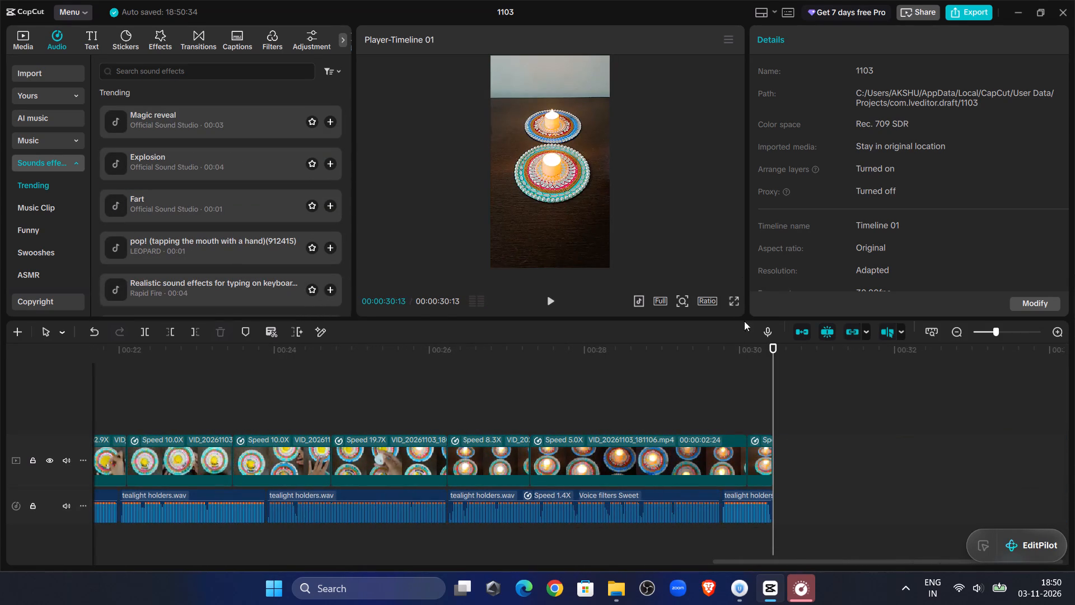
left_click(739, 361)
left_click(557, 297)
left_click(557, 297)
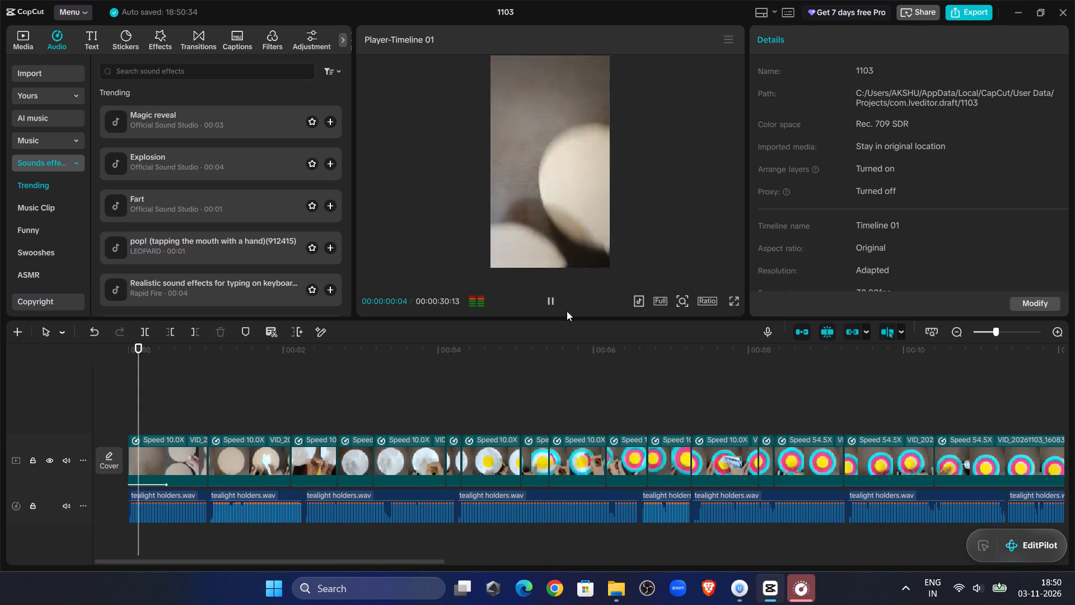
left_click(735, 399)
left_click_drag(735, 399, 1074, 249)
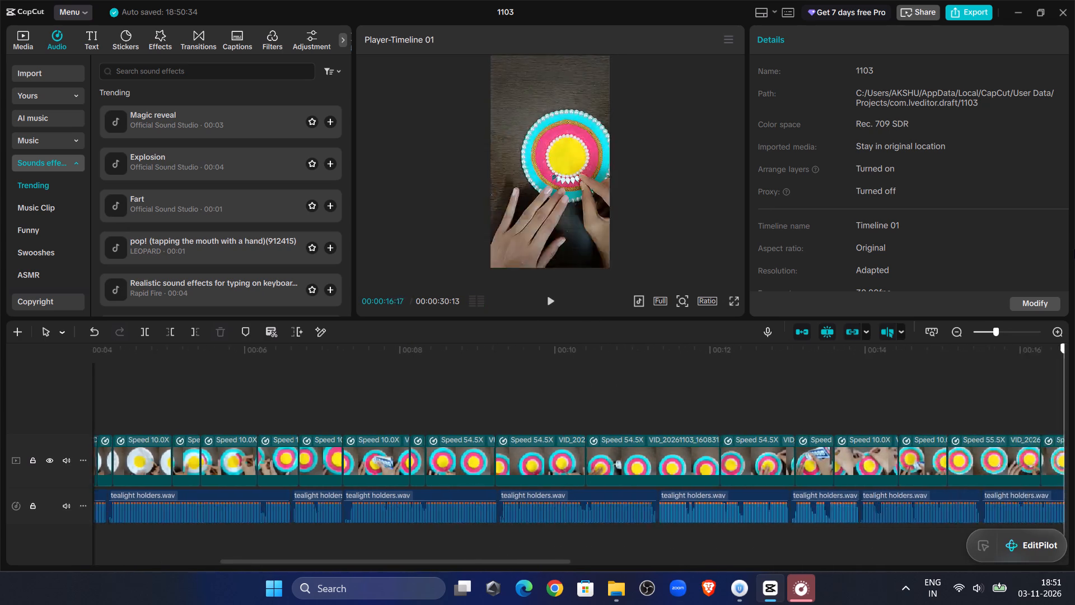
left_click_drag(1074, 249, 721, 296)
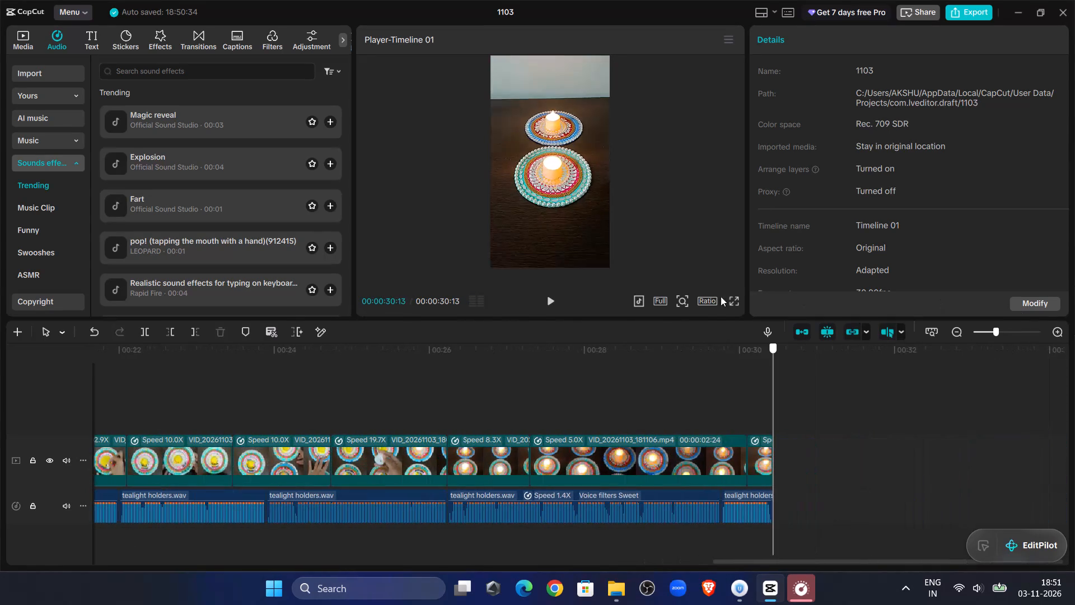
left_click_drag(721, 296, 624, 338)
left_click(548, 308)
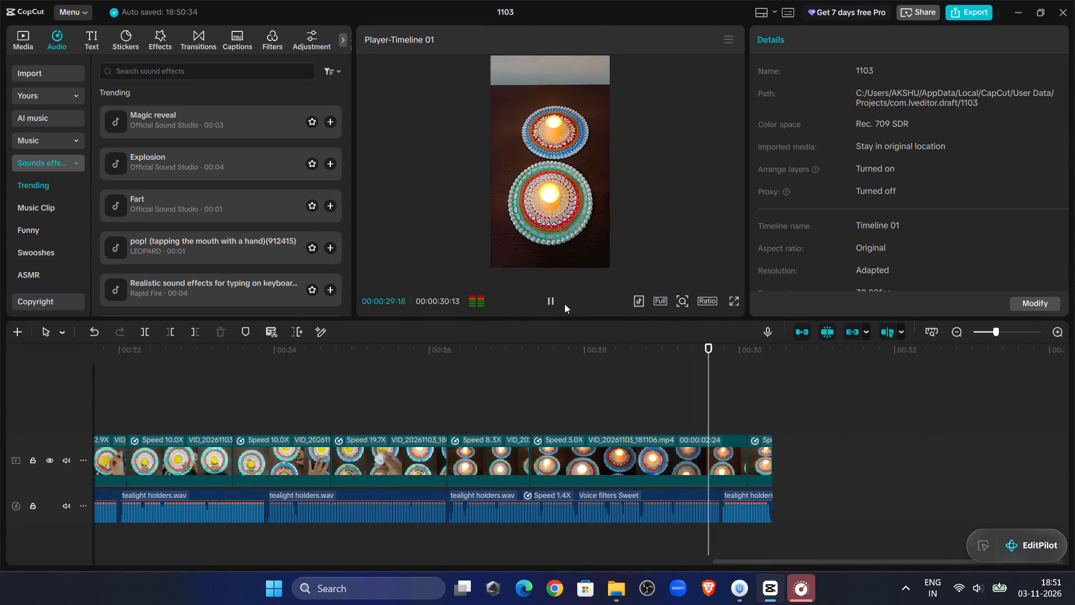
left_click(564, 304)
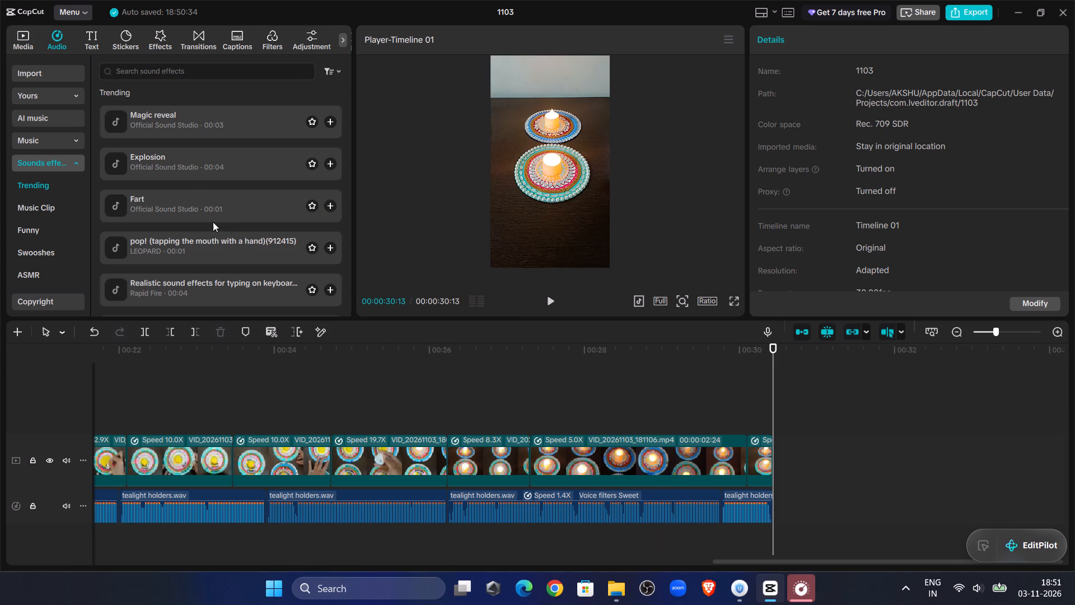
left_click(330, 208)
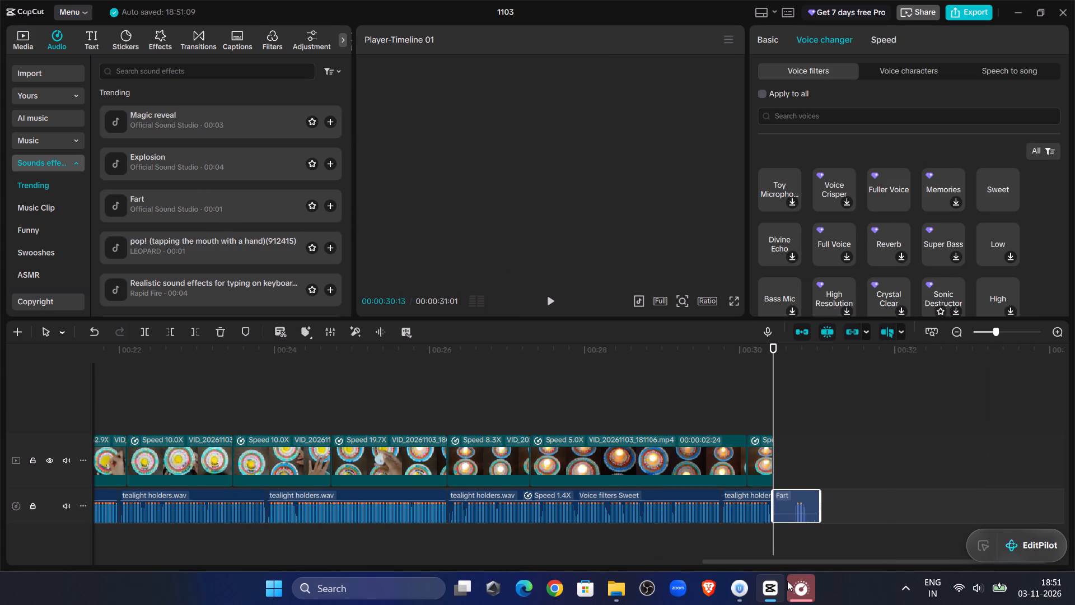
Raise the volume of the Fart sound effect to 20.0 dB.
left_click(770, 44)
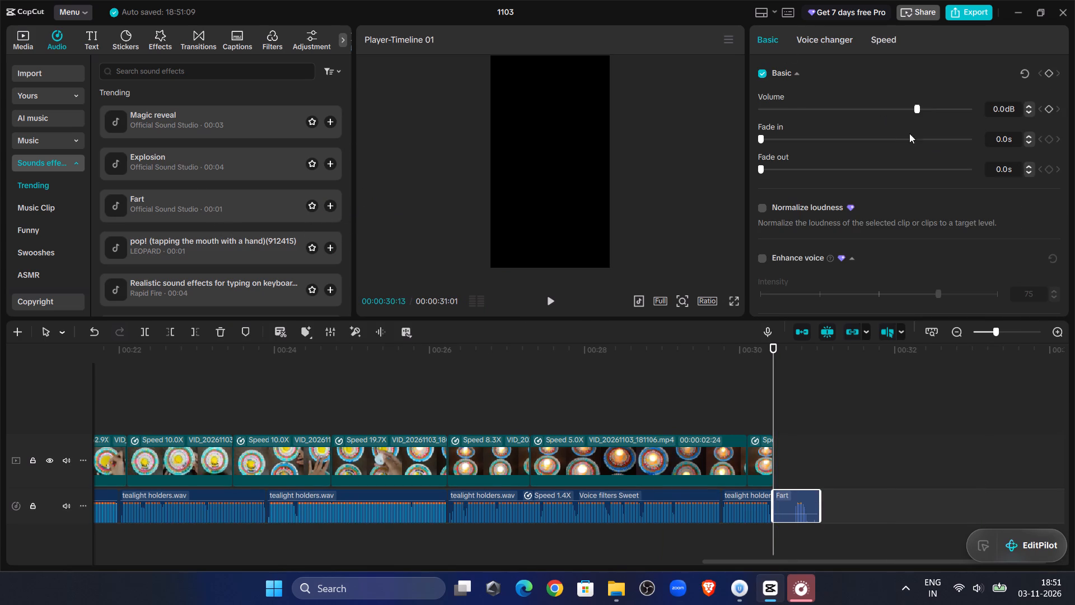
left_click_drag(926, 111, 1054, 205)
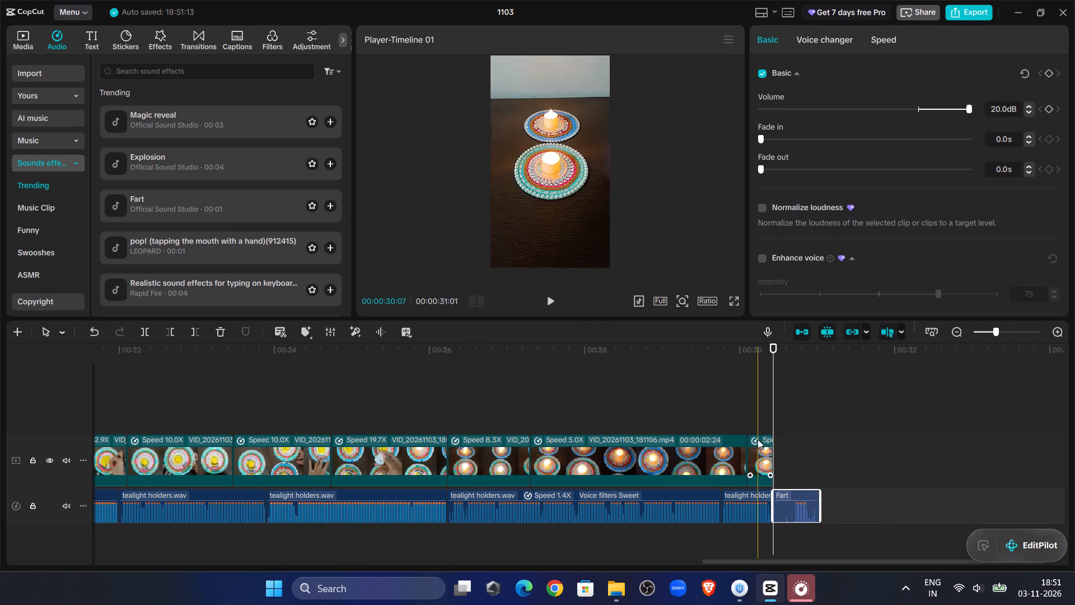
Trim off the start of the Fart clip up to 00:00:30:21 and move the remainder against the voice-over's end.
left_click(793, 432)
left_click(787, 500)
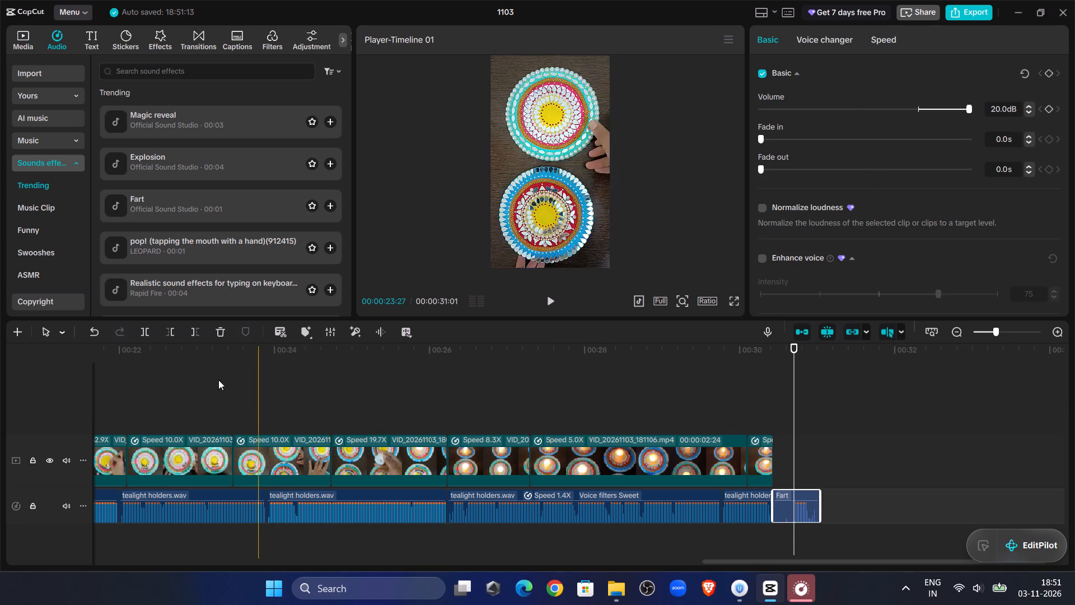
left_click(169, 329)
left_click_drag(811, 491, 800, 496)
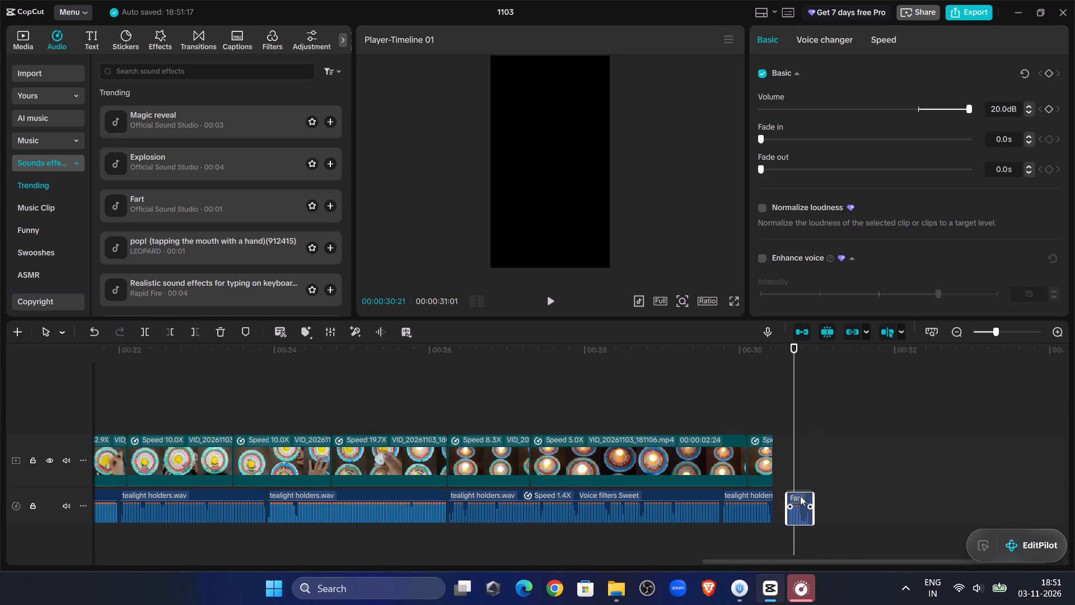
left_click_drag(800, 496, 791, 498)
Play the ending from 00:00:29:20 to check the added sound effect.
left_click(714, 402)
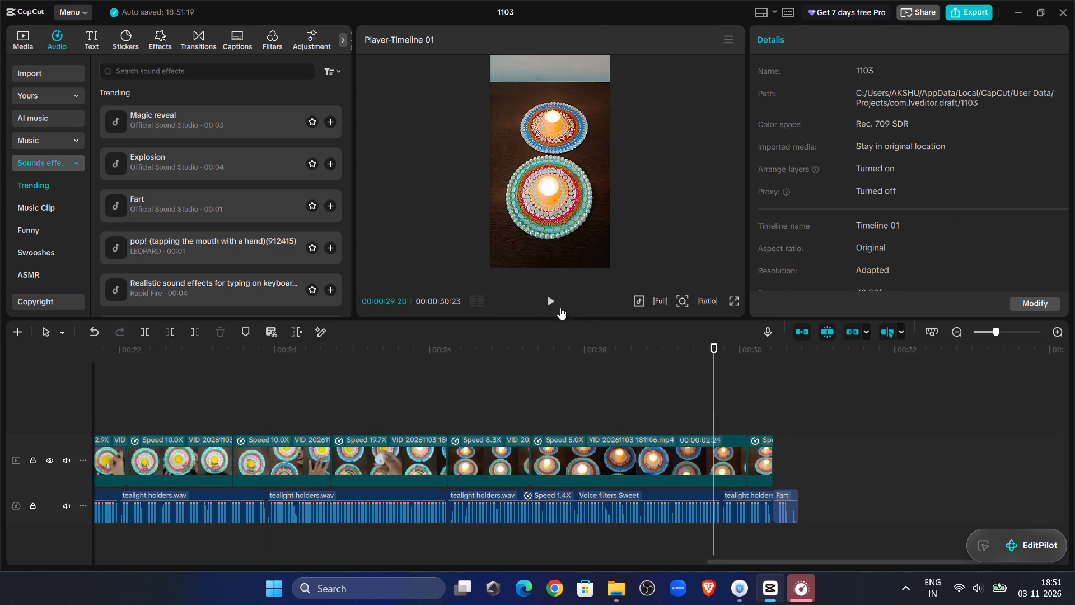
left_click(548, 299)
left_click(548, 299)
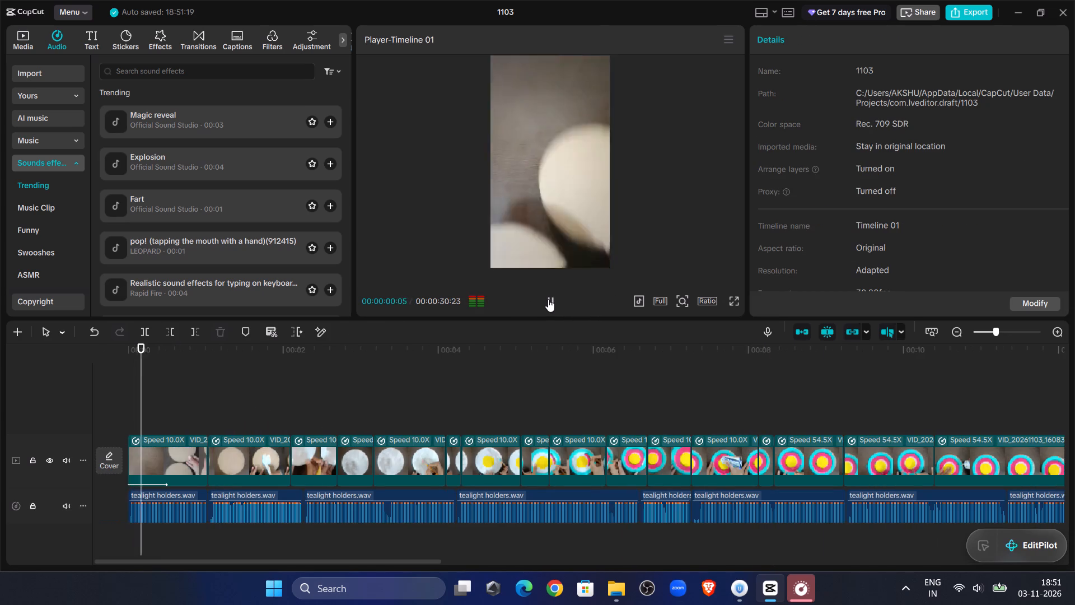
left_click(548, 299)
Extend the end of the last lit-candle clip to about 00:00:30:20 so it runs above the Fart sound effect.
left_click(494, 397)
left_click_drag(494, 397, 1074, 434)
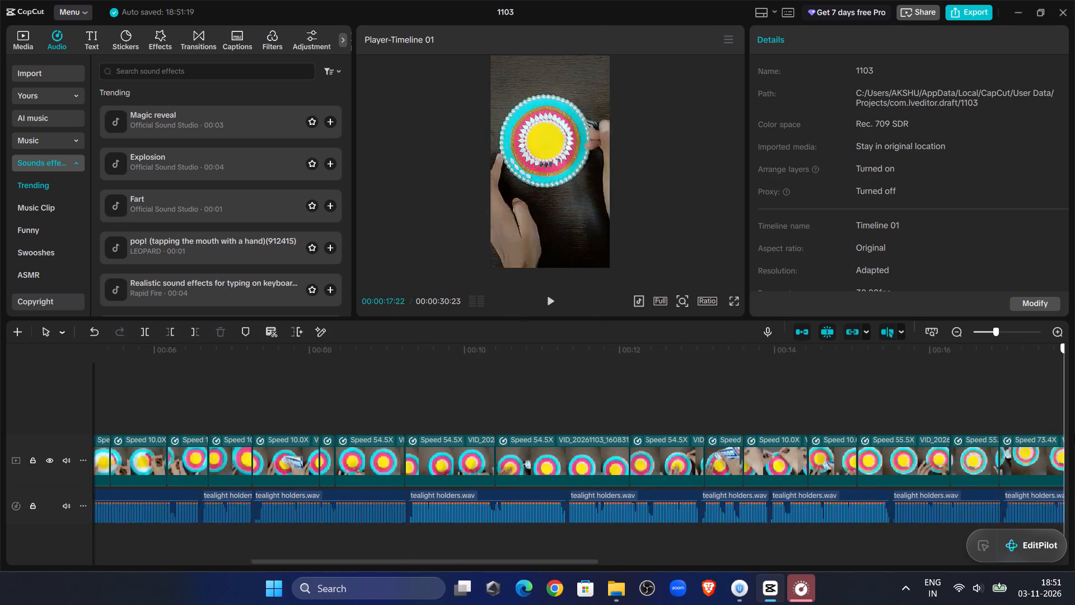
left_click_drag(1074, 434, 1074, 394)
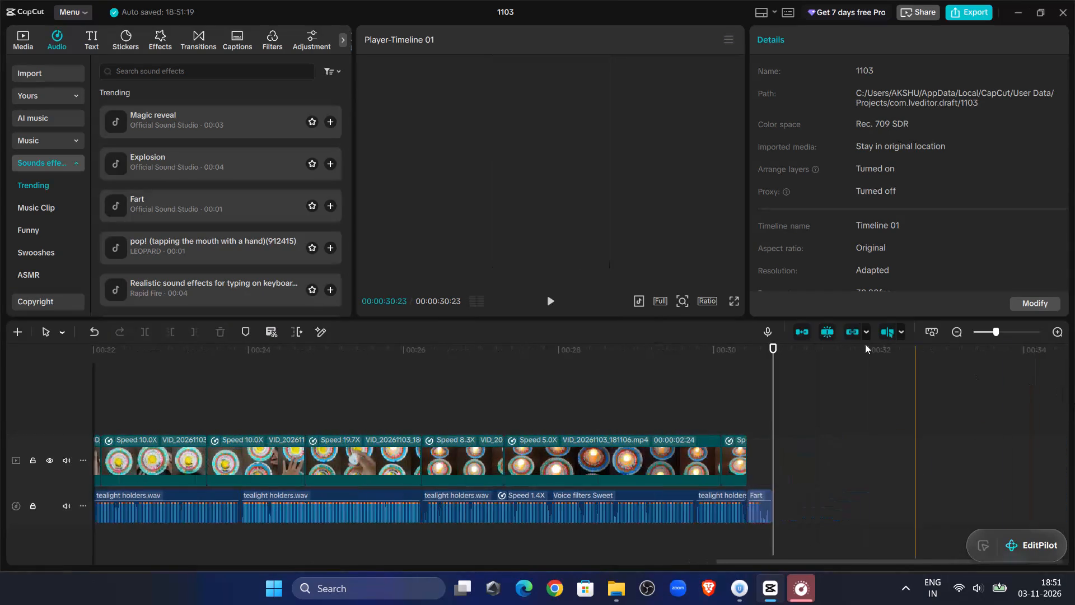
left_click(737, 455)
left_click_drag(746, 455, 769, 459)
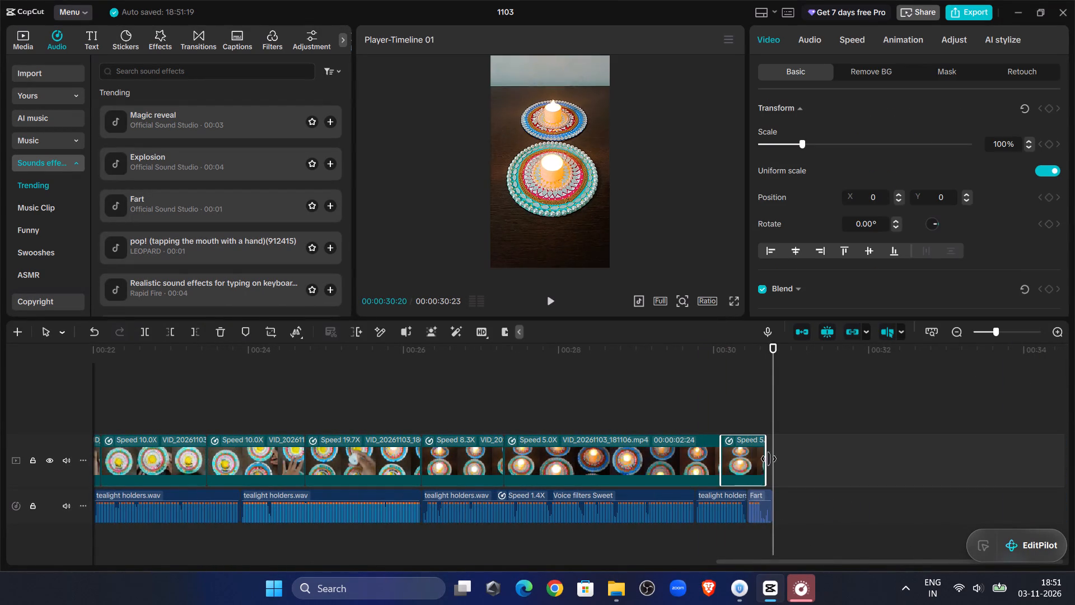
Extend the end of the last lit-candle clip to 00:00:30:23, flush with the end of the Fart sound effect.
left_click_drag(769, 459, 771, 459)
Play the ending from 00:00:29:21 to check the last clip against the Fart sound effect.
left_click(690, 378)
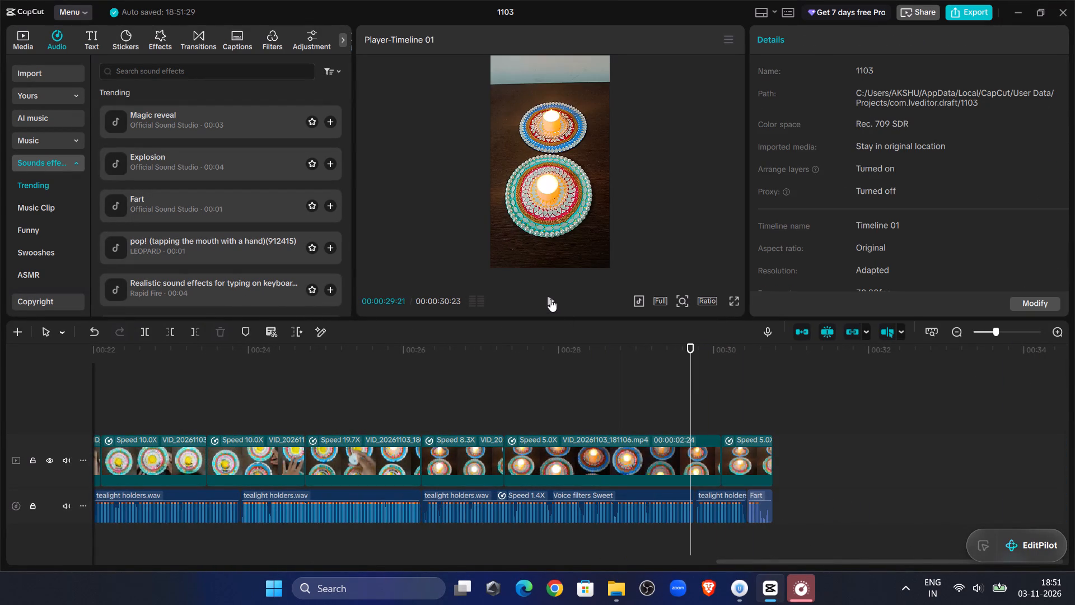
left_click(550, 299)
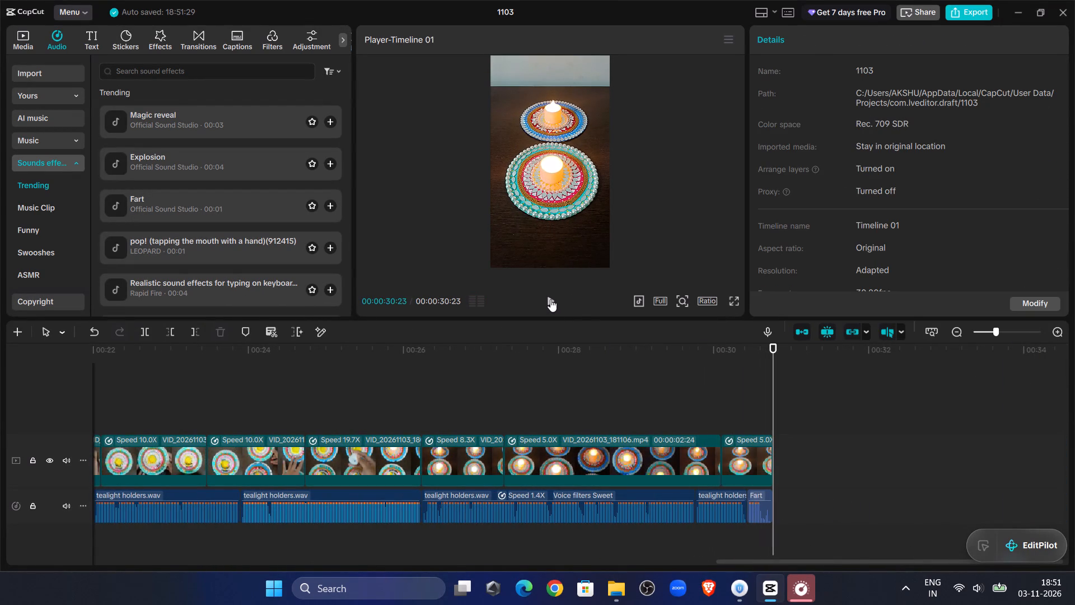
left_click(726, 379)
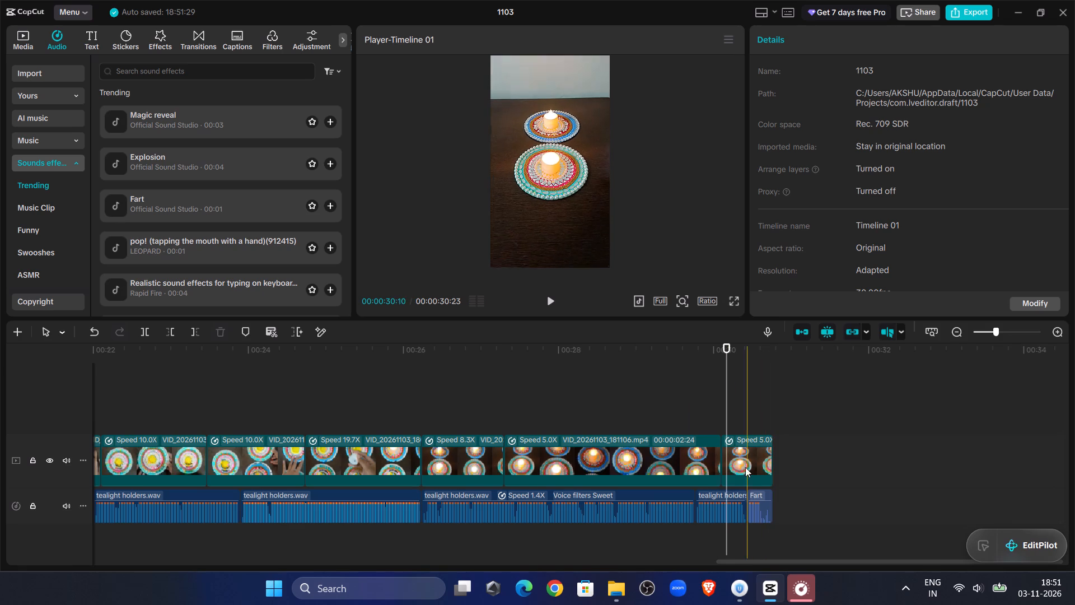
left_click(757, 515)
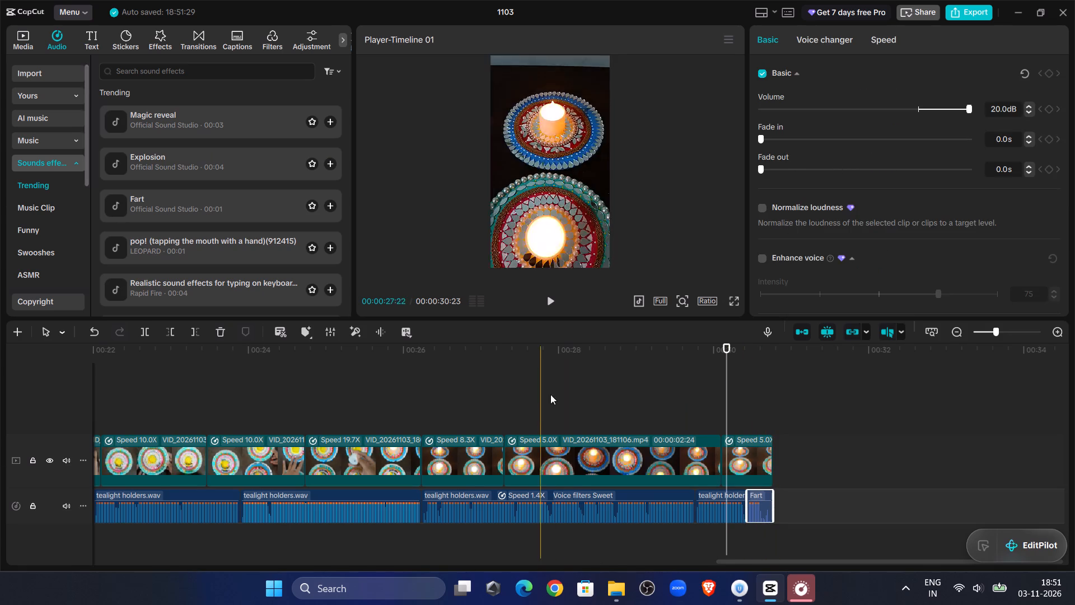
Find the Wave sound effect among the trending sound effects and add it at the very start of the timeline.
left_click(562, 382)
left_click_drag(562, 382, 0, 301)
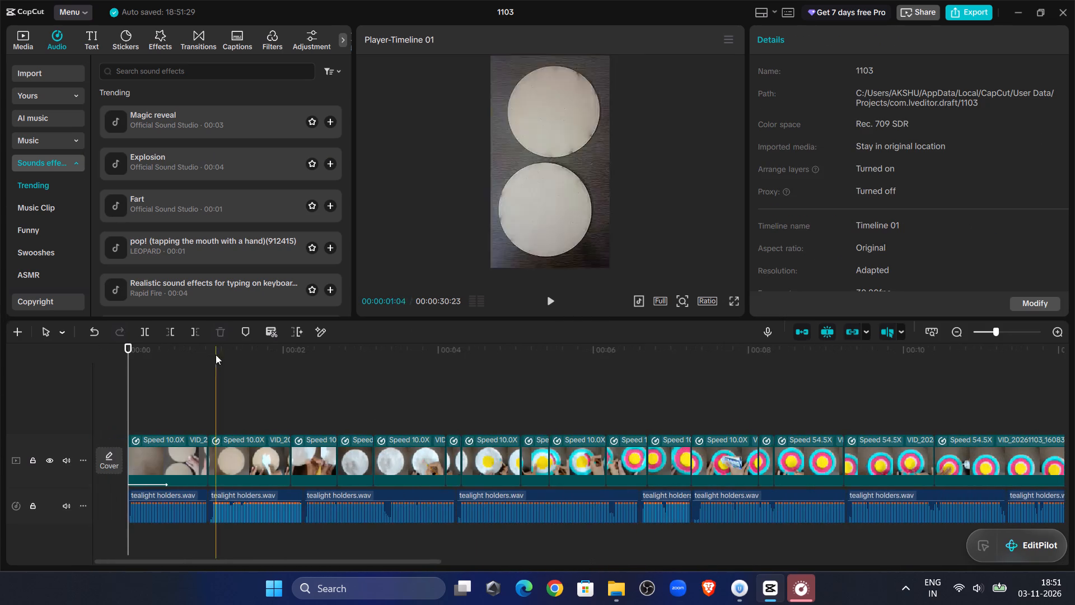
left_click(174, 469)
scroll(205, 228, "down", 5)
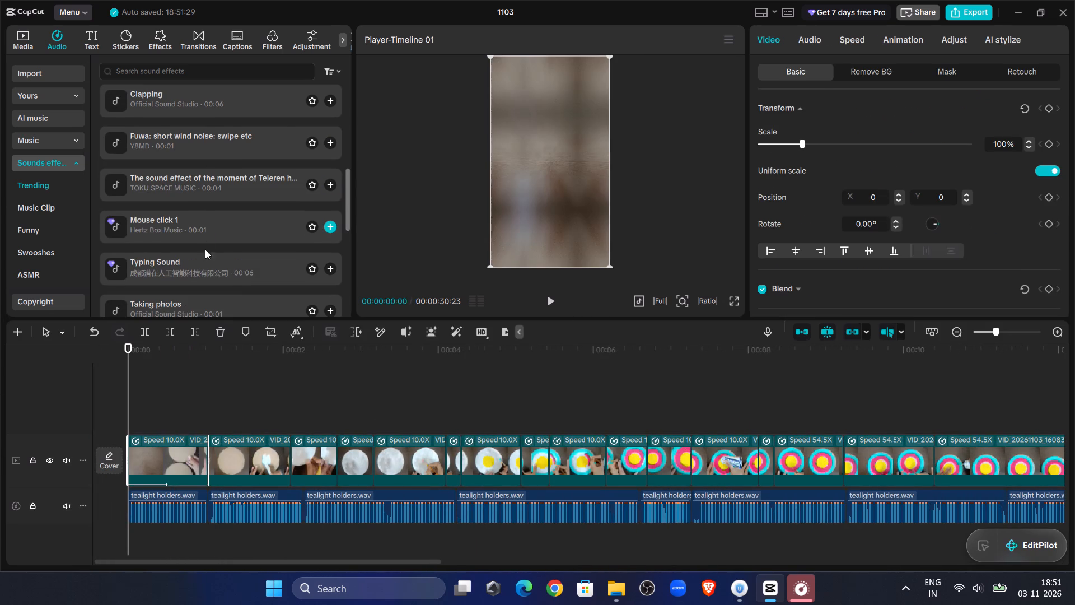
left_click(204, 257)
scroll(204, 257, "down", 15)
scroll(293, 200, "down", 6)
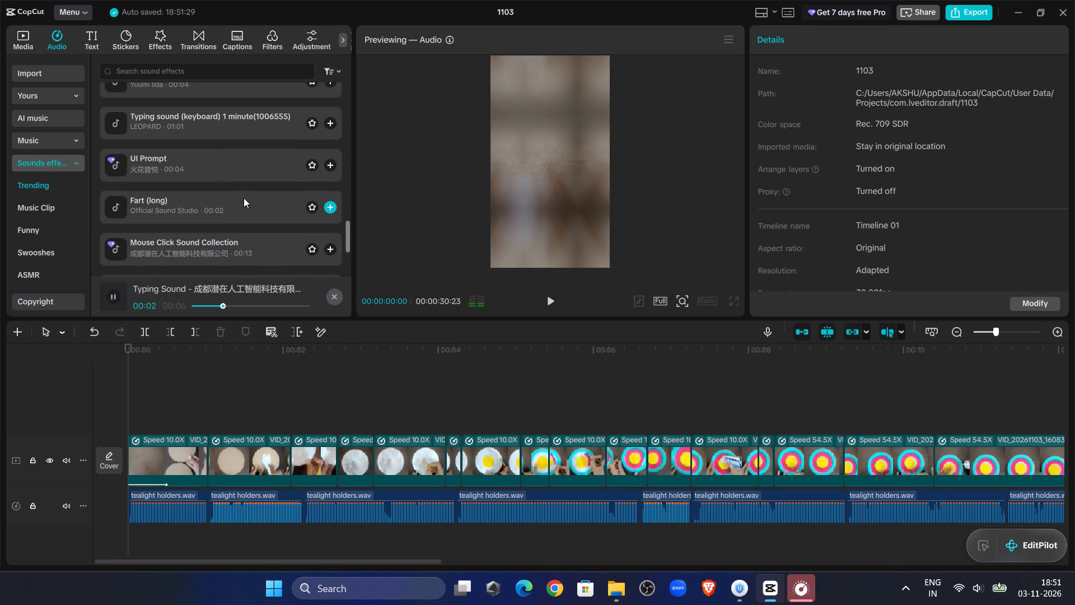
scroll(244, 198, "down", 4)
left_click(229, 129)
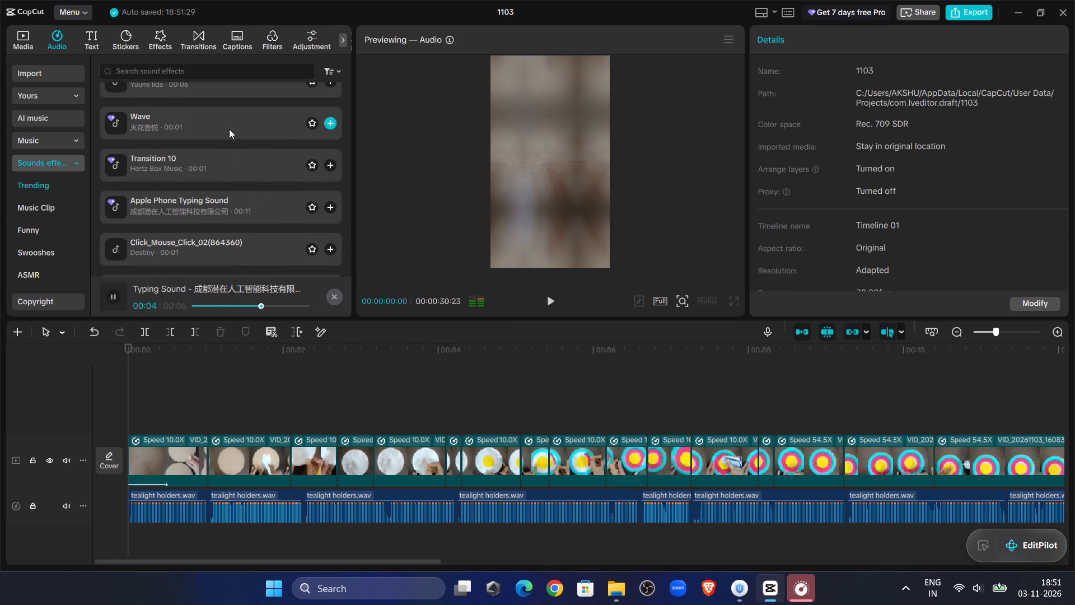
left_click(330, 119)
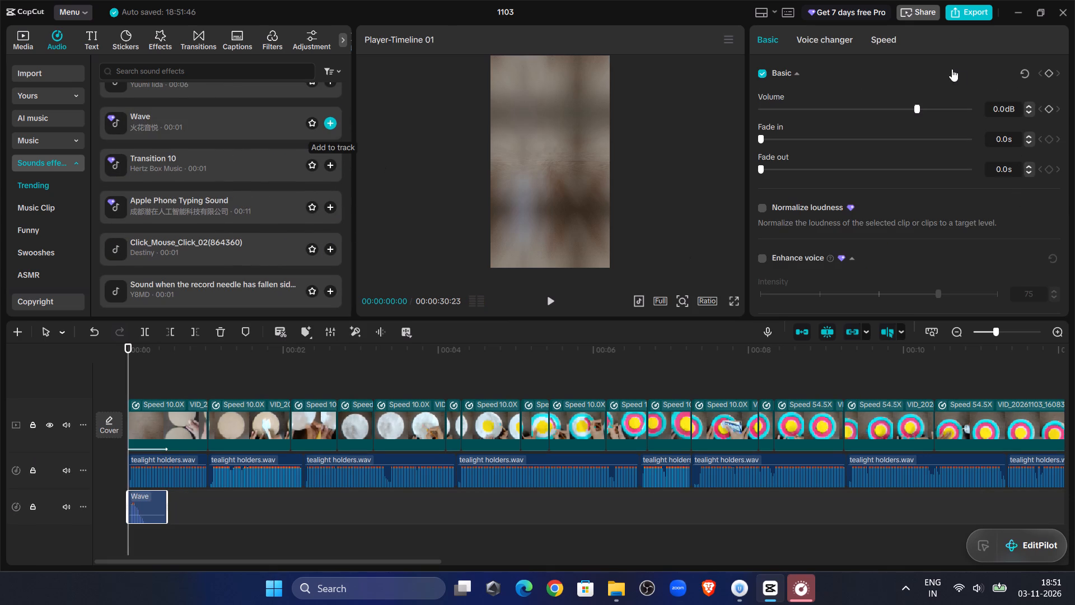
Raise the volume of the Wave sound effect to 20.0 dB and play the opening.
left_click_drag(930, 109, 1074, 128)
left_click(554, 295)
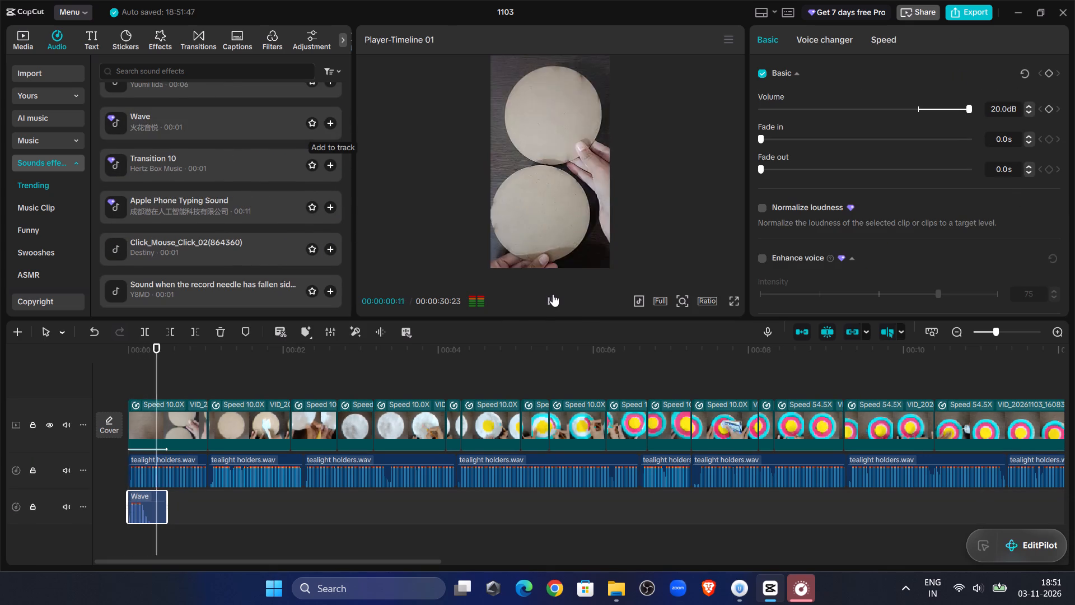
Shorten the opening clip's Zoom 2 in-animation to a duration of 0.2 s.
left_click(170, 412)
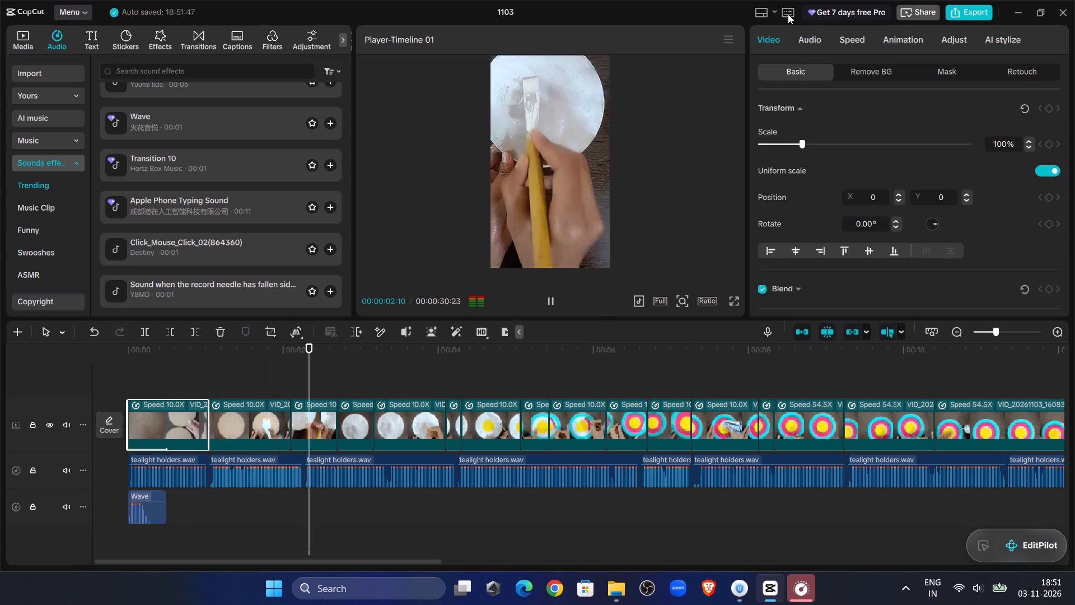
left_click(904, 37)
left_click(897, 297)
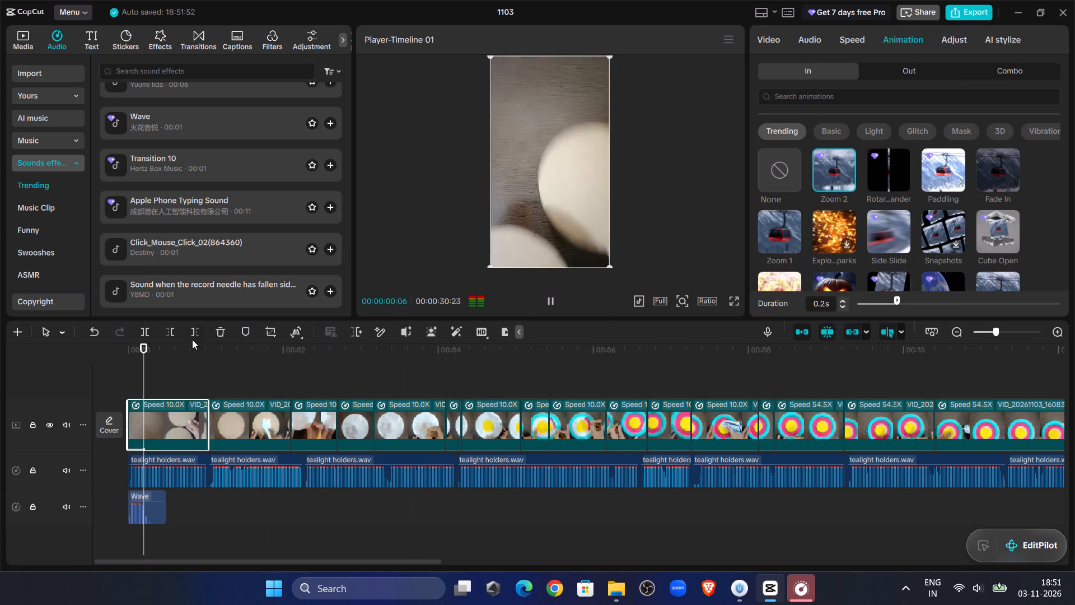
Play the opening from 00:00:00:00 to check the Zoom 2 animation with the Wave sound, and return to the start.
left_click_drag(146, 350, 0, 365)
left_click(548, 301)
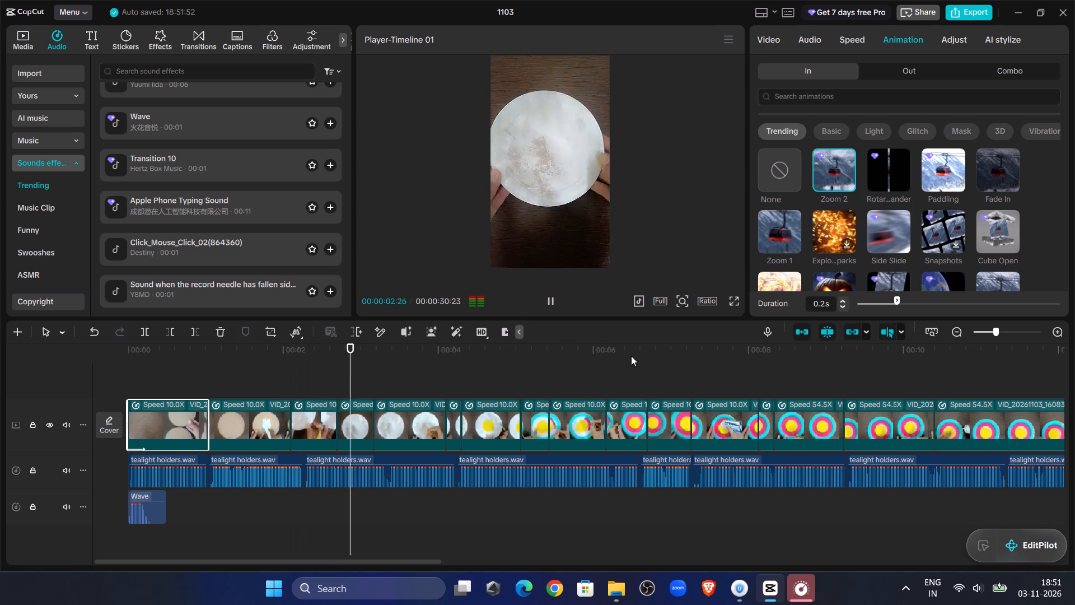
left_click(174, 363)
left_click_drag(174, 363, 0, 349)
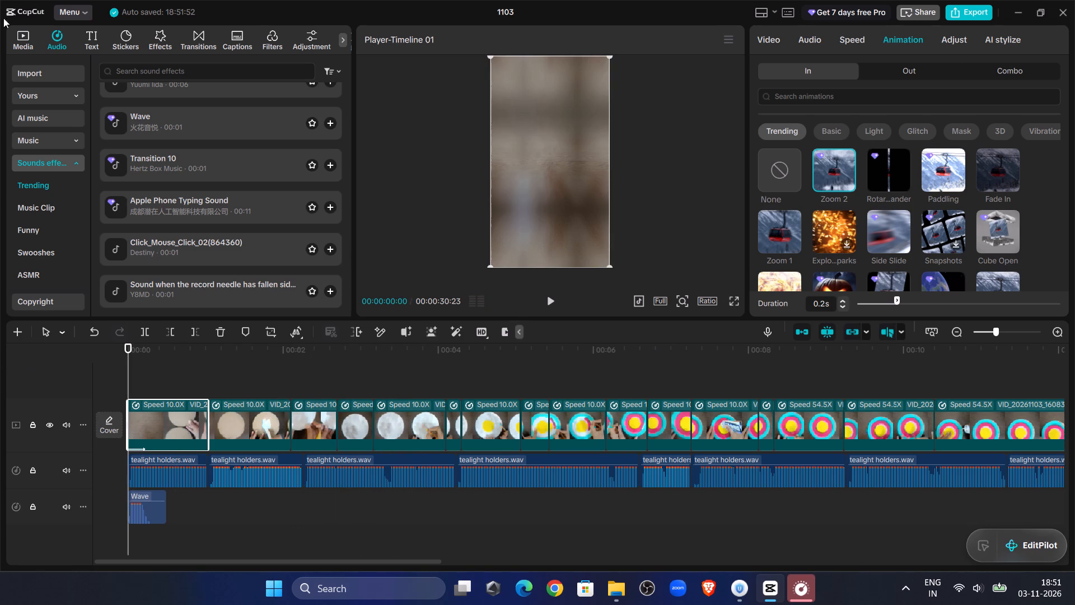
Search the D: drive for "my" and import Youtube Watermark.png into the project media.
left_click(30, 36)
left_click(133, 74)
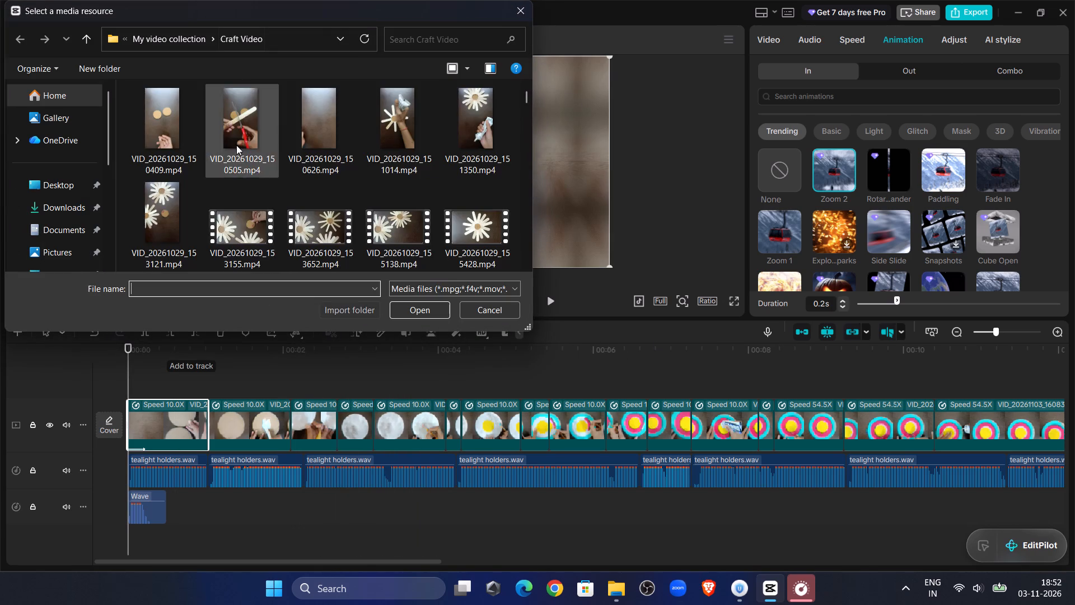
scroll(253, 192, "down", 6)
left_click(15, 41)
scroll(63, 203, "down", 5)
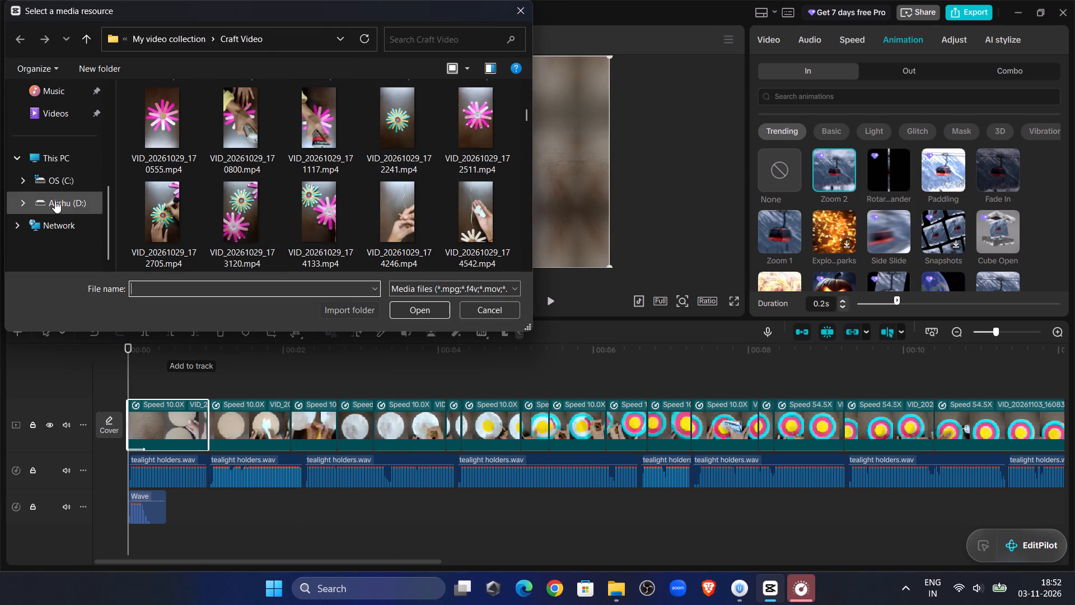
left_click(55, 201)
left_click(406, 37)
type("my")
key("Return")
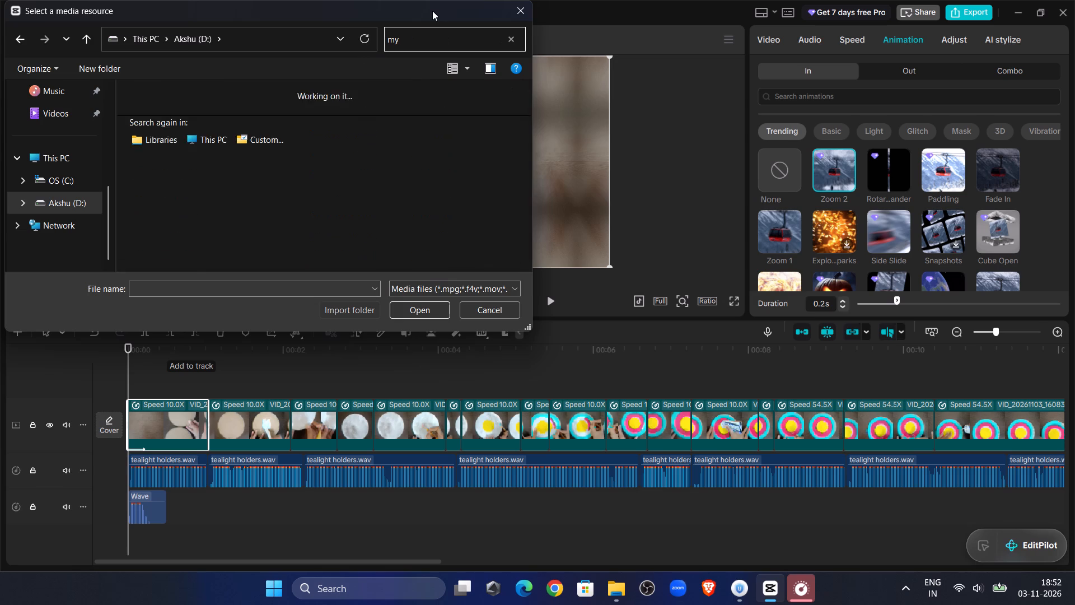
double_click(258, 91)
double_click(258, 91)
scroll(270, 182, "down", 7)
left_click(267, 209)
left_click(427, 314)
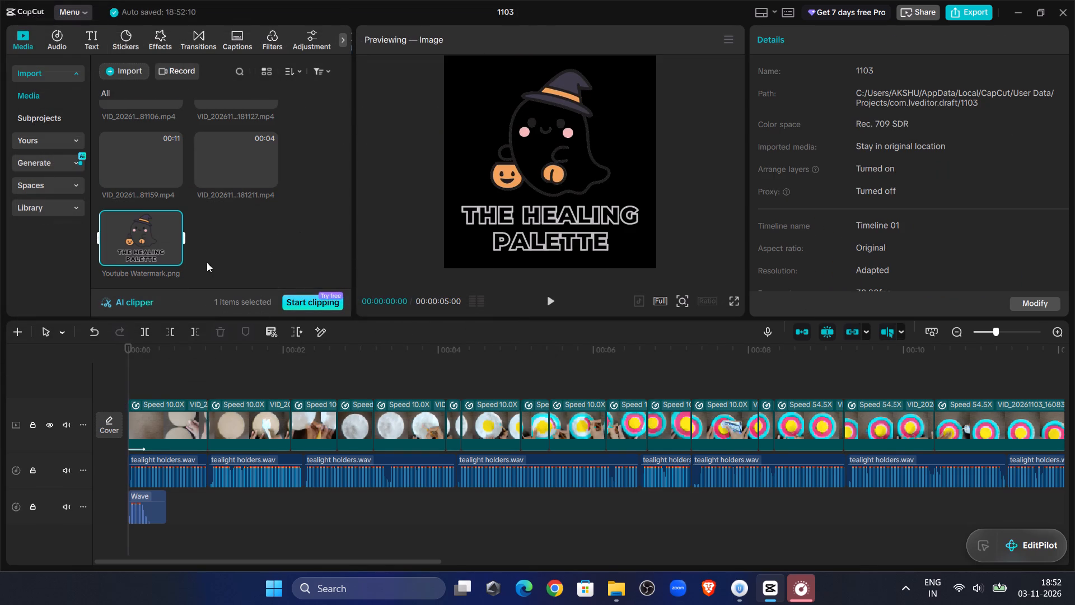
Overlay Youtube Watermark.png from the timeline's start, scaled to 22% near the frame's lower-left corner at about X -742, Y -1608.
left_click_drag(124, 249, 130, 377)
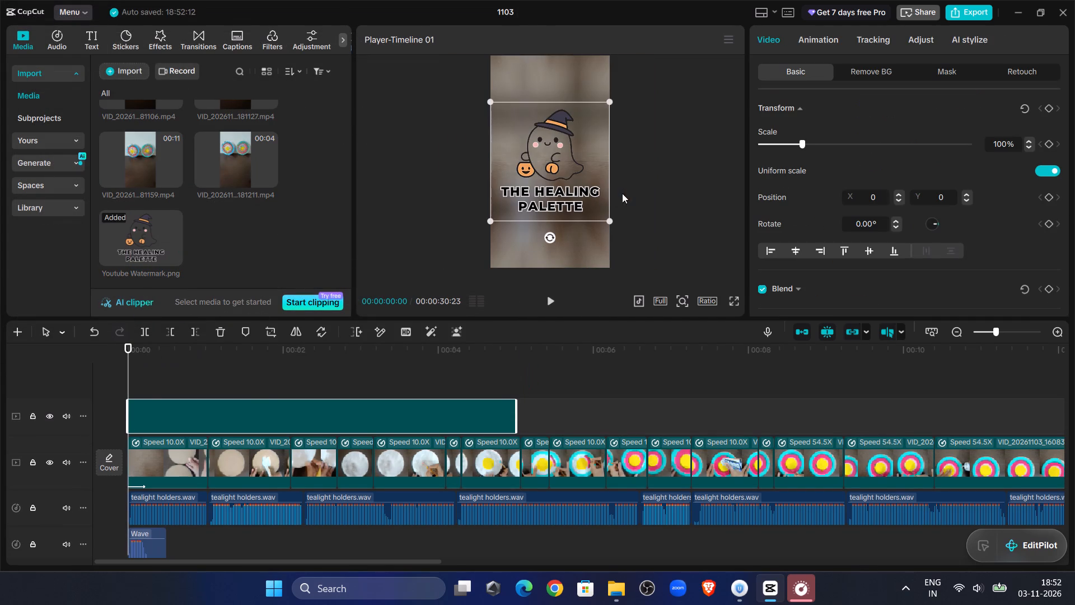
left_click_drag(609, 103, 548, 172)
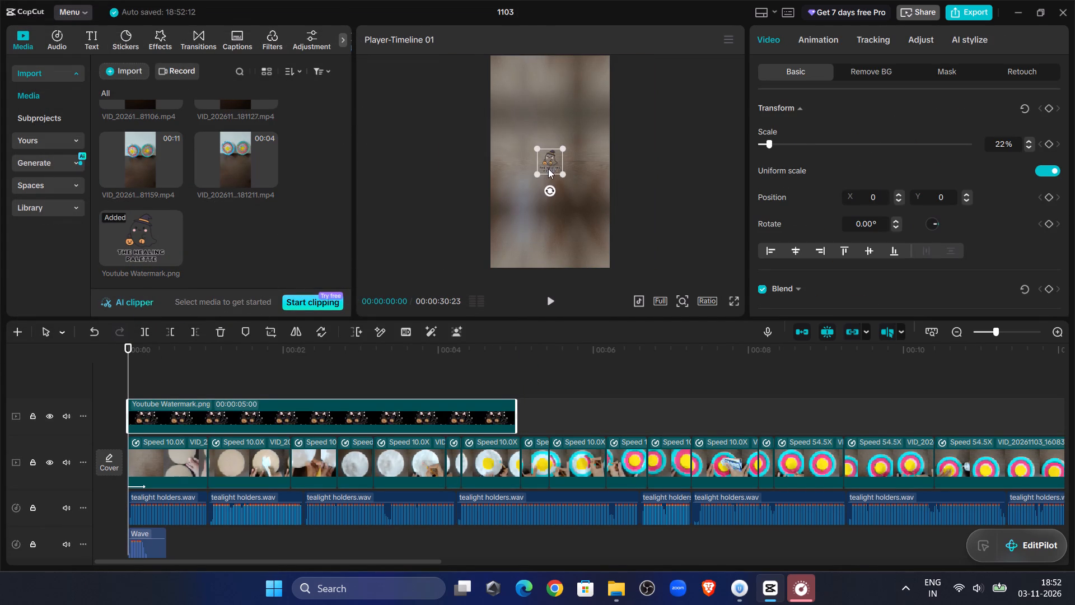
left_click_drag(549, 161, 505, 251)
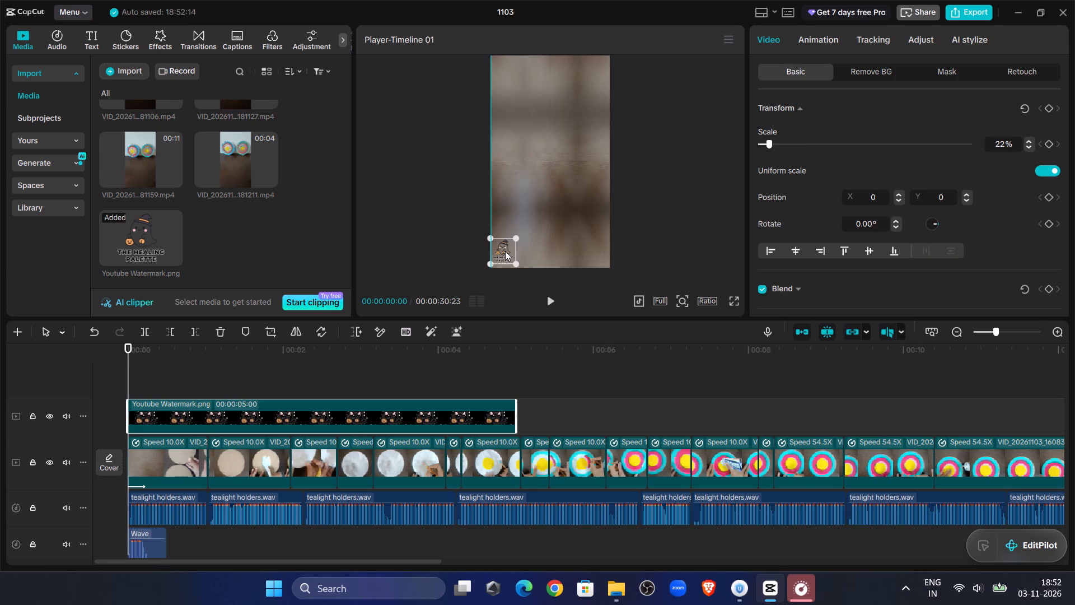
left_click_drag(505, 251, 508, 250)
left_click(549, 306)
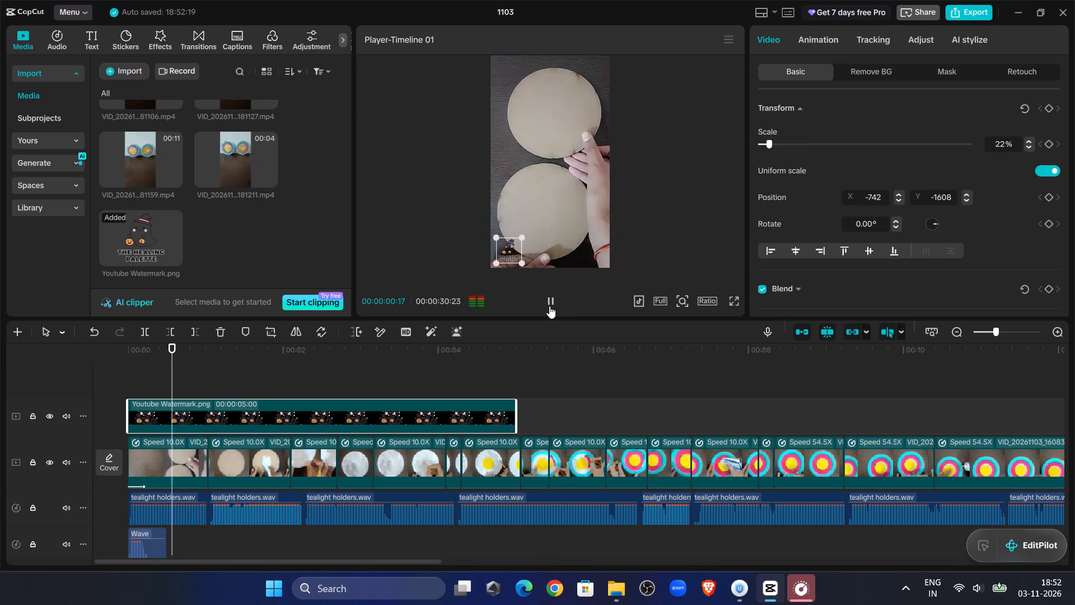
Extend the watermark overlay to 00:00:30:23 so it covers the whole video.
left_click_drag(513, 422, 1074, 296)
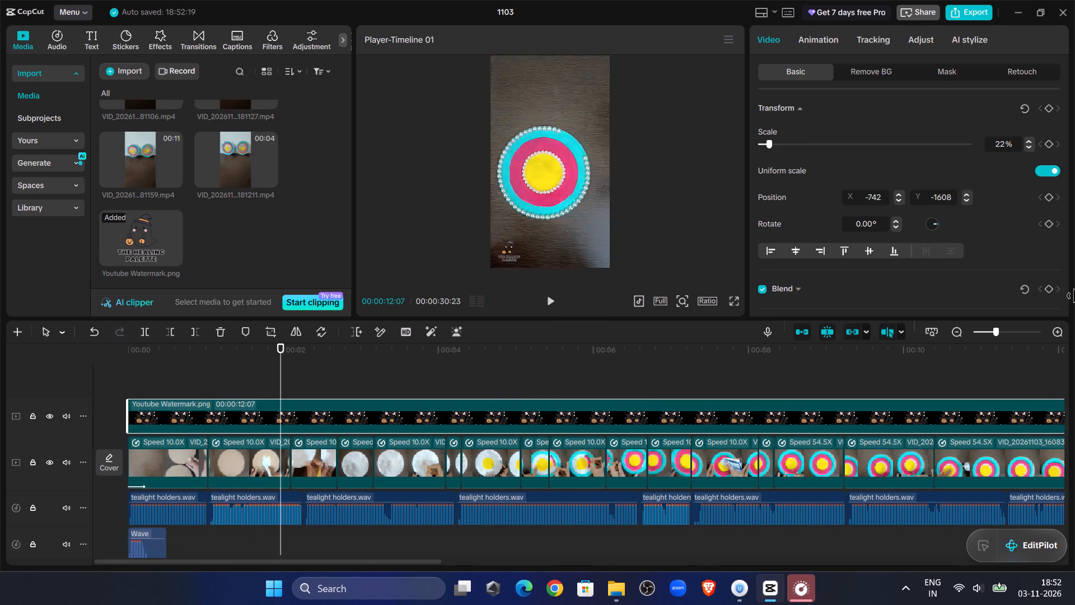
left_click_drag(1074, 296, 1074, 290)
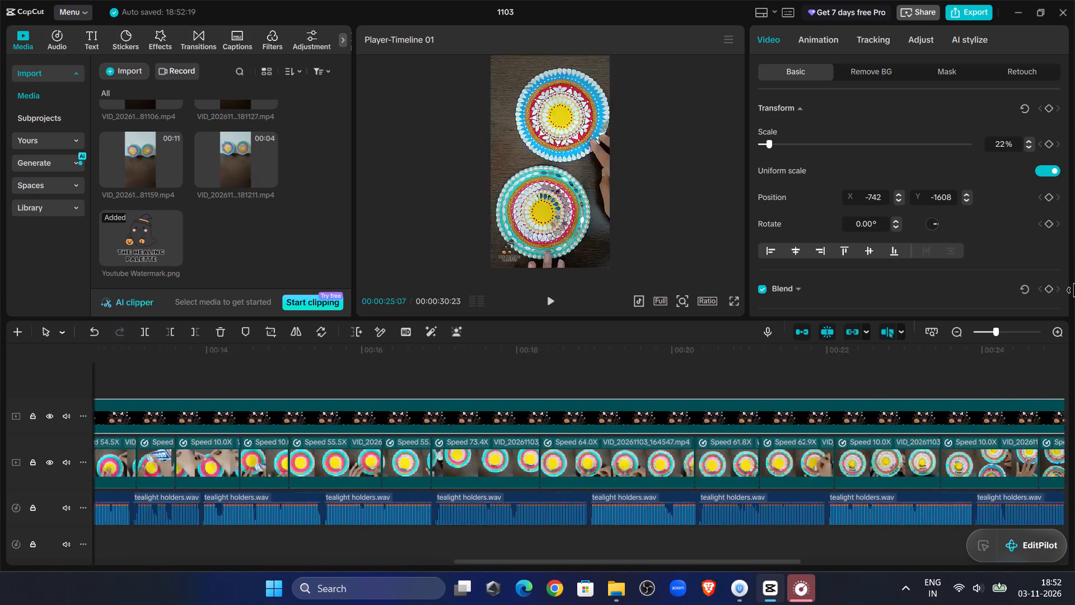
left_click_drag(1074, 290, 590, 413)
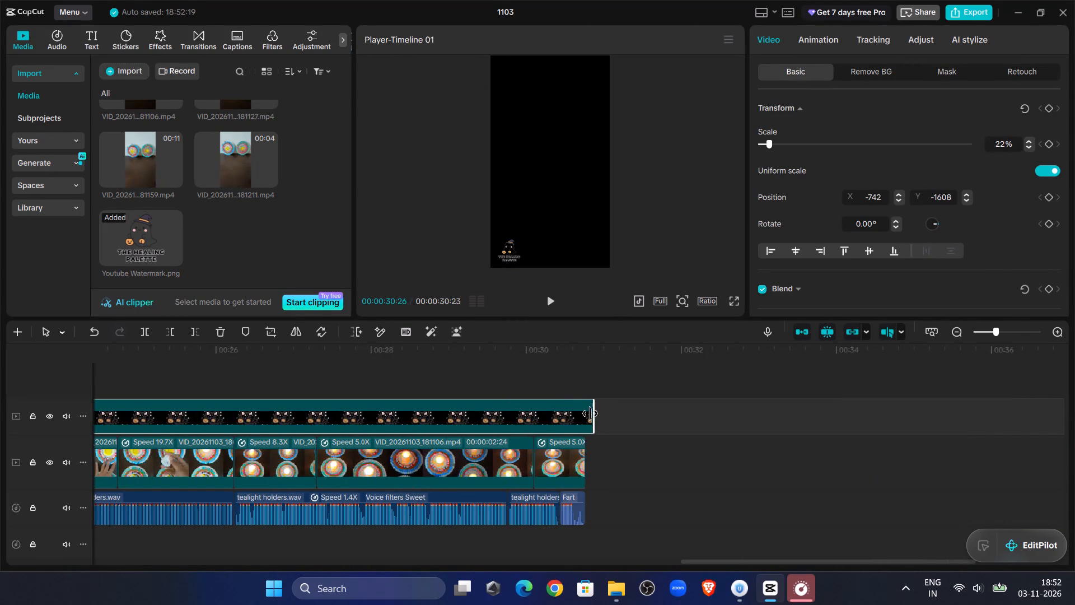
left_click_drag(590, 413, 583, 418)
Scrub through the ending, and play the video full screen from the start to check the watermark.
left_click(603, 380)
left_click_drag(603, 380, 758, 393)
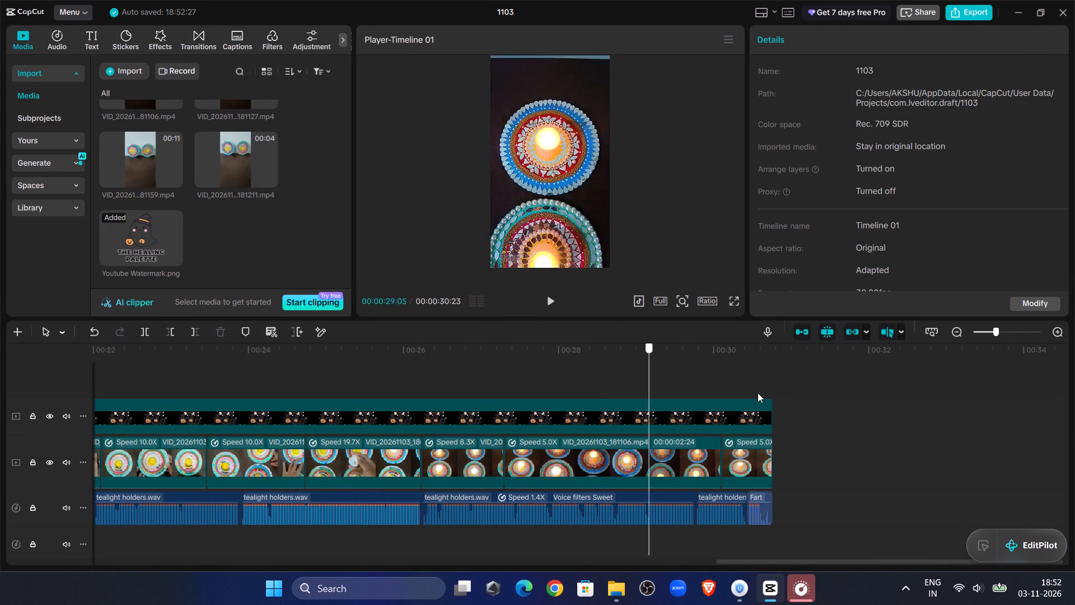
left_click_drag(758, 393, 0, 281)
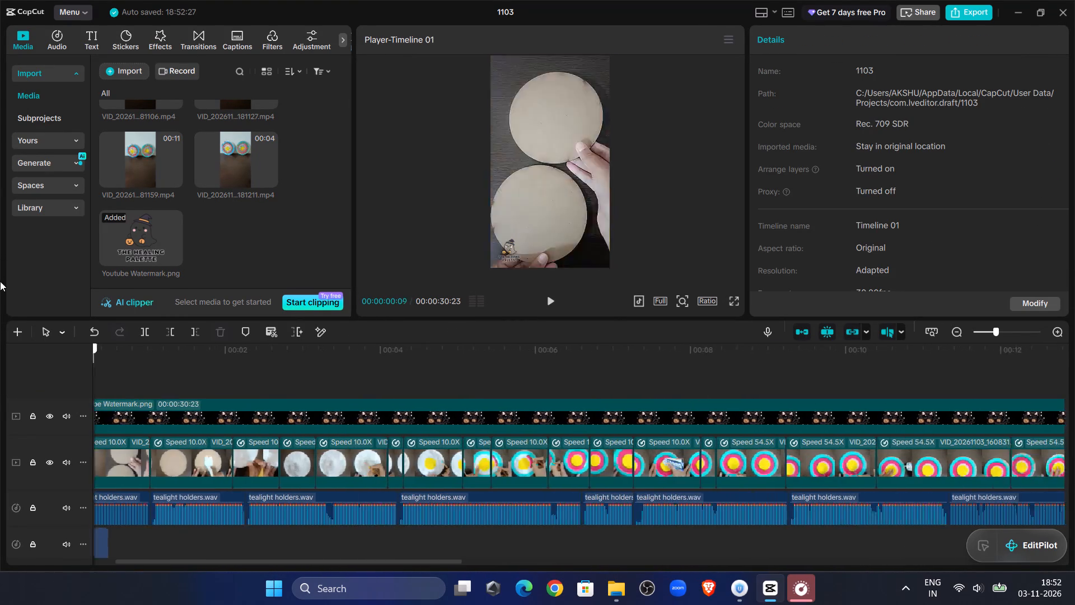
left_click_drag(0, 281, 0, 351)
left_click(739, 297)
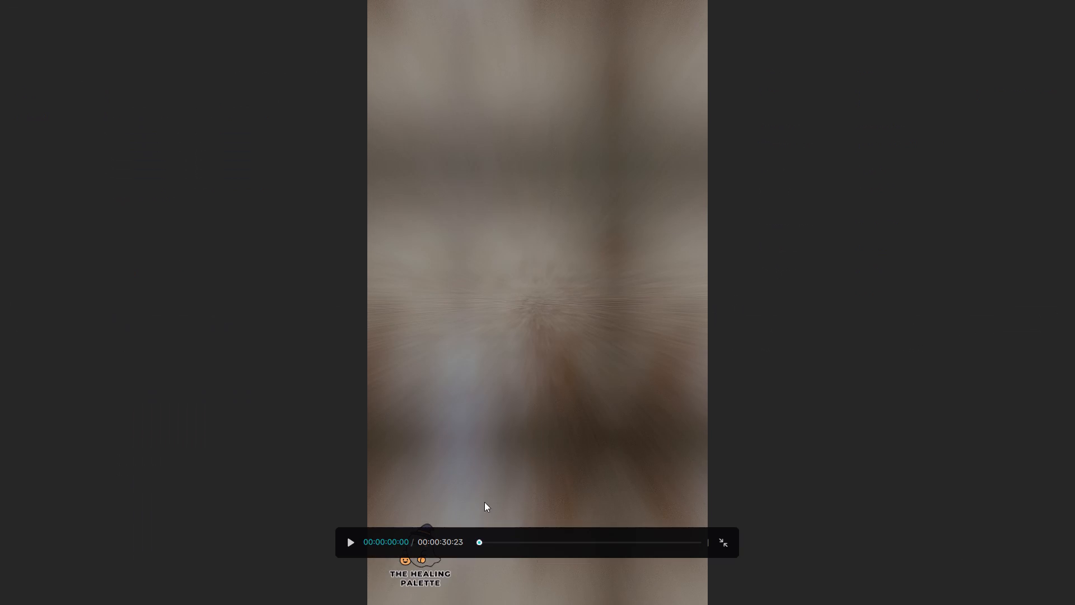
left_click(352, 543)
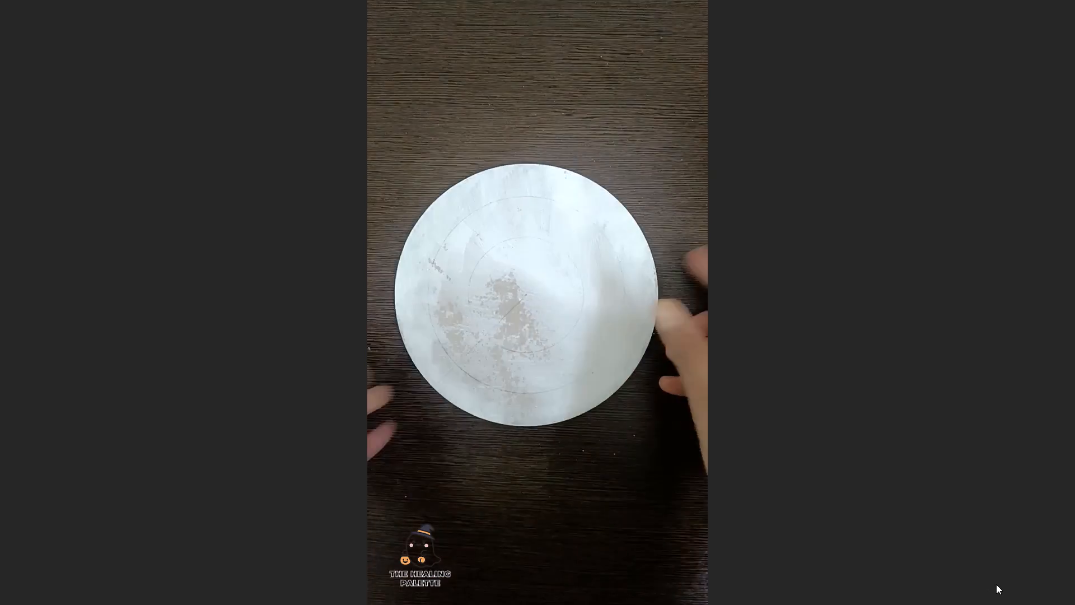
left_click(826, 466)
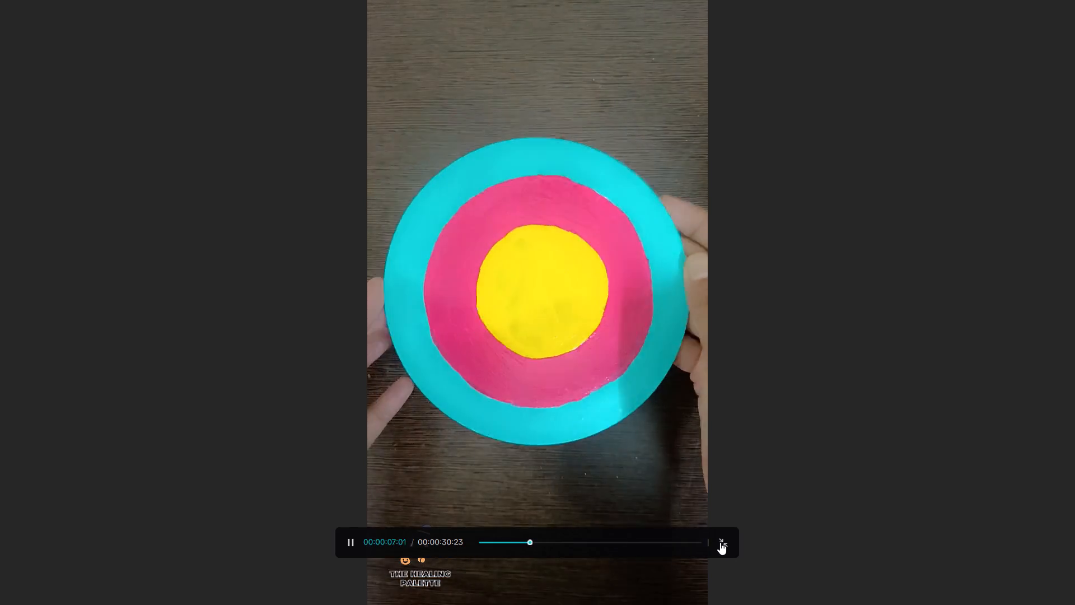
left_click(725, 540)
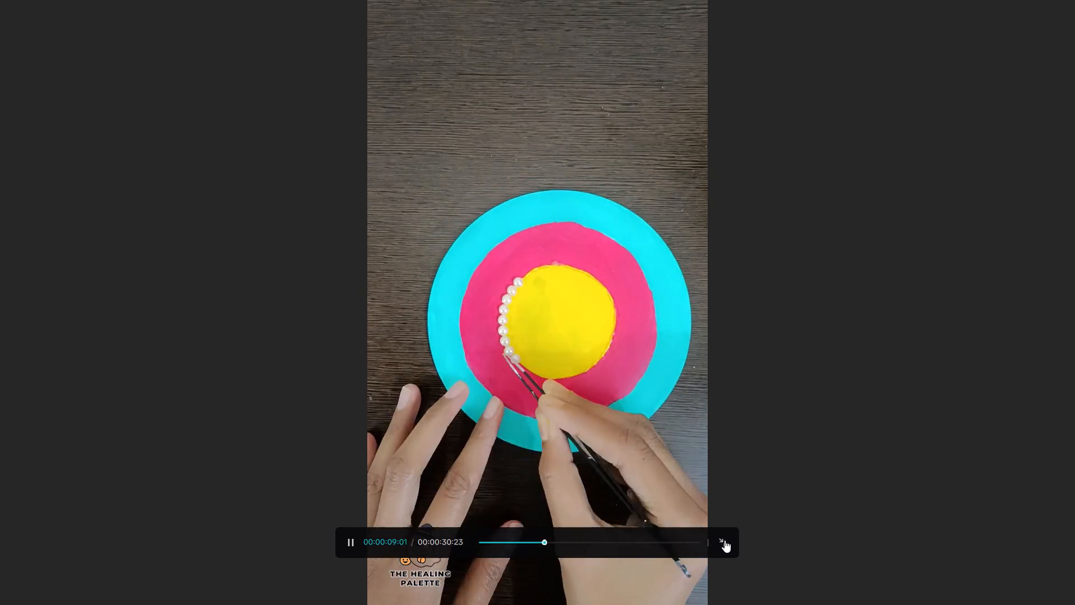
Scrub through the middle of the timeline and replay the opening from 00:00:00:00.
left_click(590, 389)
left_click_drag(590, 389, 1074, 317)
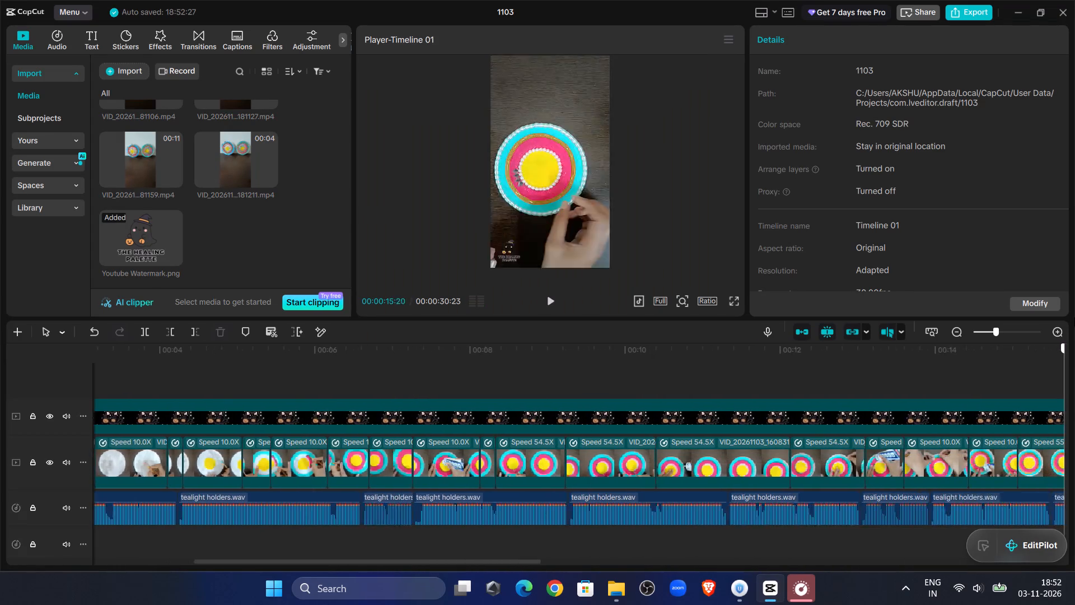
left_click_drag(1074, 317, 0, 324)
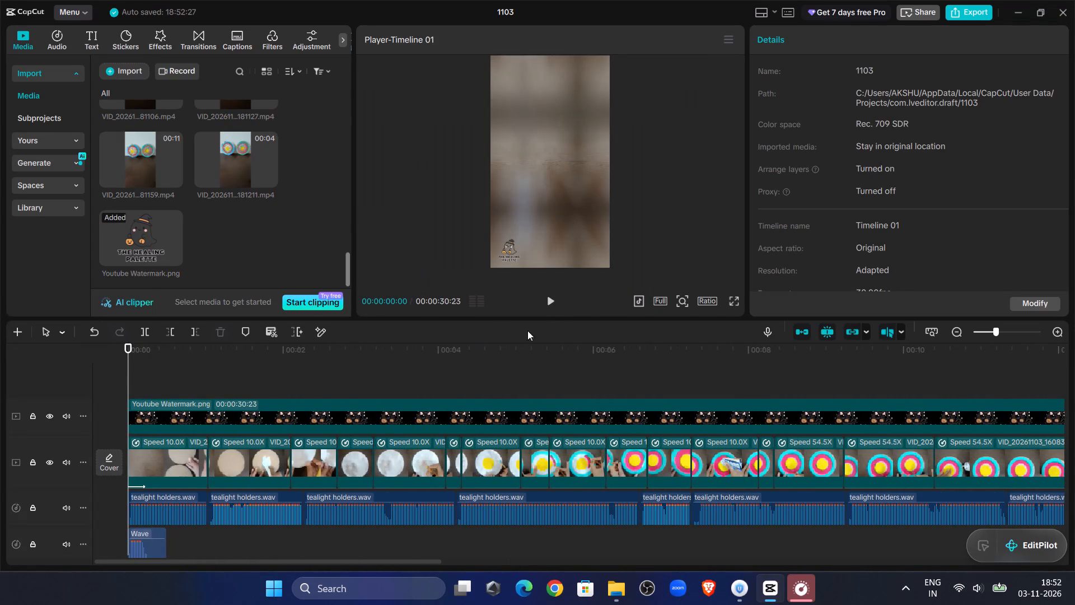
left_click(557, 304)
left_click(558, 304)
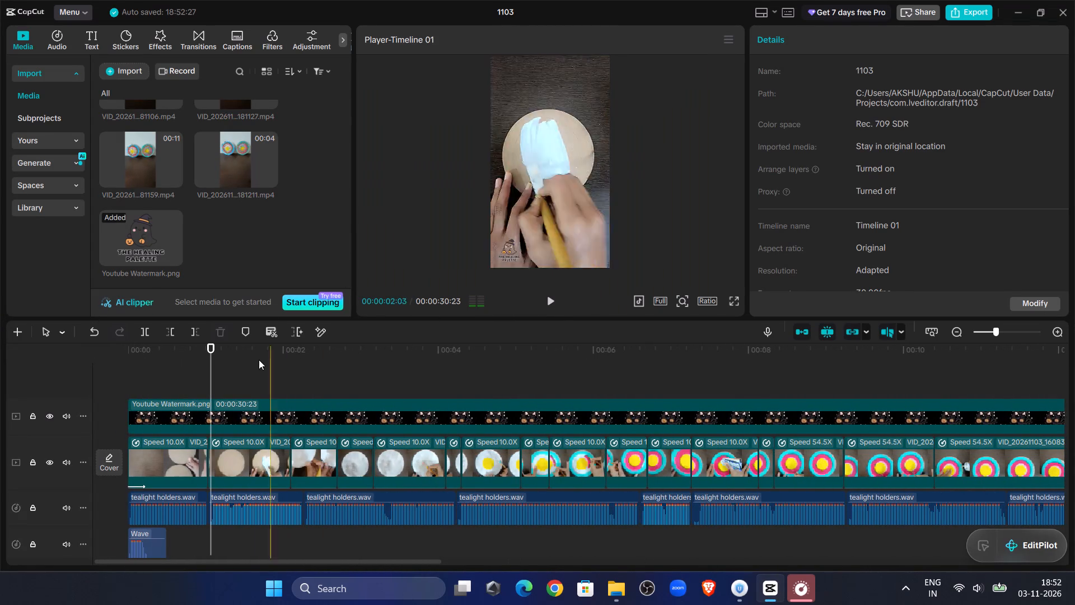
Import the Dilo Ki Diwali logo, person standing behind a glass (1)-Photoroom.png, from the Downloads folder.
left_click(121, 66)
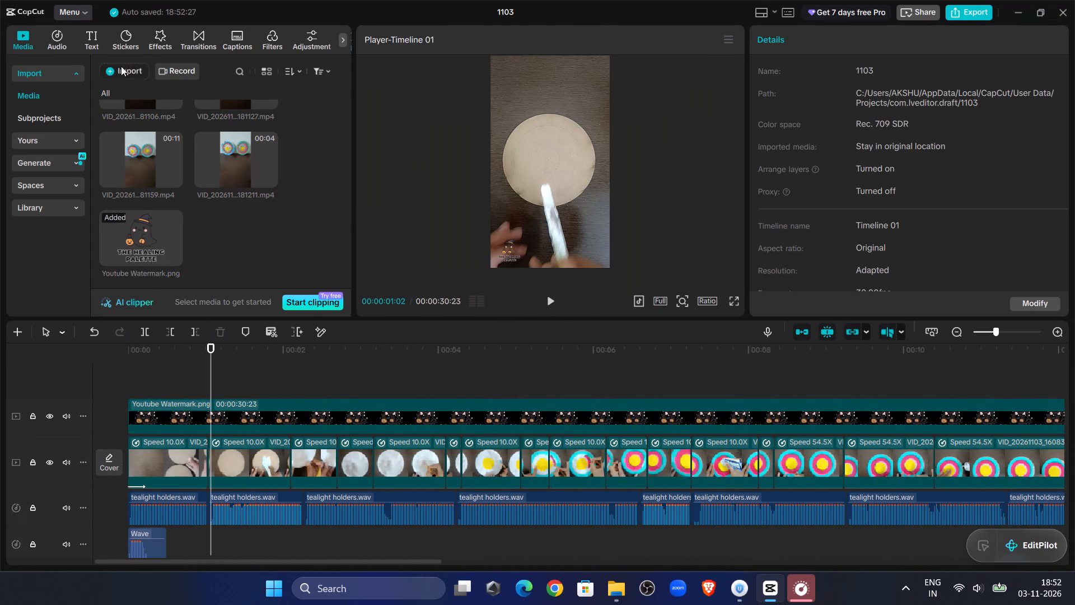
scroll(41, 215, "up", 1)
left_click(53, 204)
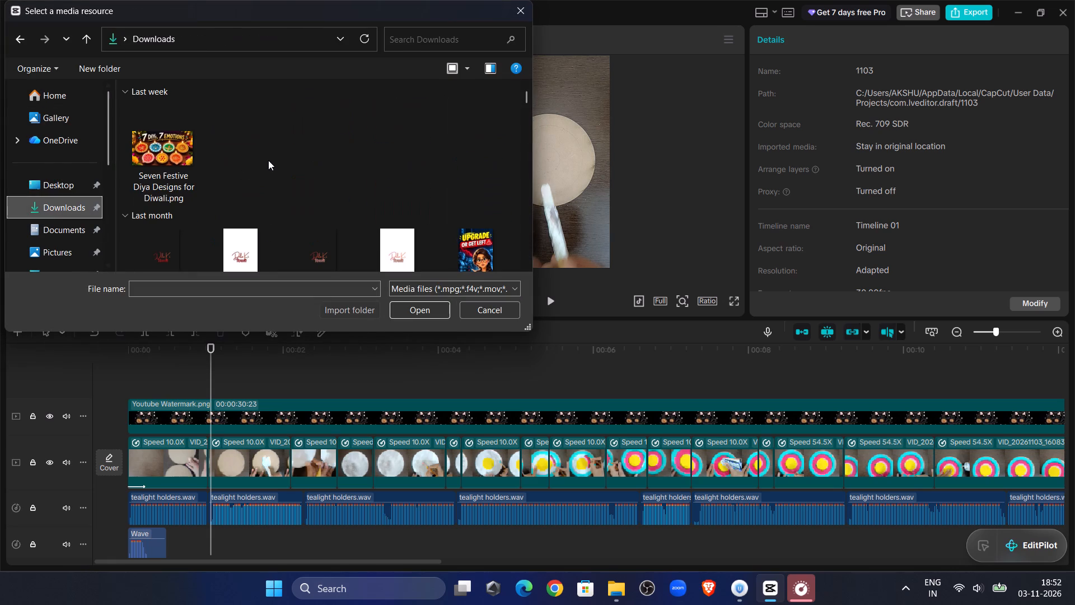
left_click(148, 260)
left_click(410, 306)
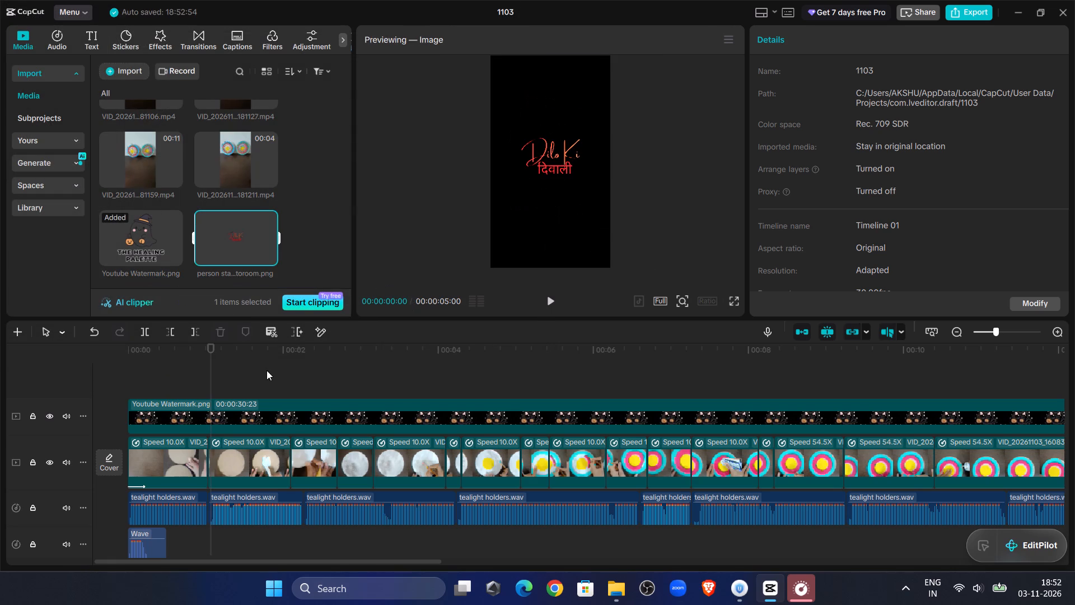
Overlay the Dilo Ki Diwali logo from 00:00:01:01, scaled to 60% near the frame's upper-left corner at about X -716, Y 1551.
left_click_drag(213, 349, 208, 350)
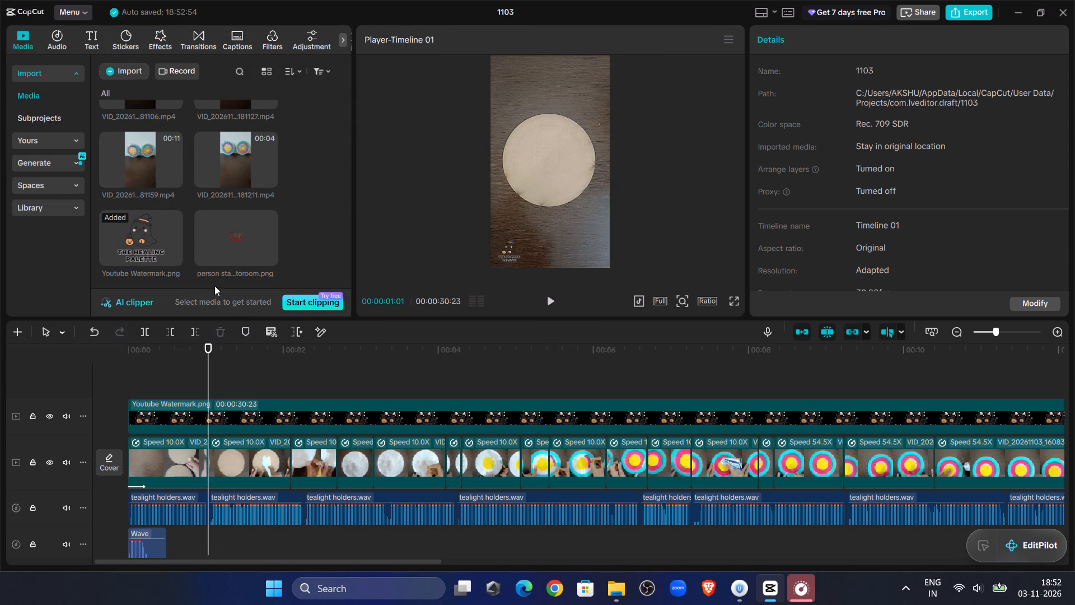
left_click_drag(239, 230, 209, 376)
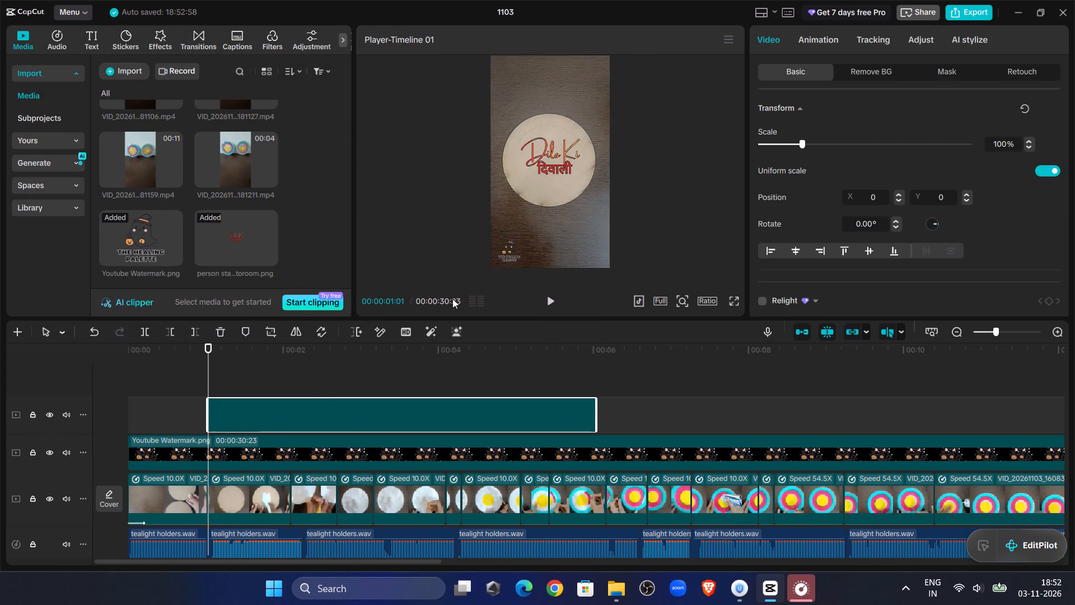
left_click_drag(607, 264, 535, 183)
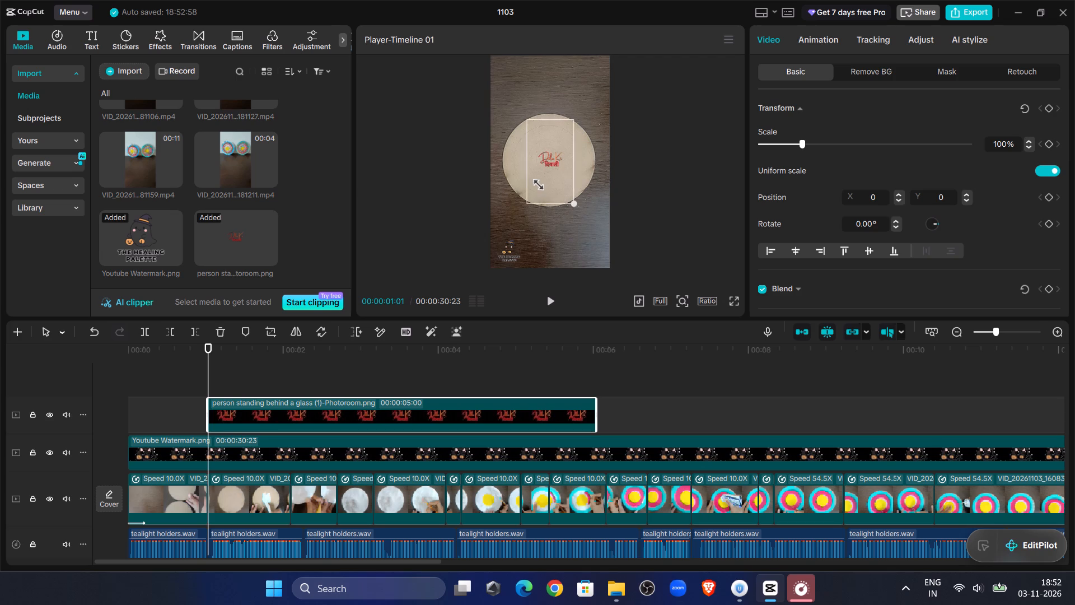
left_click_drag(535, 183, 573, 202)
left_click_drag(555, 184, 517, 100)
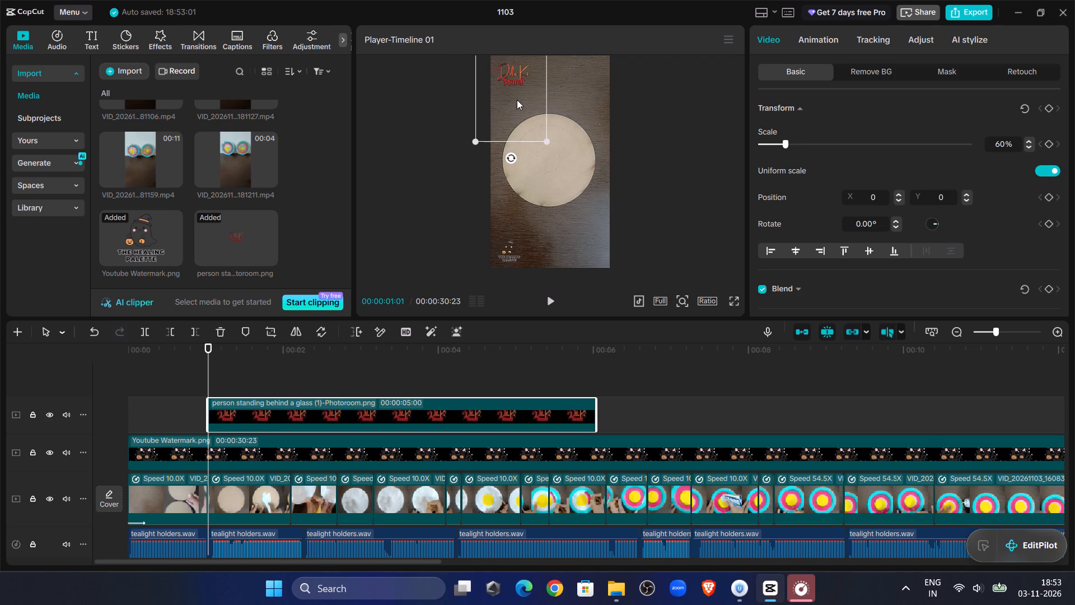
left_click_drag(517, 100, 516, 98)
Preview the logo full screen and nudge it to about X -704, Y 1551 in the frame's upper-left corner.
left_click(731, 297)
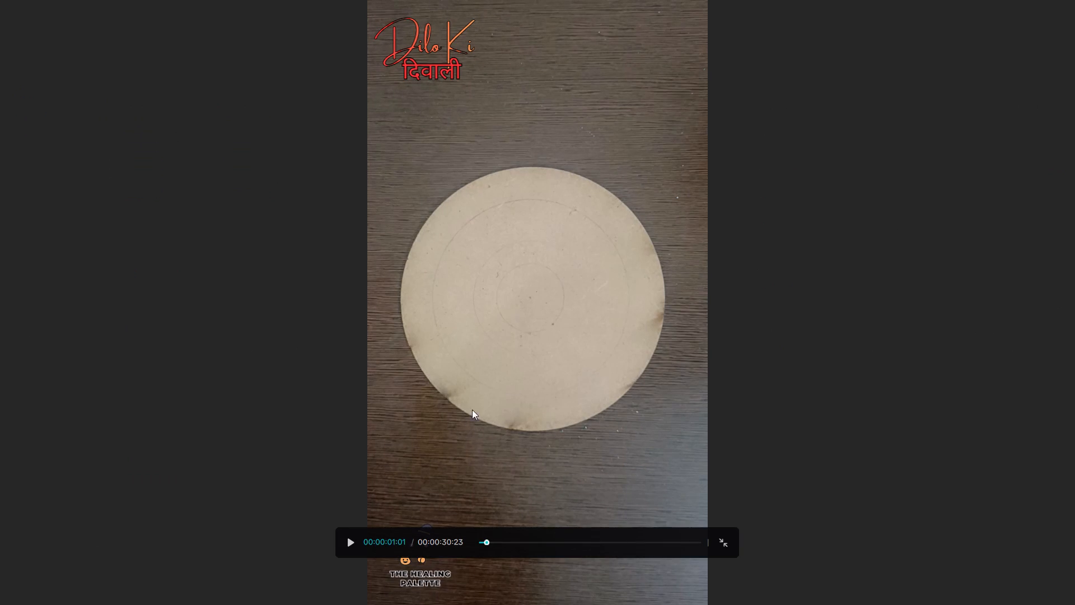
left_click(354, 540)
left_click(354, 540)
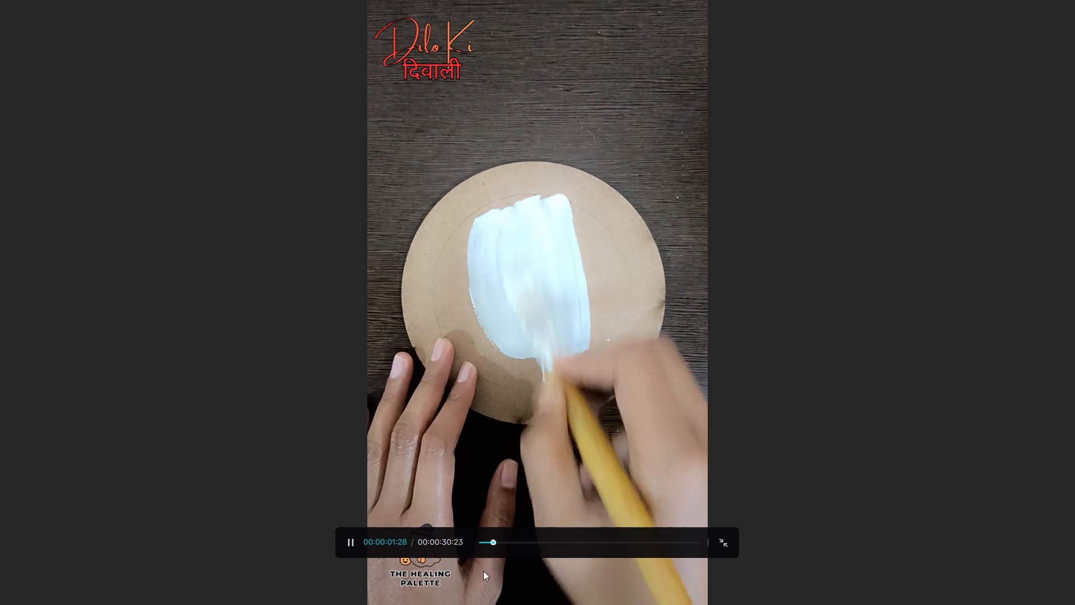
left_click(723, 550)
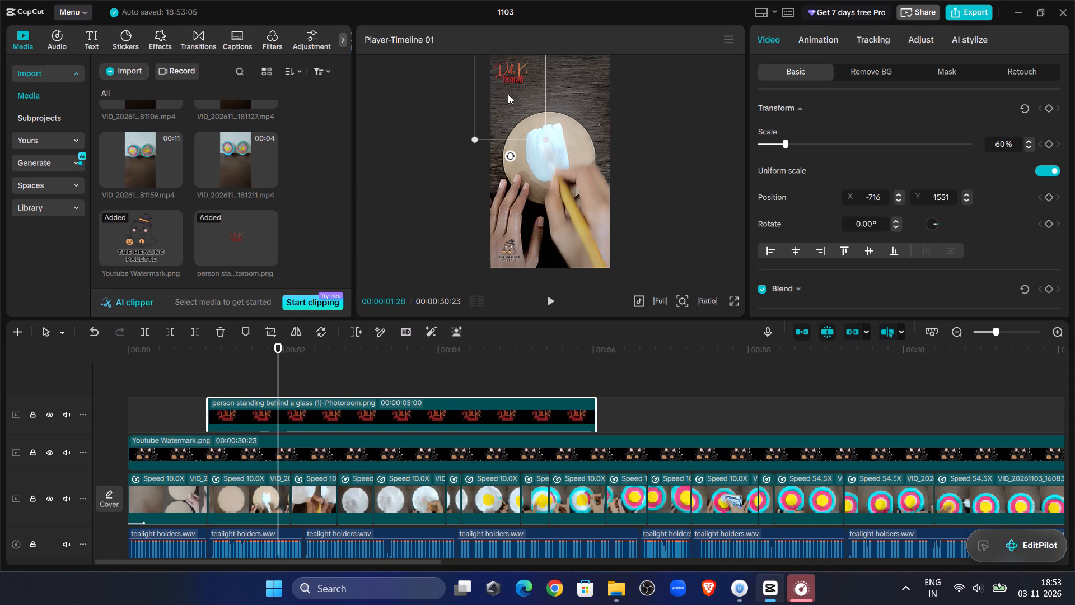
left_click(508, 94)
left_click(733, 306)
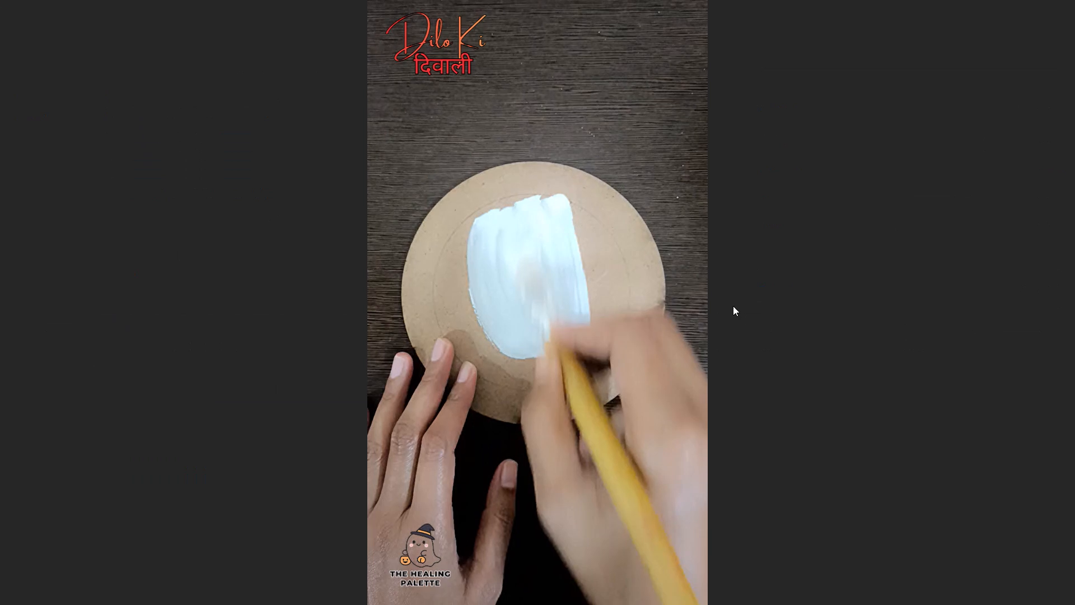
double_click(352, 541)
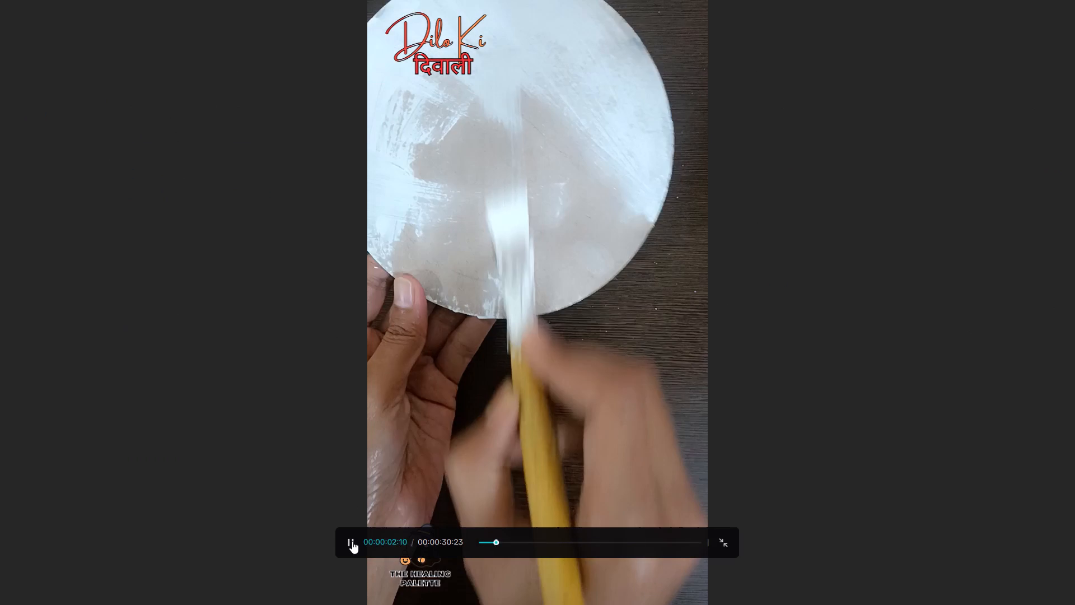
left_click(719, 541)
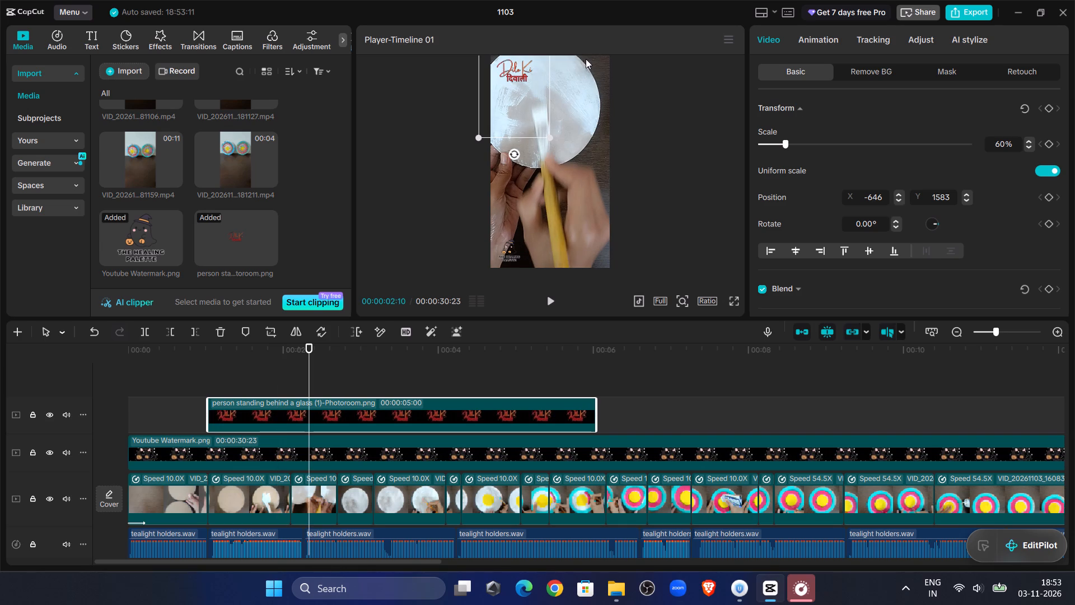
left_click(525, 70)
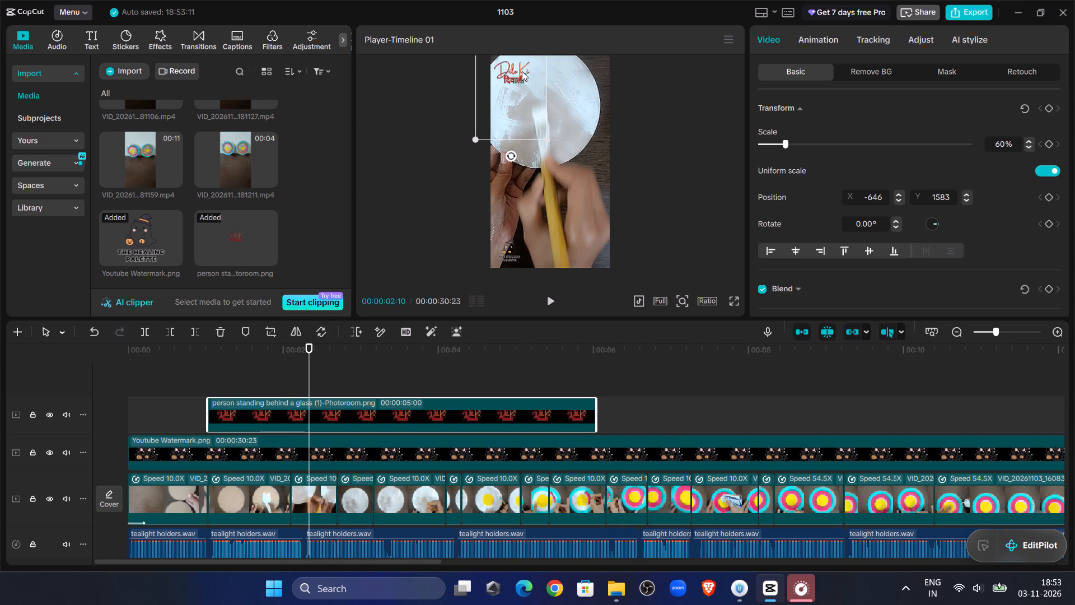
Reposition the Dilo Ki Diwali logo to about X -685, Y 1583, checking its placement in full-screen playback.
left_click(733, 302)
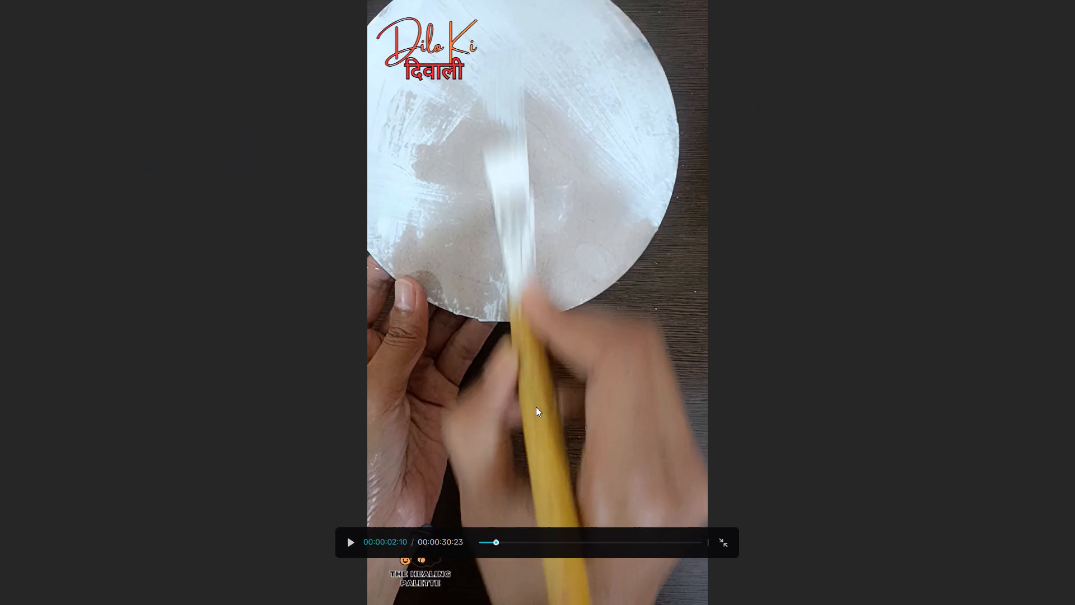
left_click(349, 543)
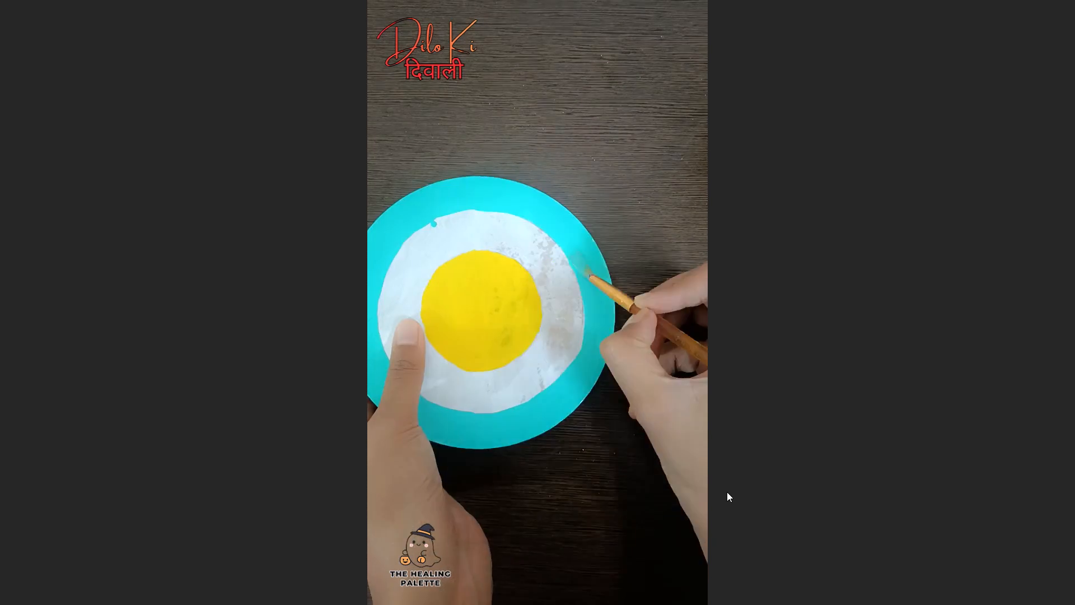
left_click(727, 492)
left_click(719, 549)
left_click(565, 449)
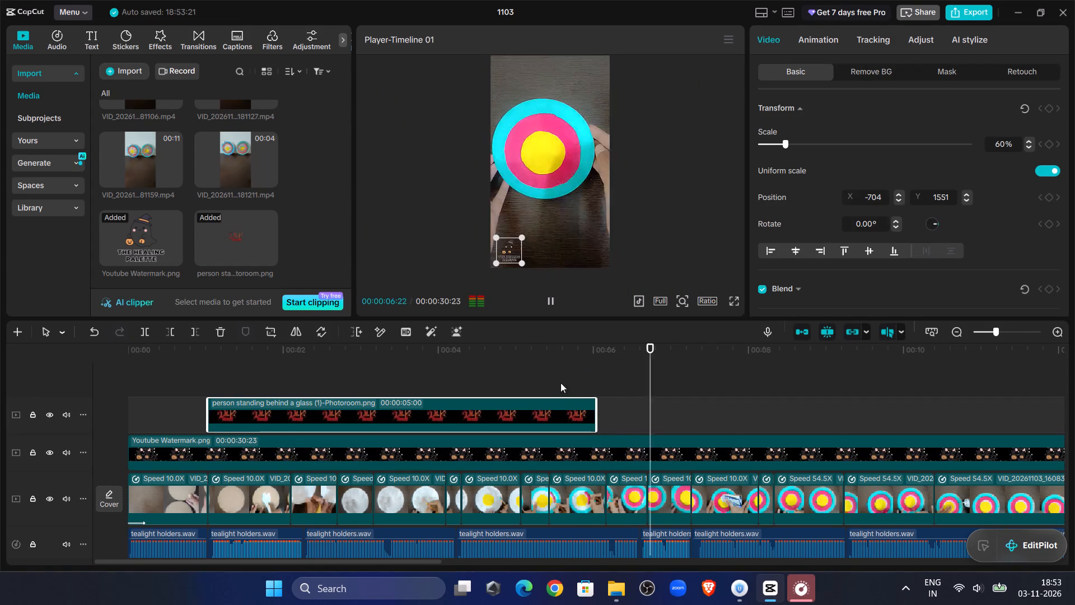
left_click(559, 350)
left_click(563, 424)
left_click(508, 72)
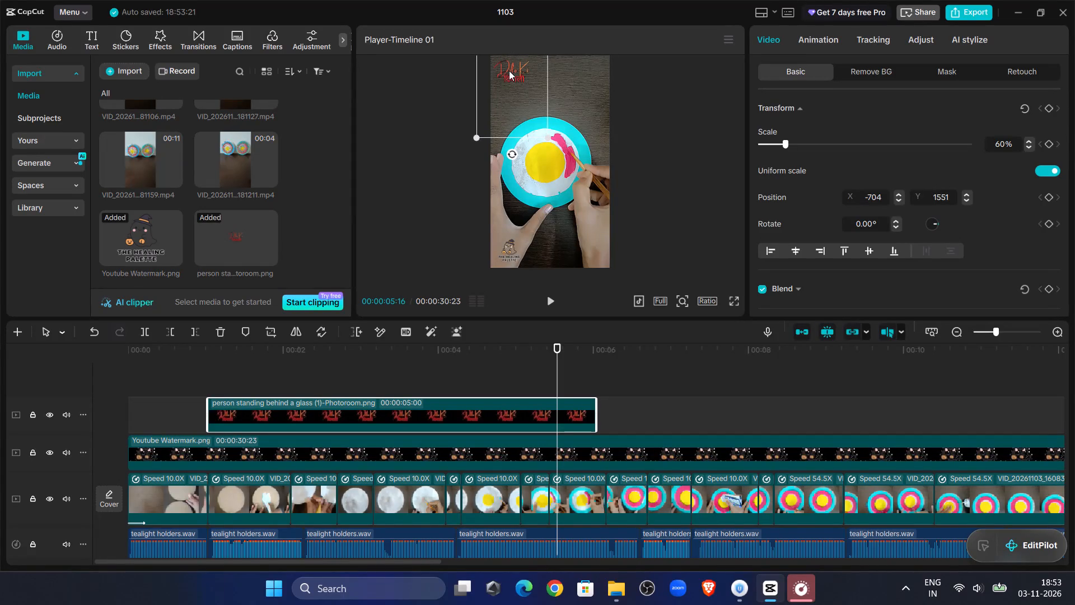
left_click(731, 304)
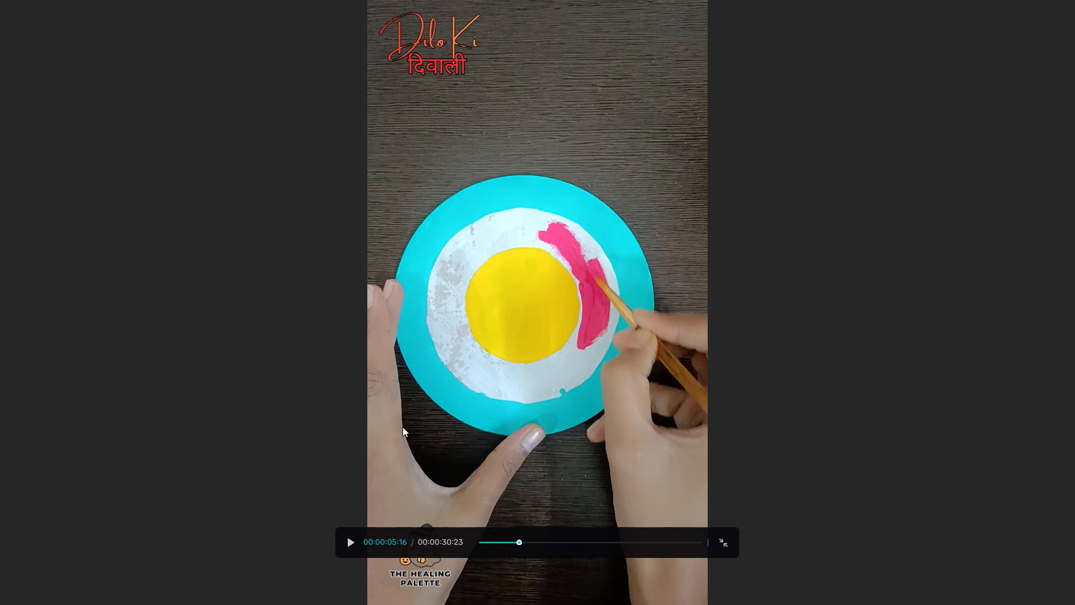
left_click(342, 548)
left_click(342, 548)
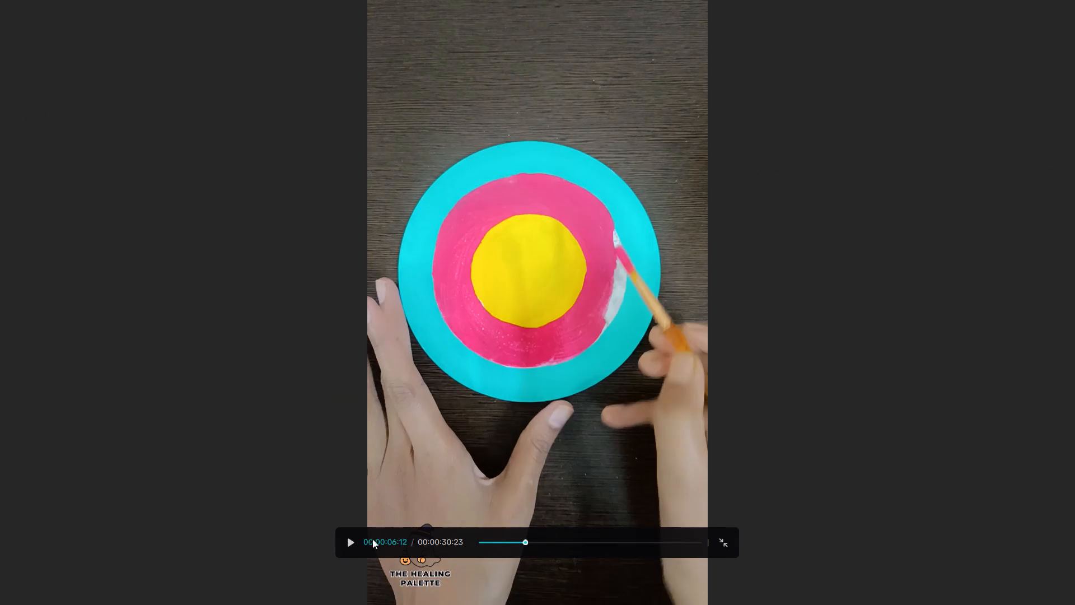
left_click(725, 543)
Extend the Dilo Ki Diwali logo overlay to the video's end at 00:00:30:23.
left_click(579, 413)
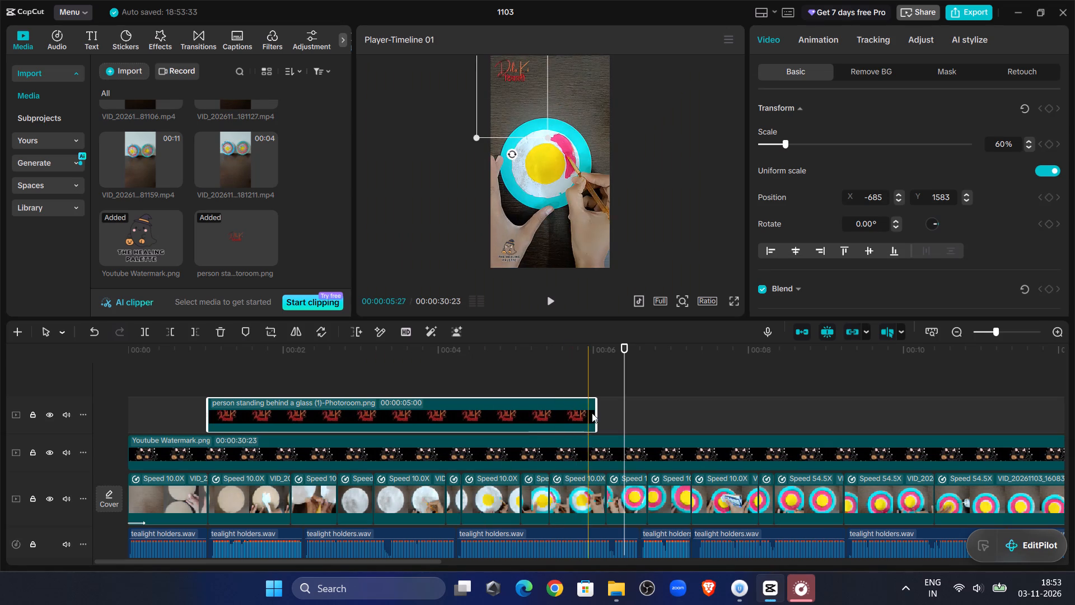
left_click_drag(599, 409, 1074, 374)
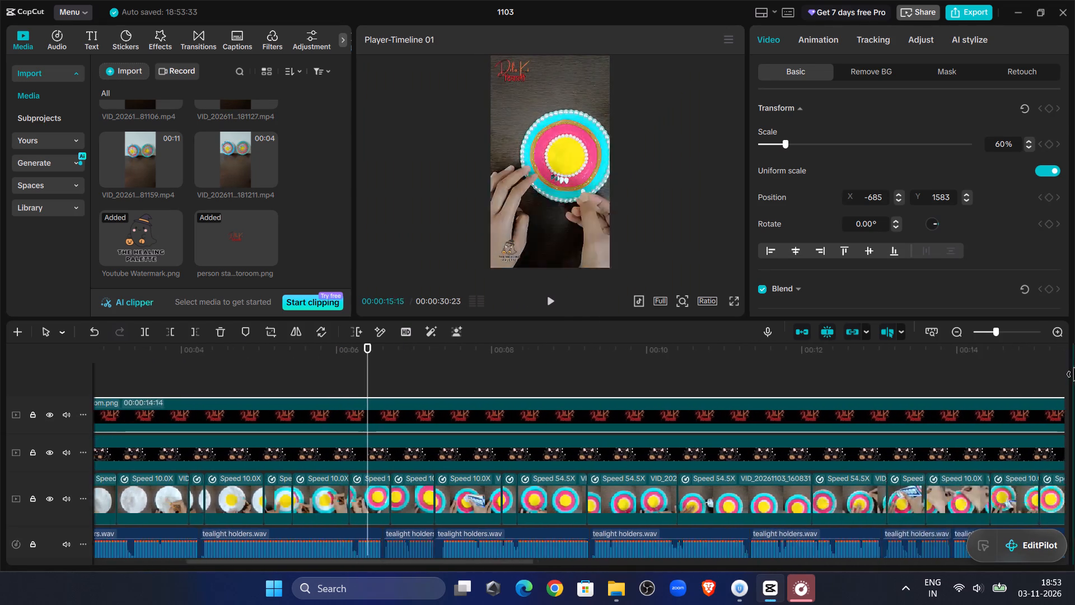
left_click_drag(1074, 374, 1068, 334)
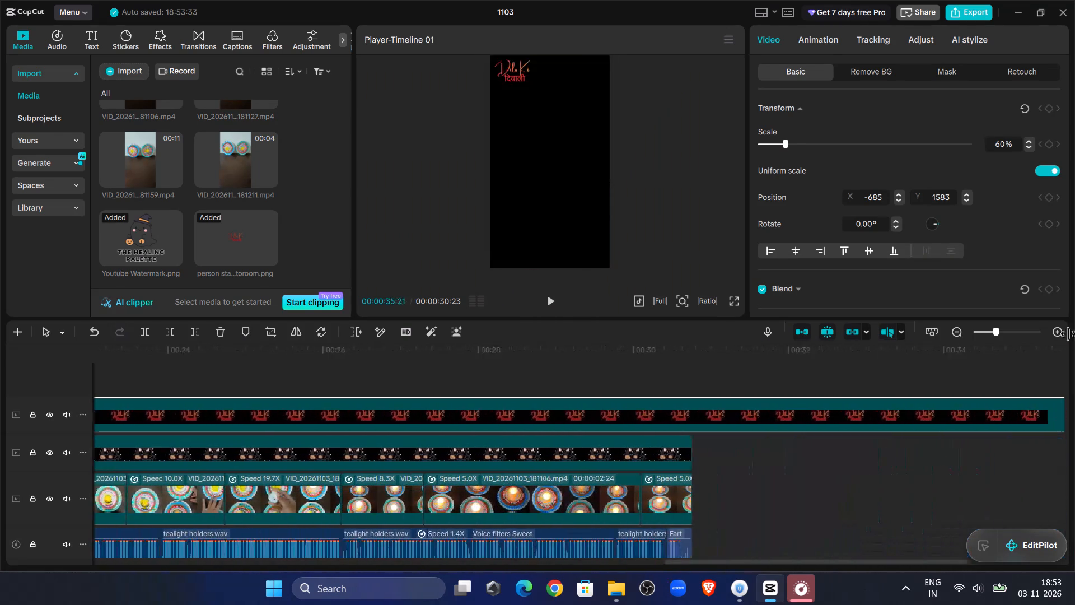
left_click_drag(1068, 334, 496, 397)
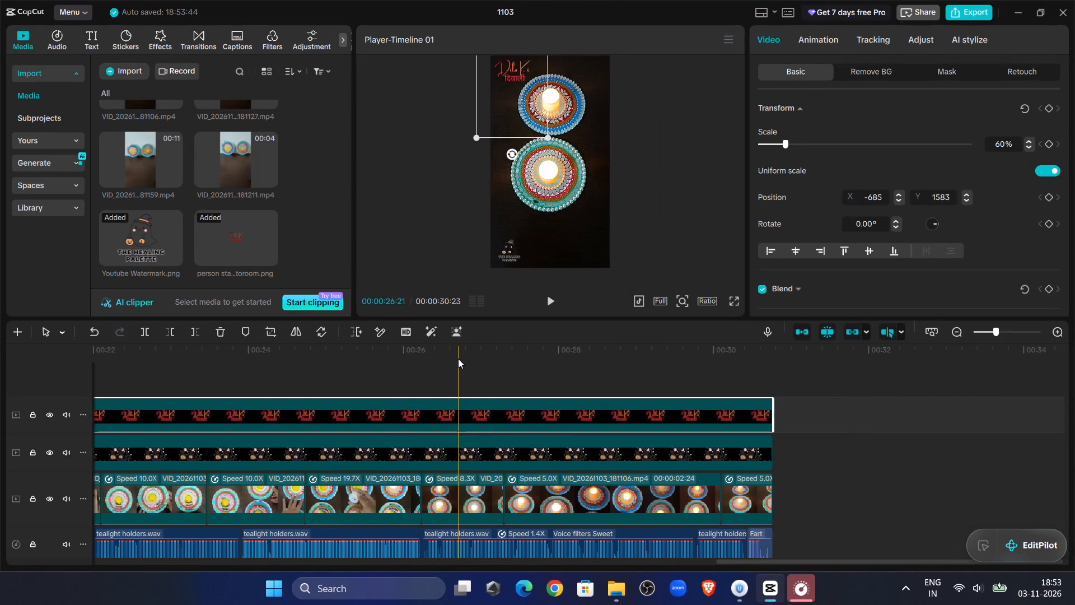
Play the ending from several points around 00:00:26 to examine the logo over the transition to the lit-candle shots.
left_click(458, 359)
left_click(548, 301)
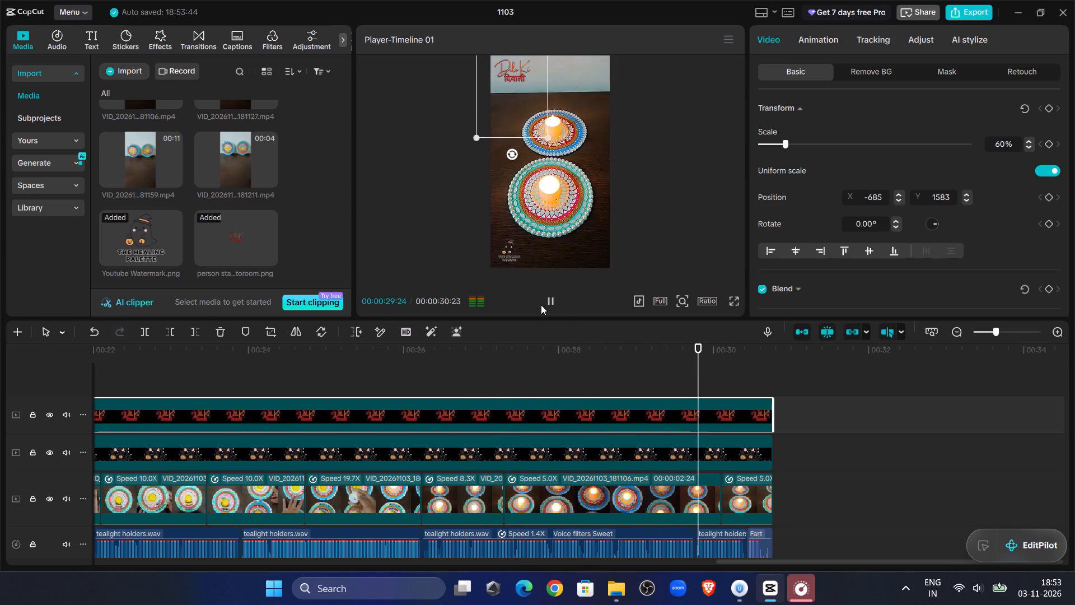
left_click(410, 379)
left_click(541, 297)
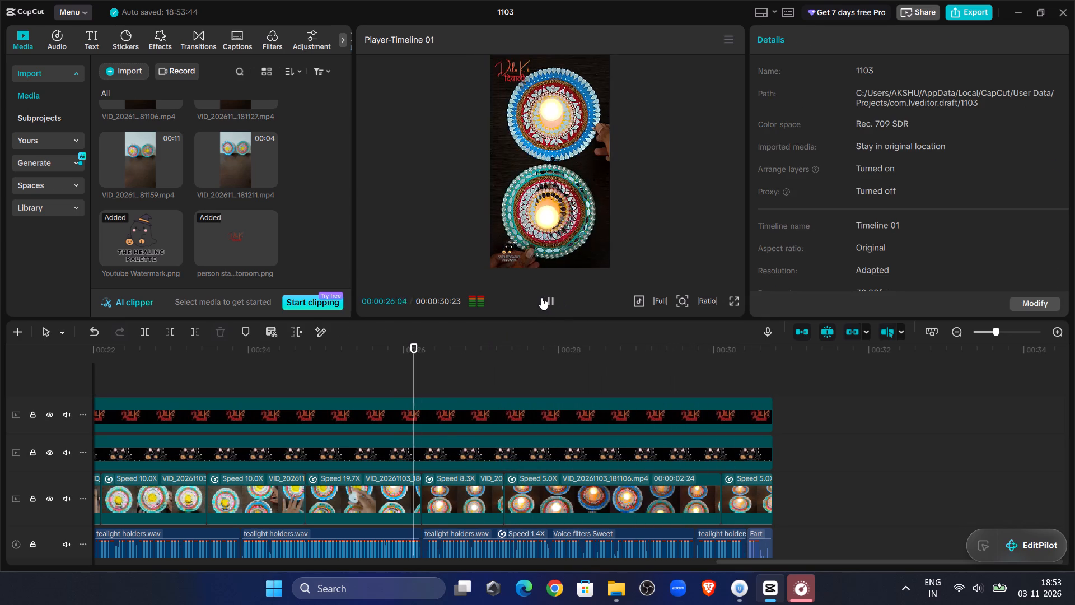
left_click(541, 294)
left_click(303, 367)
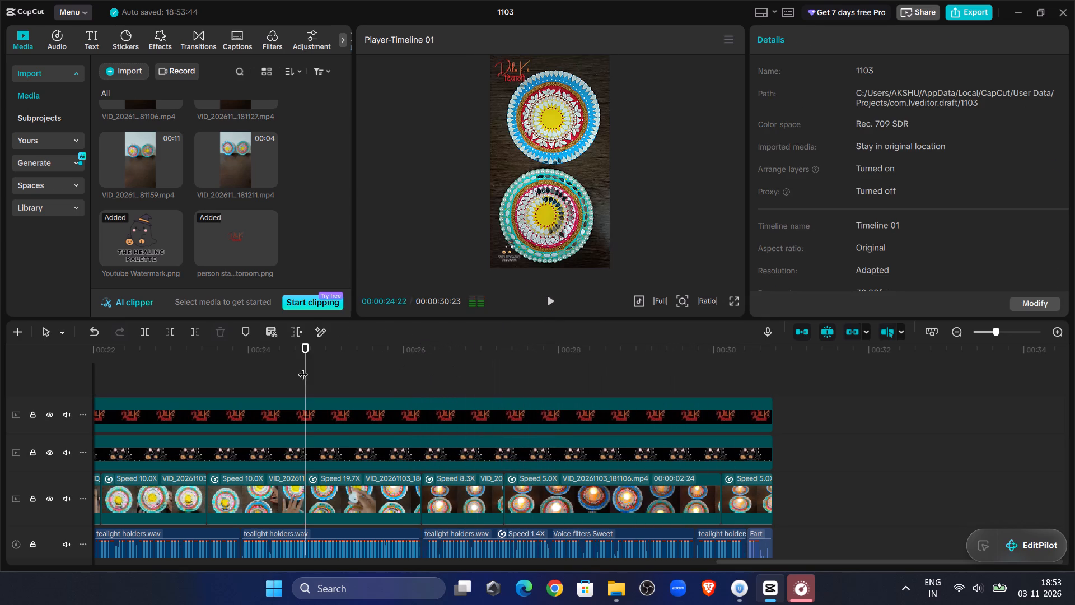
left_click(559, 301)
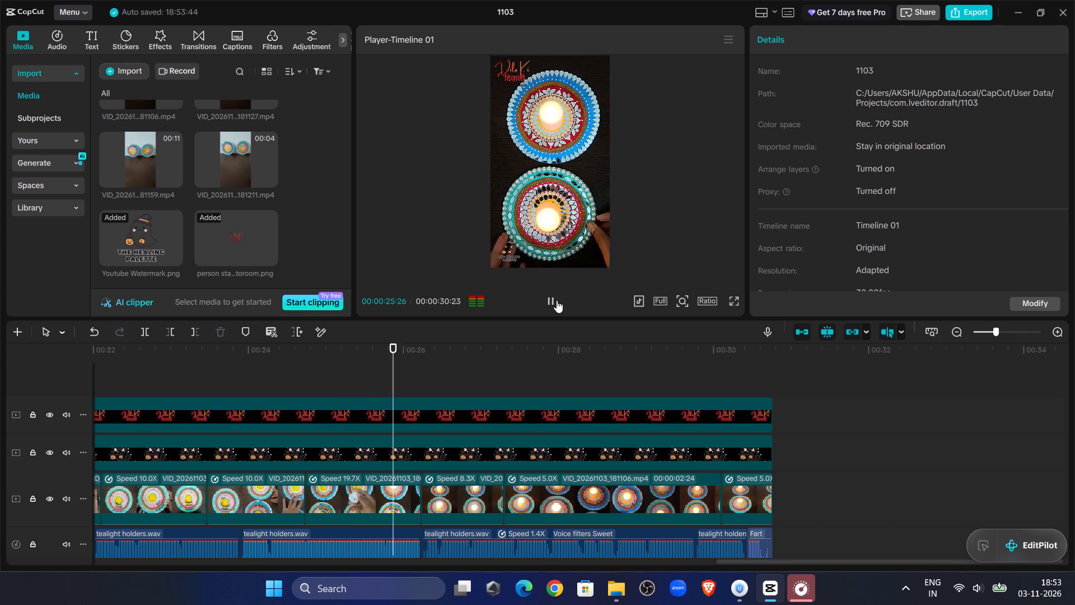
left_click(557, 300)
Trim the logo overlay's end to the start of the 8.3X lit-candle clip, about 00:00:26, and play the ending.
left_click_drag(415, 372, 422, 376)
left_click(424, 414)
left_click(202, 332)
left_click(554, 301)
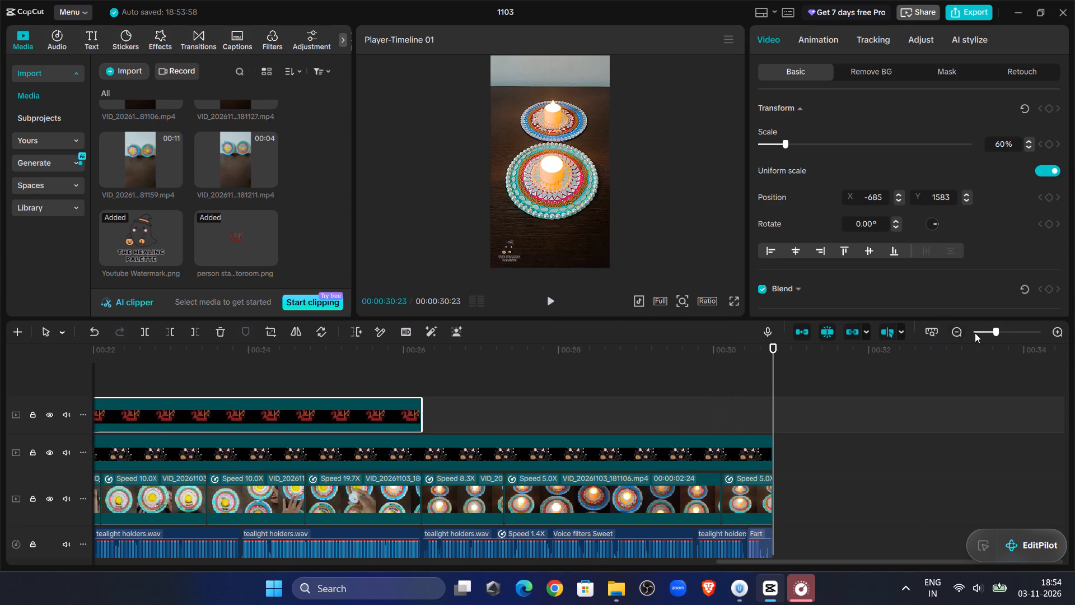
Combine every clip, overlay and audio item on the timeline into one compound clip.
left_click_drag(978, 333, 968, 333)
left_click_drag(373, 347, 0, 376)
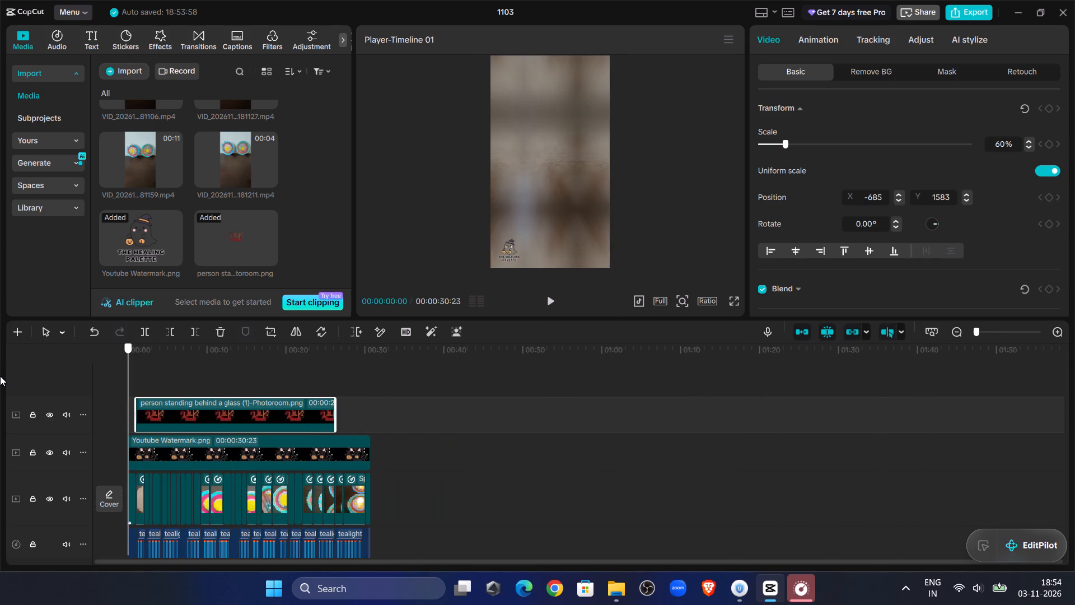
left_click_drag(0, 376, 0, 380)
left_click(271, 454)
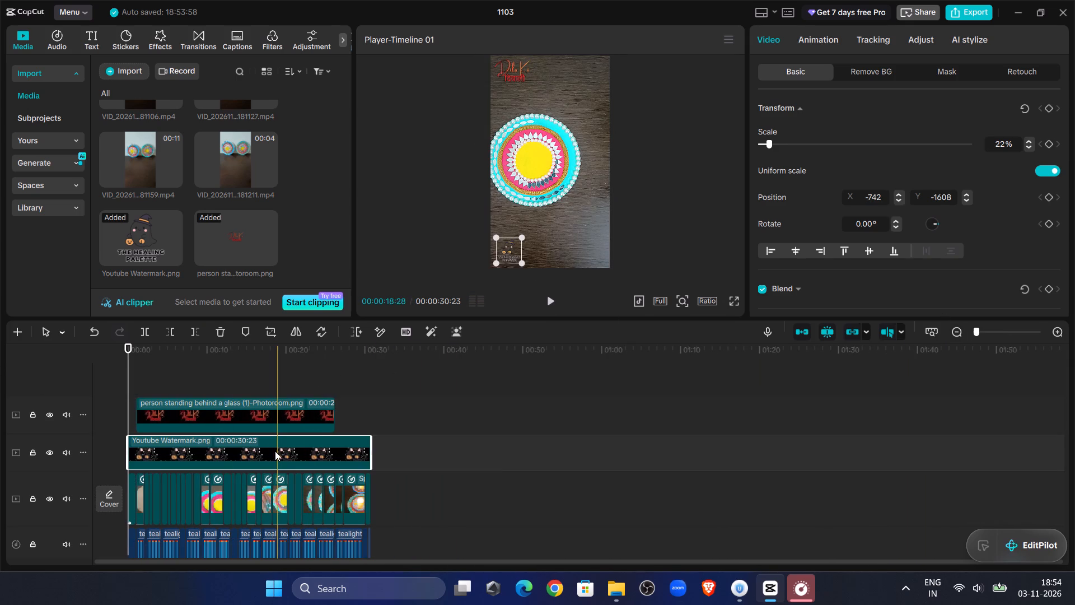
key("ctrl+a")
right_click(331, 447)
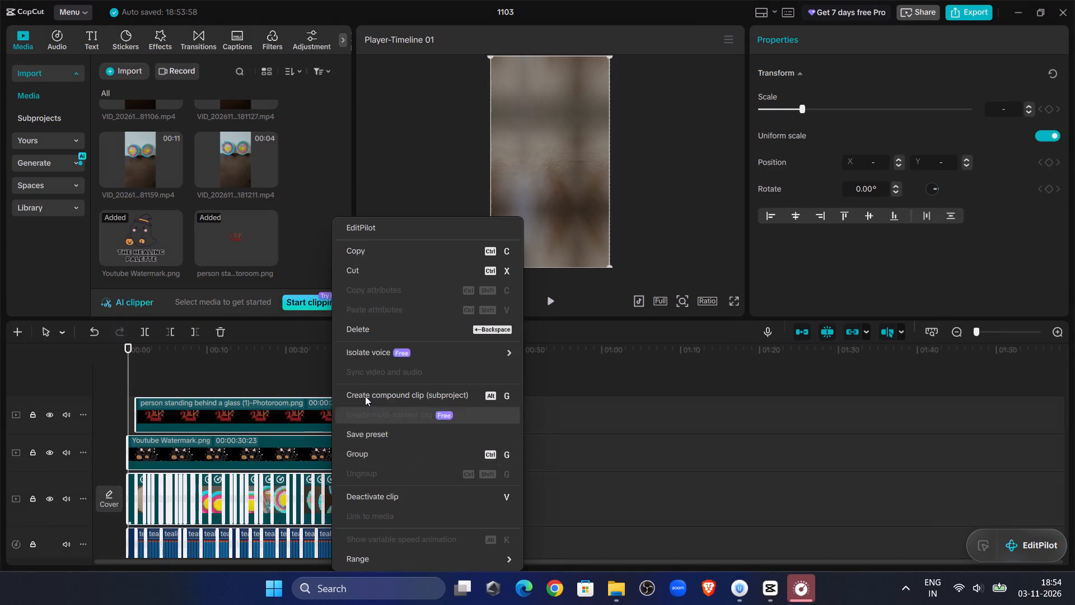
left_click(365, 395)
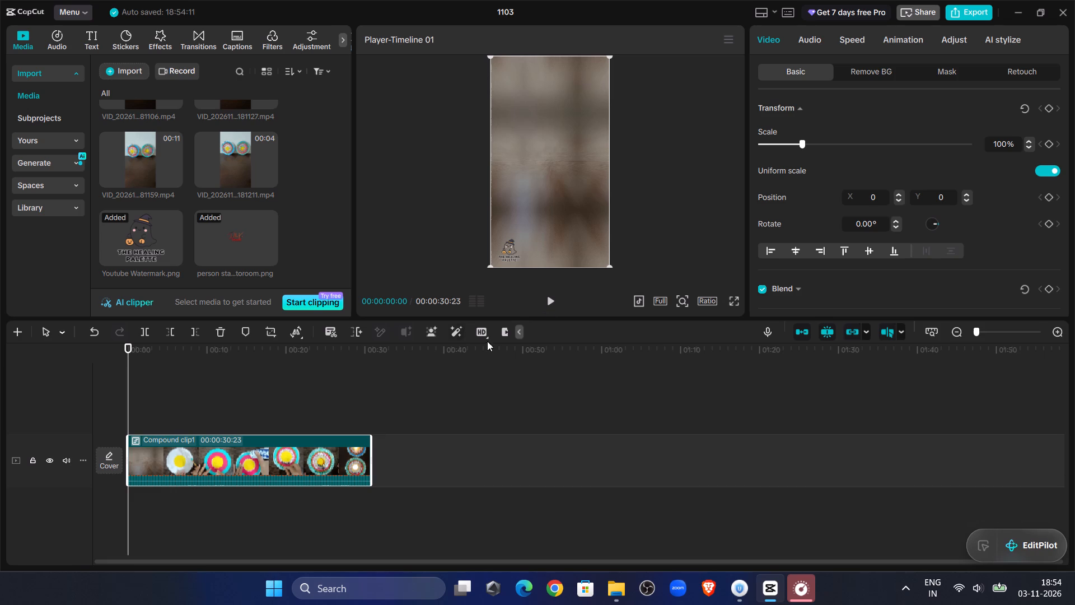
Briefly play the compound clip from the start and open its clip options.
left_click(546, 306)
left_click(546, 306)
right_click(306, 448)
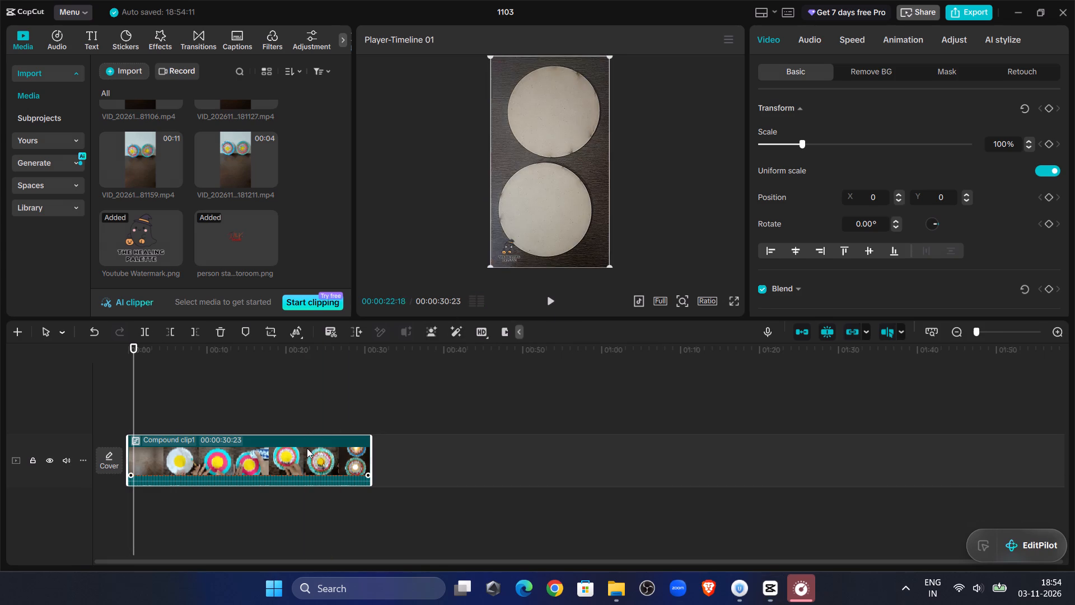
left_click(380, 296)
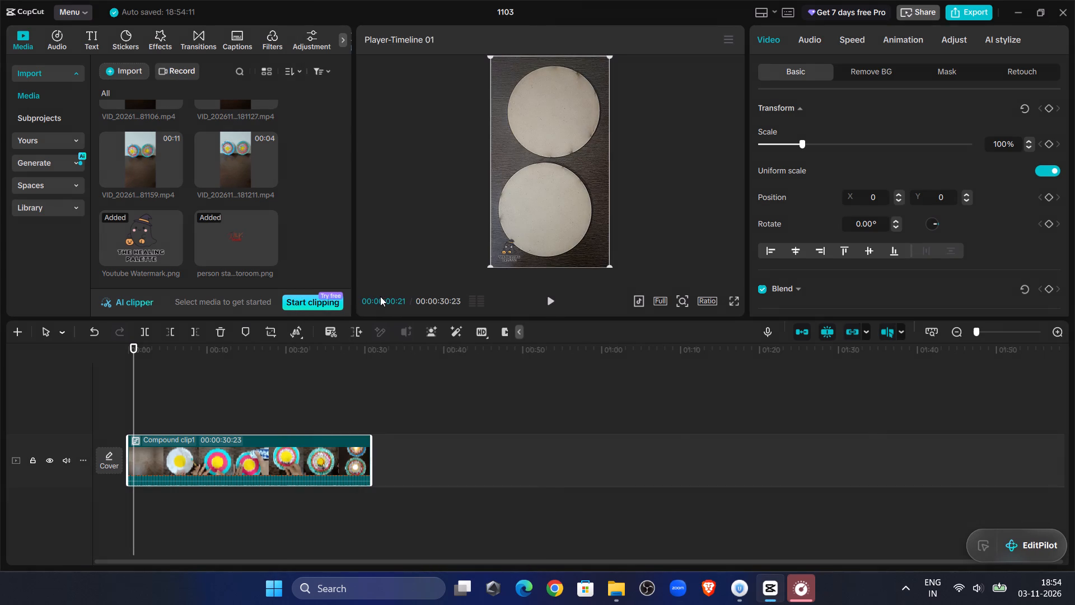
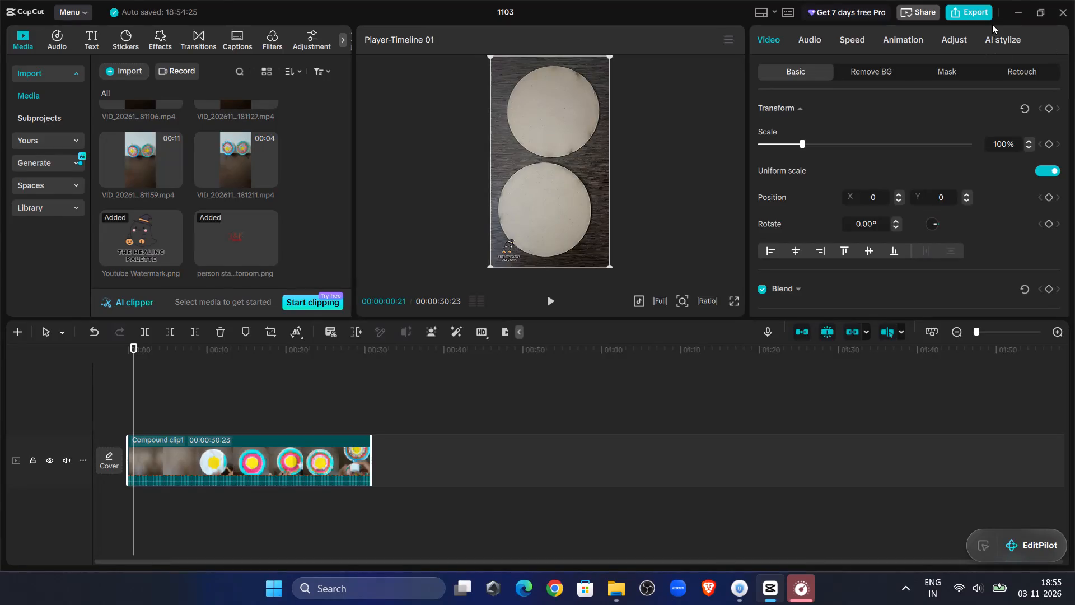
Clear the open windows from the desktop and open the appdata folder through the Run dialog.
left_click(1010, 4)
left_click(1066, 0)
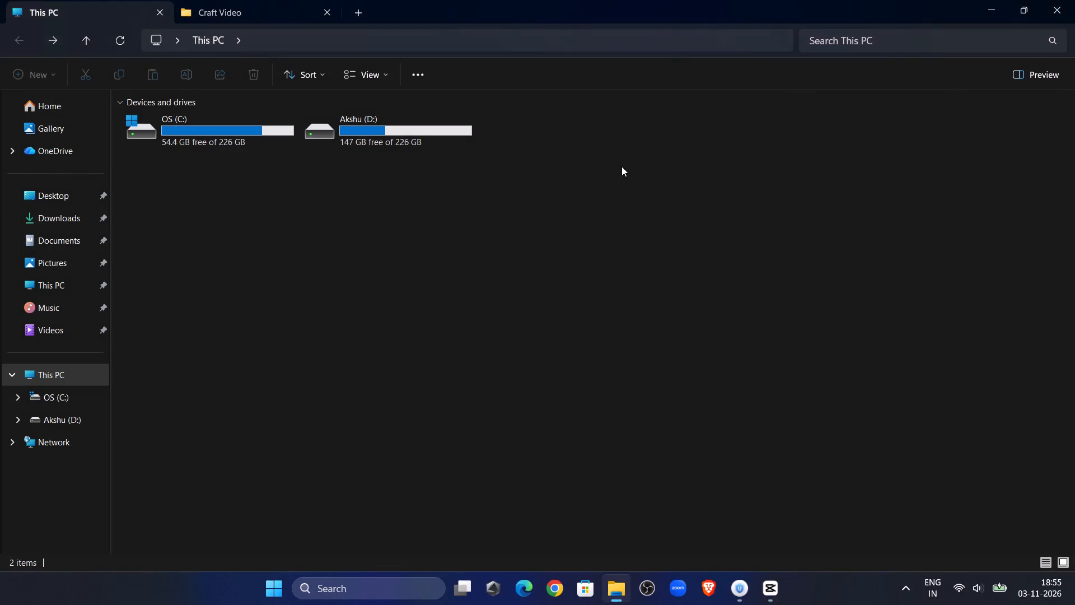
left_click(1053, 7)
key("r")
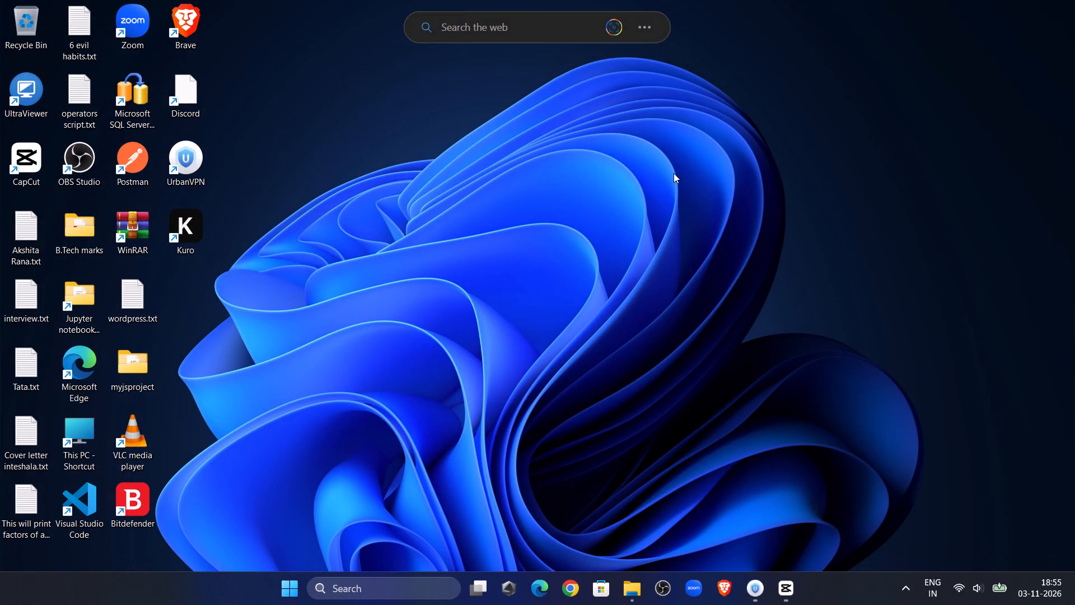
left_click(422, 578)
type("ru")
key("Return")
left_click(110, 542)
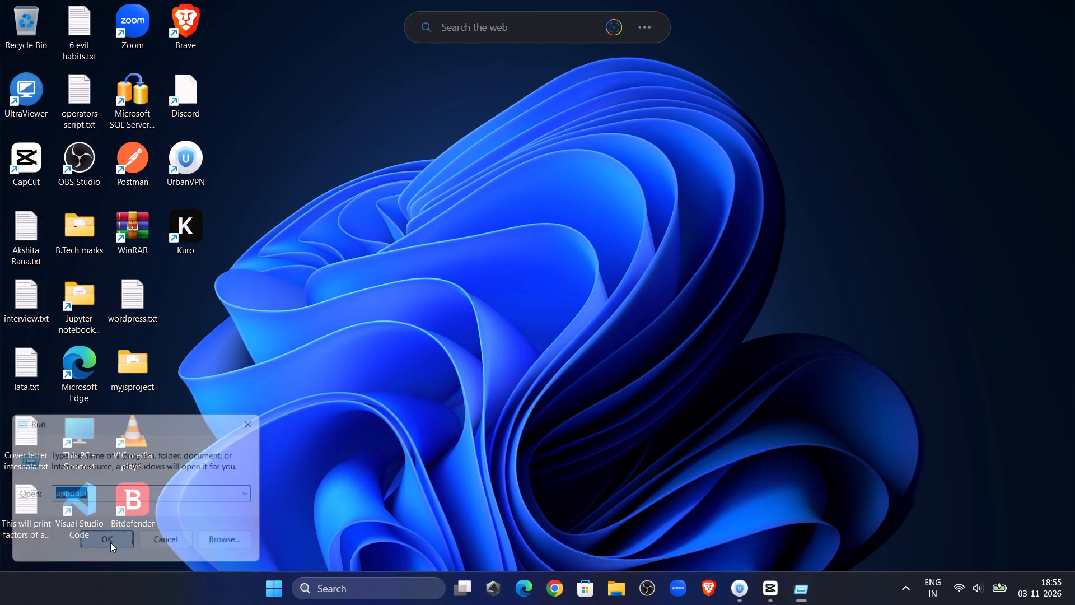
Browse from AppData through Local, CapCut, User Data and Projects to the com.lveditor.draft folder.
double_click(218, 124)
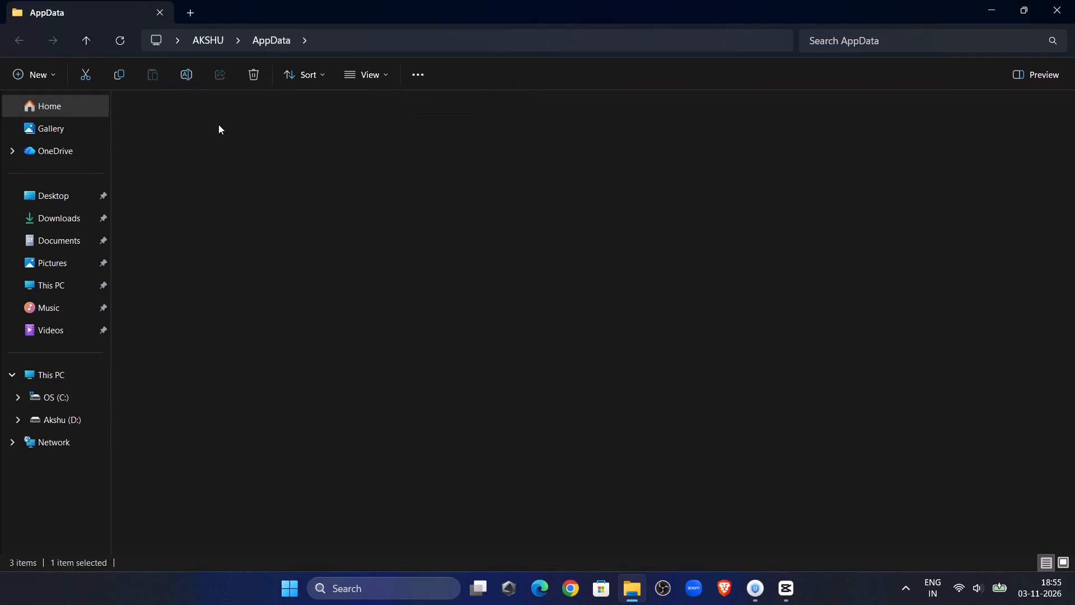
double_click(211, 343)
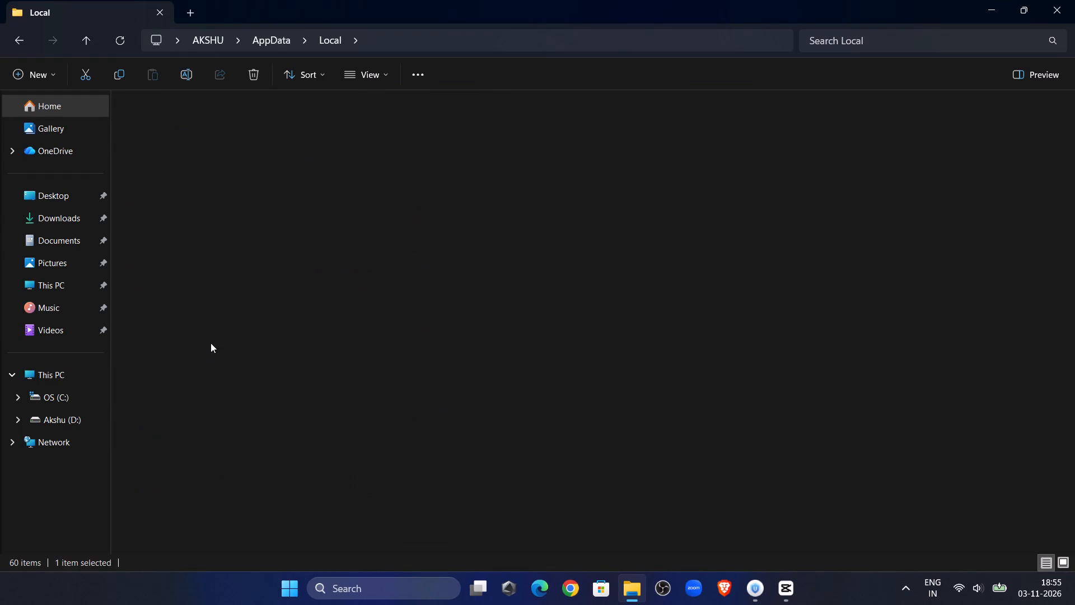
double_click(207, 142)
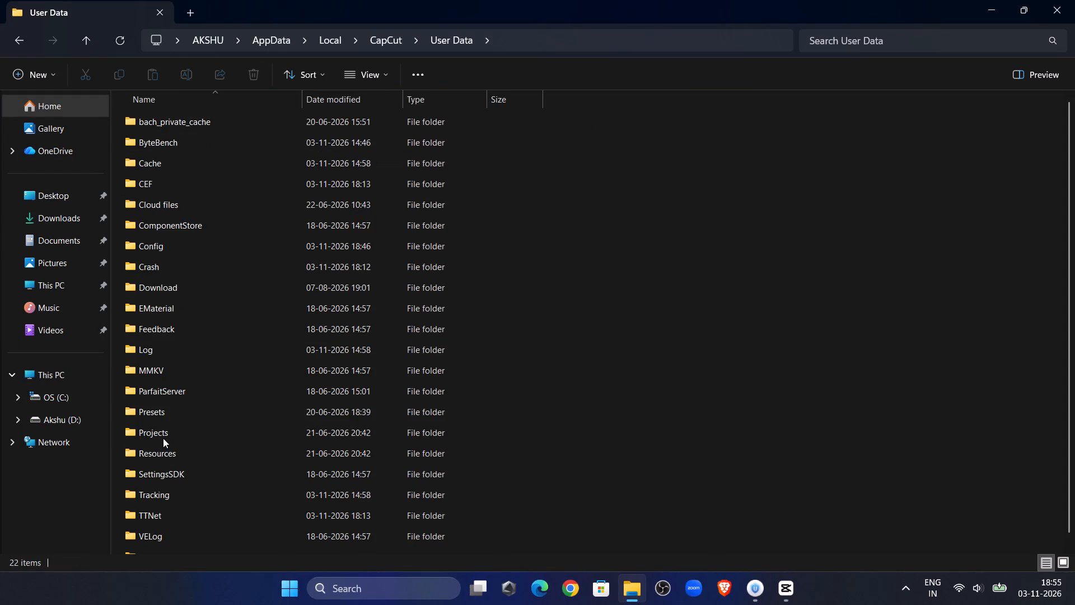
double_click(161, 424)
double_click(189, 143)
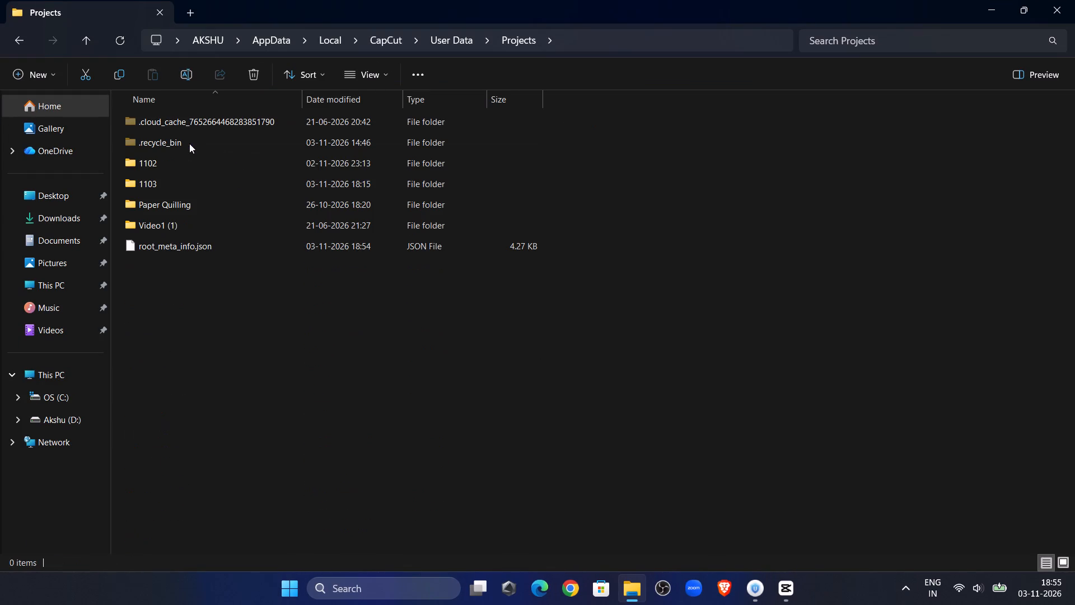
Check the project name in CapCut, then open draft 1103's Resources > combination folder and select the 81ED8E91…_video.mp4 file.
left_click(793, 602)
left_click(793, 602)
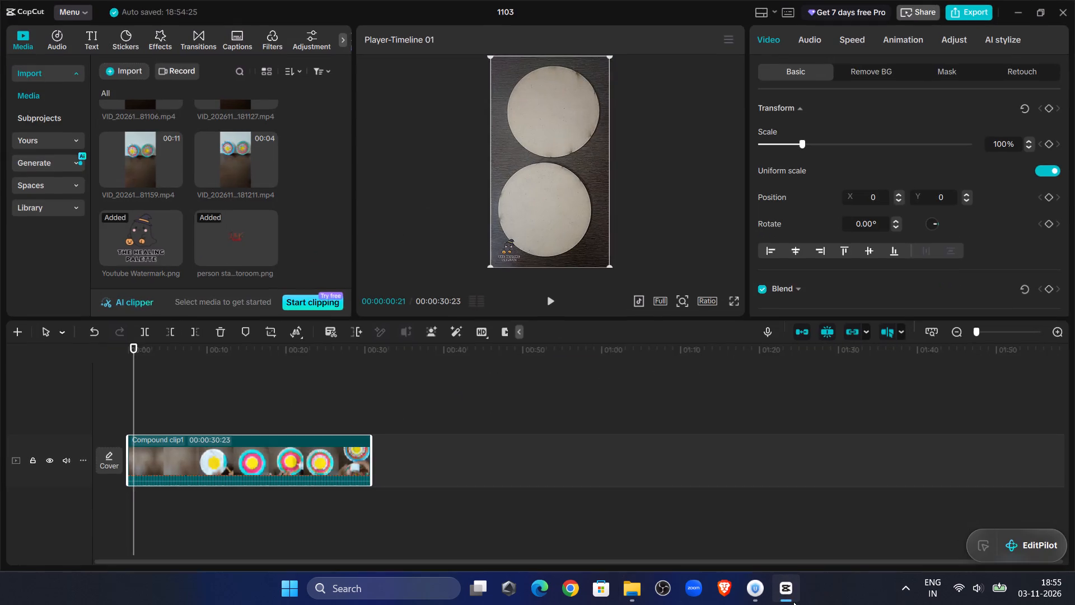
double_click(189, 177)
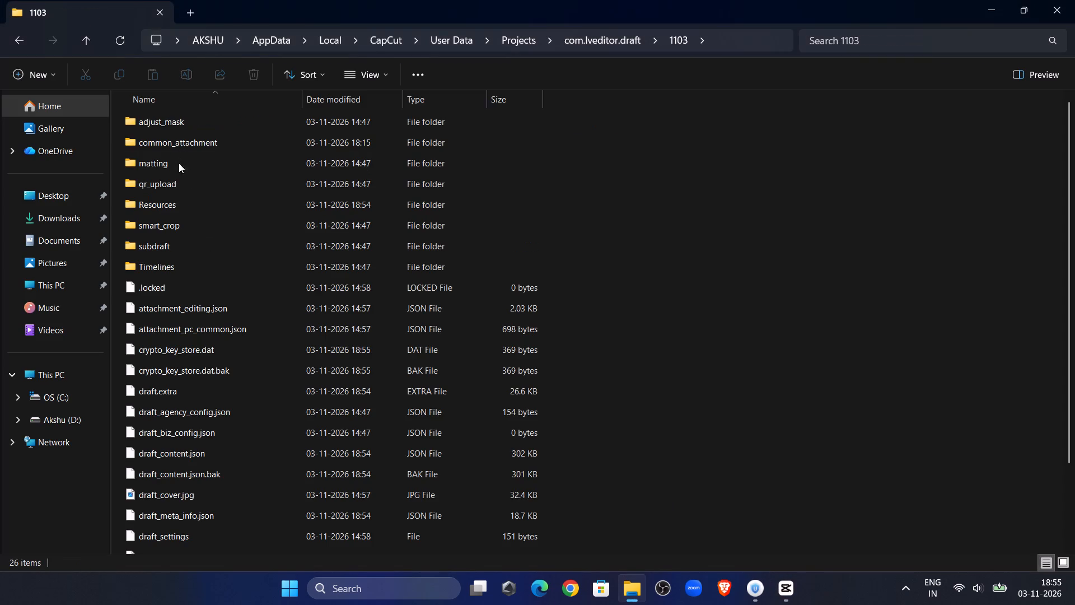
left_click(163, 221)
triple_click(163, 213)
double_click(175, 136)
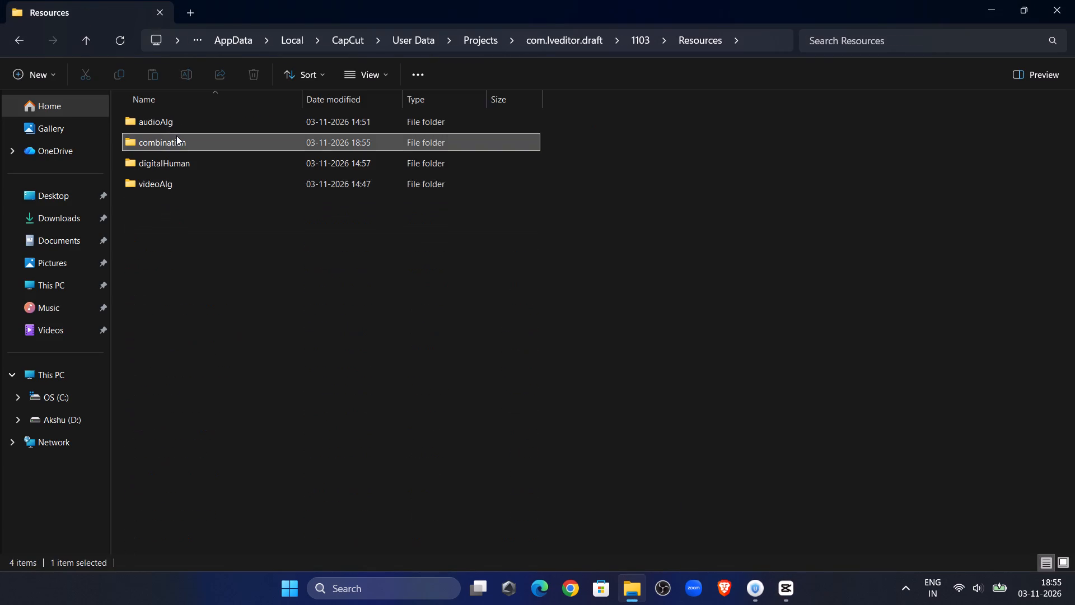
left_click(170, 180)
Minimise the combination folder, close project 1103 and quit CapCut.
left_click(987, 9)
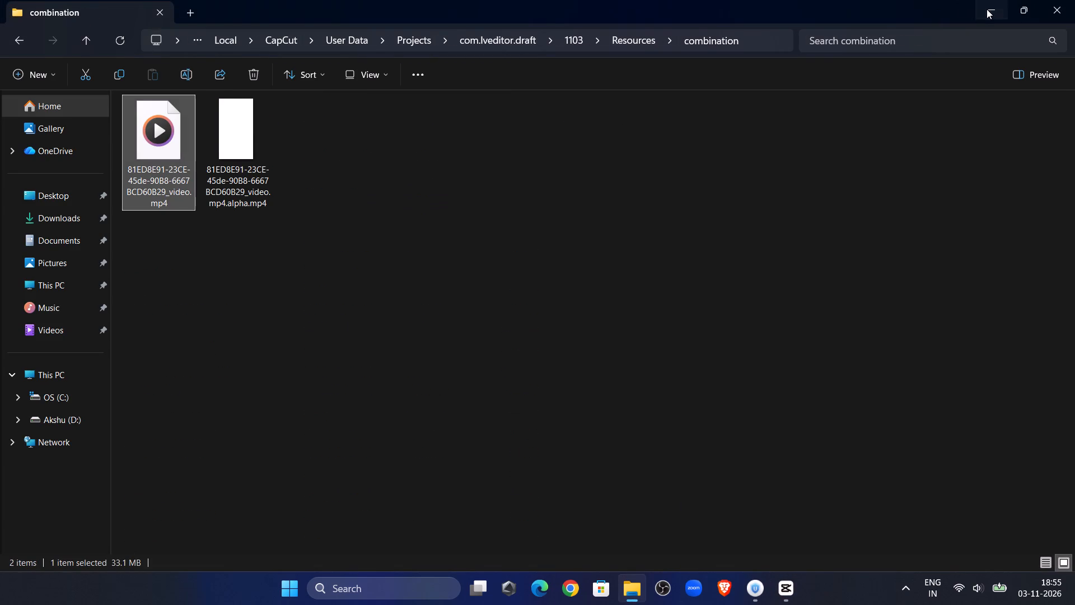
left_click(790, 596)
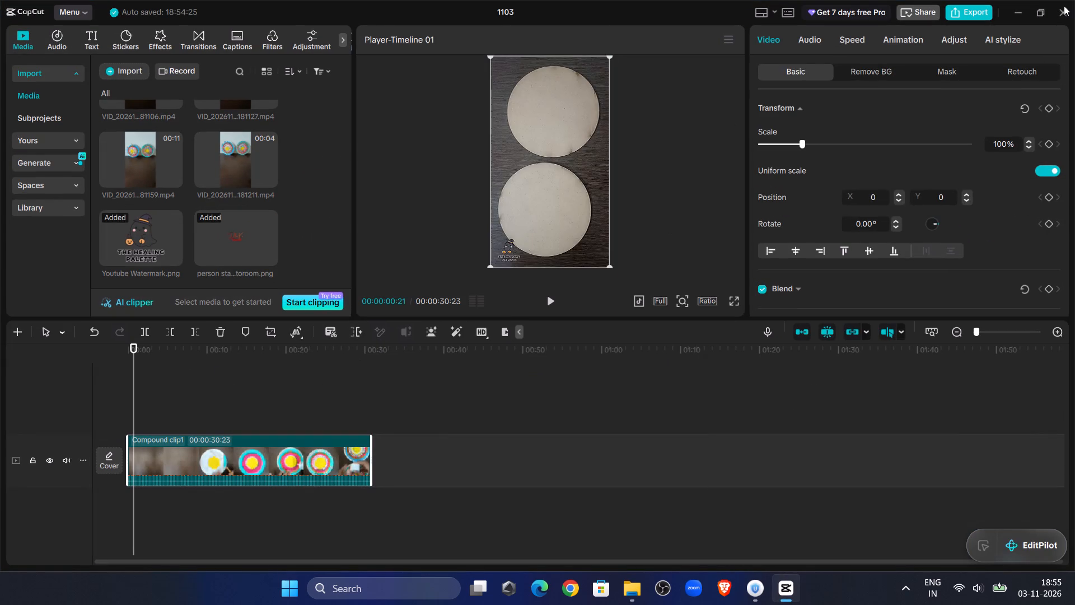
left_click(1063, 6)
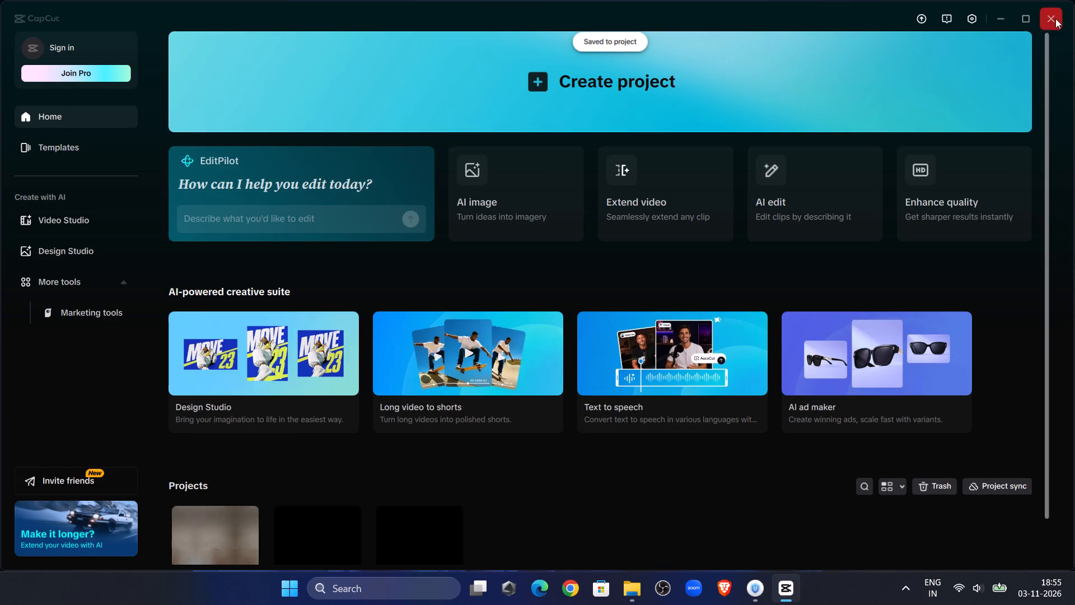
left_click(1050, 16)
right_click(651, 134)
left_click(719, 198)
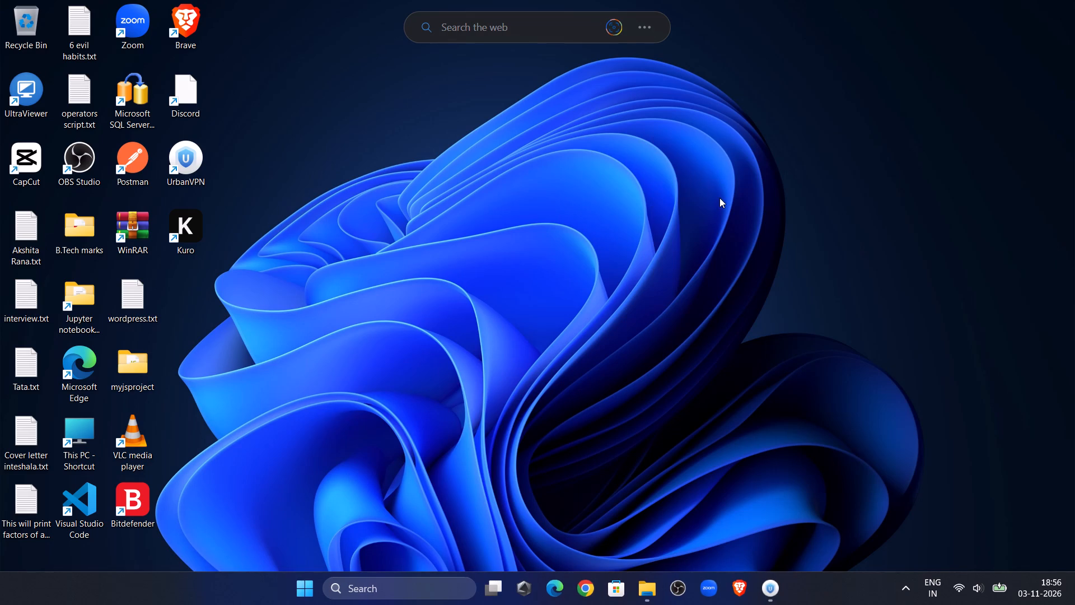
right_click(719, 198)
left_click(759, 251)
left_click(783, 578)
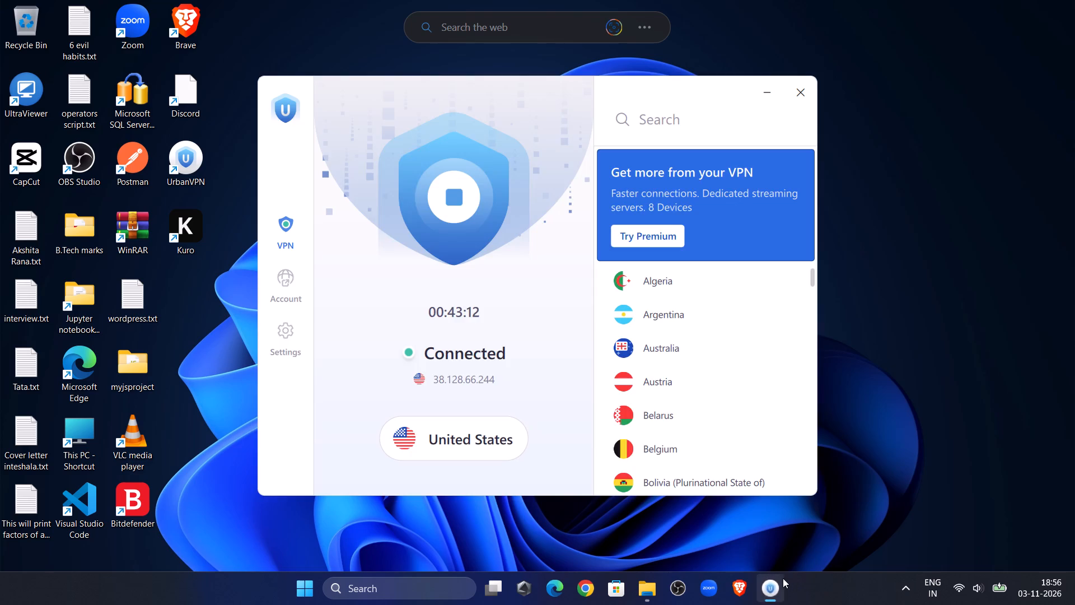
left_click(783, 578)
Relaunch CapCut and reopen project 1103 from the recent projects.
double_click(46, 152)
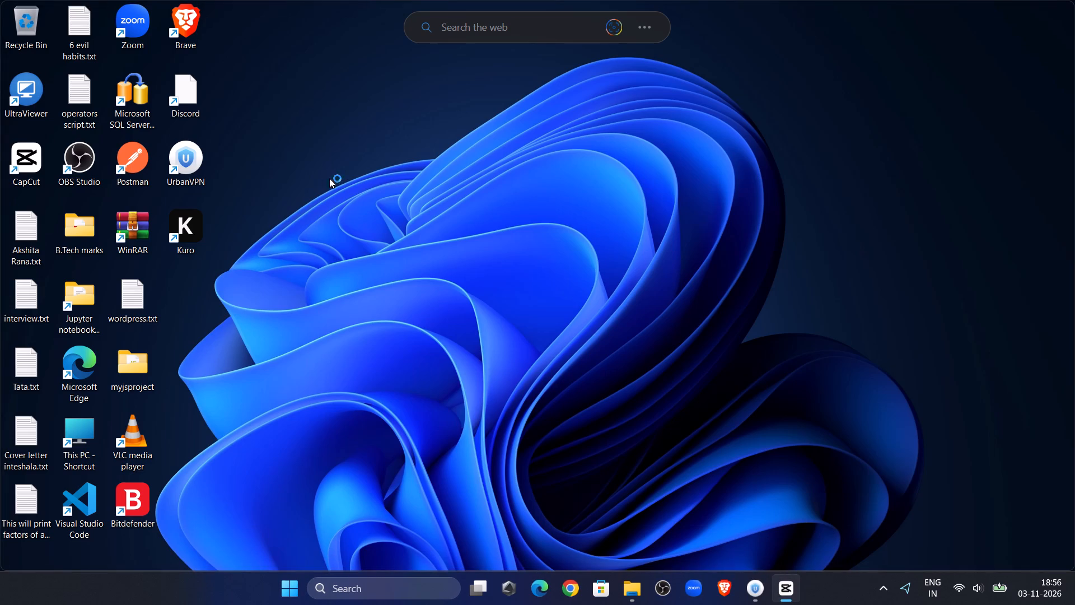
scroll(353, 285, "down", 5)
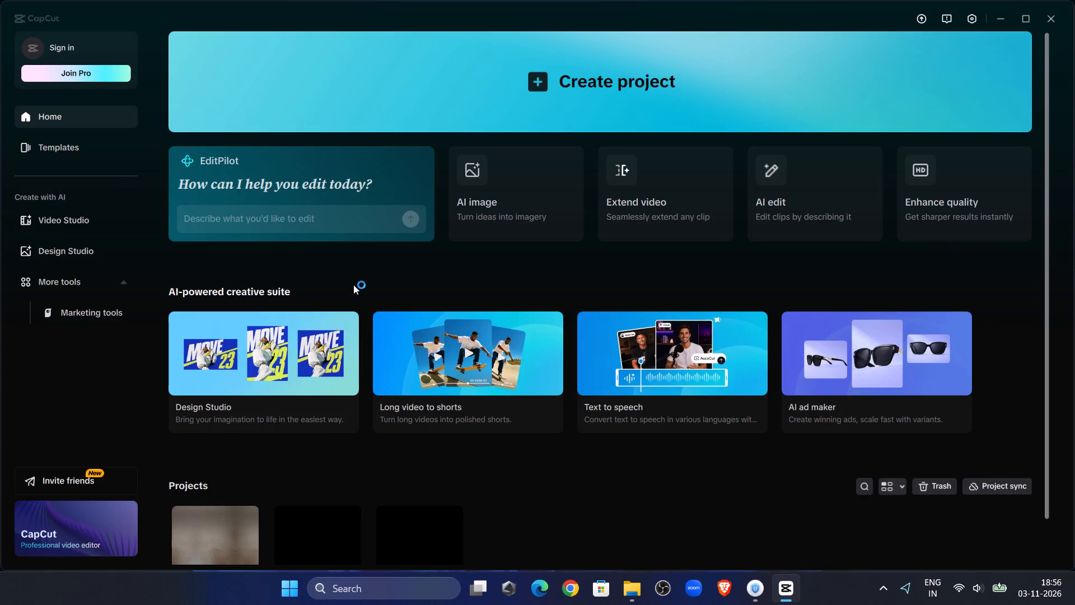
left_click(205, 507)
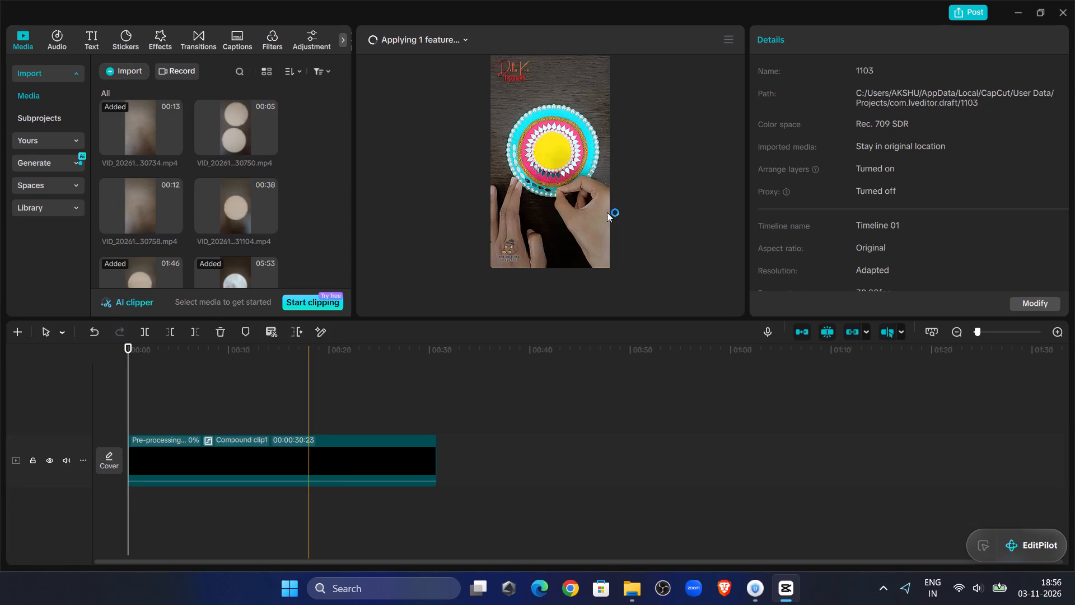
Import 81ED8E91…_video.mp4 from the combination folder into project 1103's media library.
left_click(627, 594)
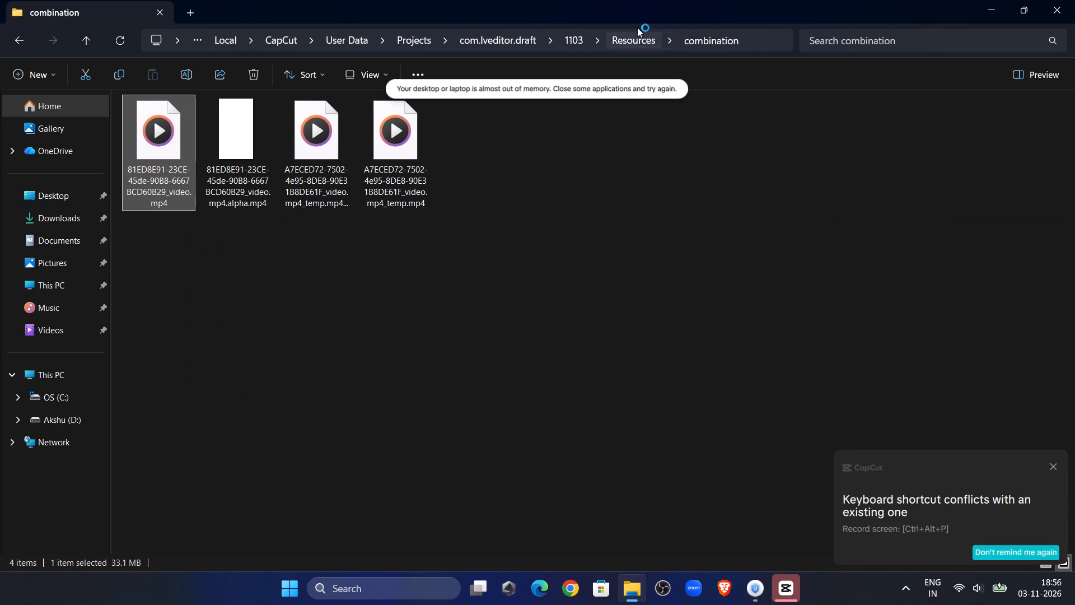
left_click_drag(635, 16, 1074, 272)
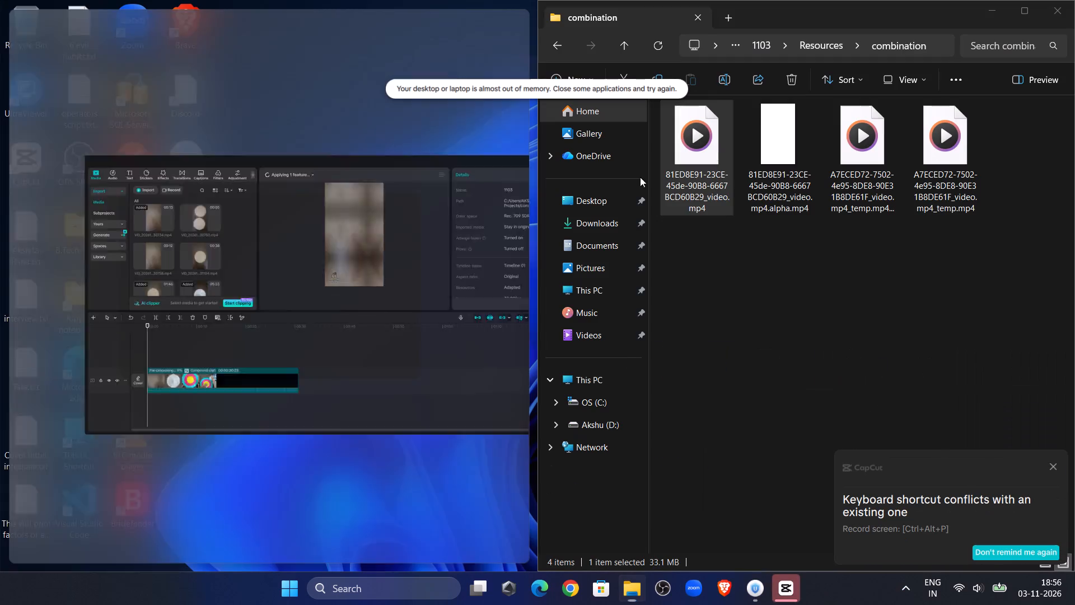
left_click(296, 291)
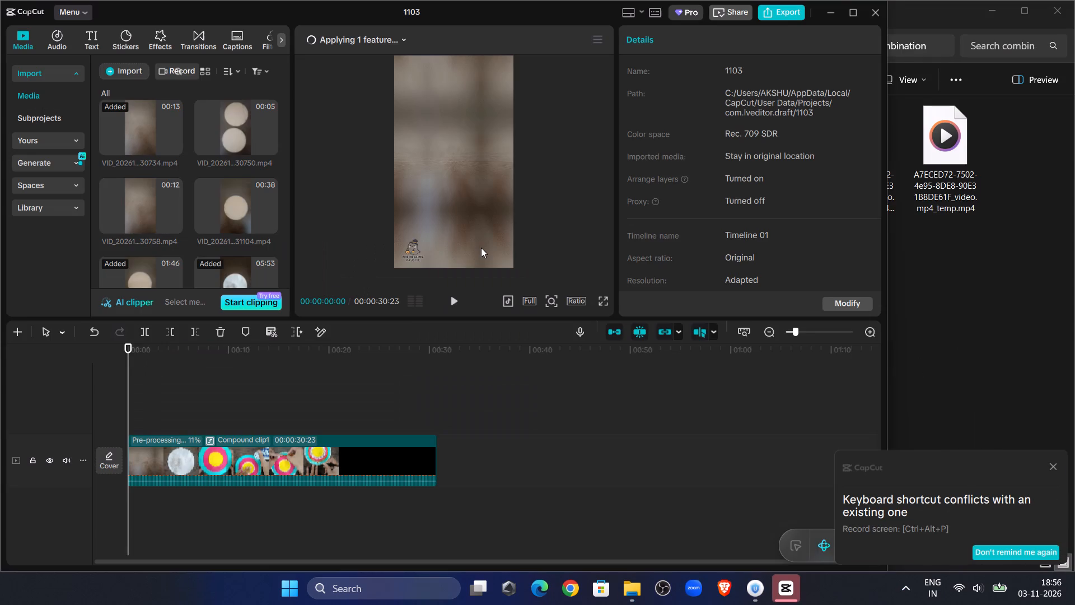
left_click(854, 11)
left_click(632, 584)
left_click_drag(703, 123, 184, 198)
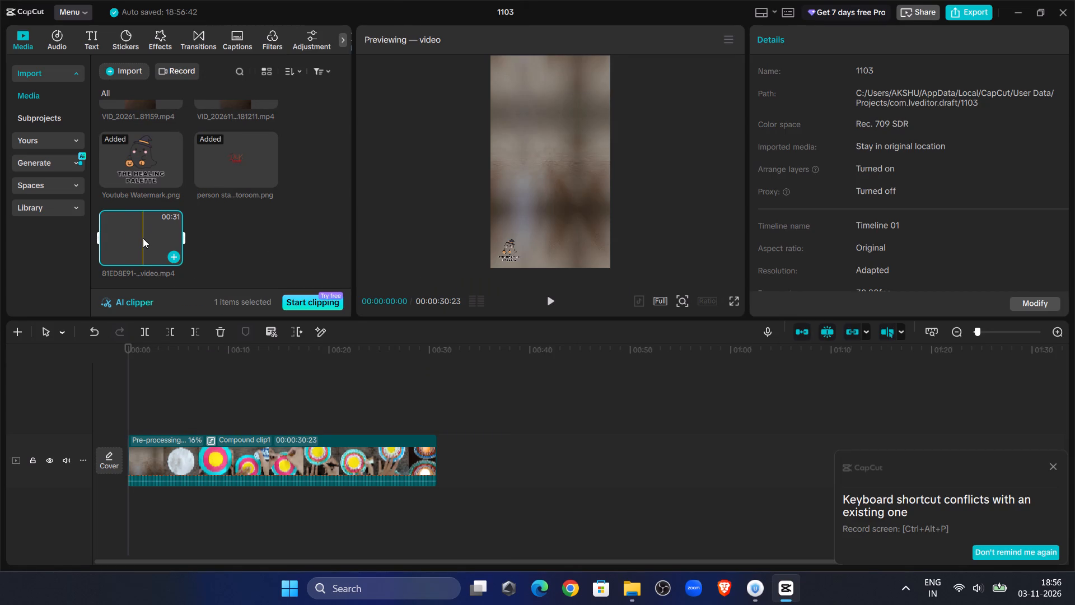
Replace the compound clip on the timeline with the imported 81ED8E91…_video.mp4.
left_click_drag(143, 238, 264, 453)
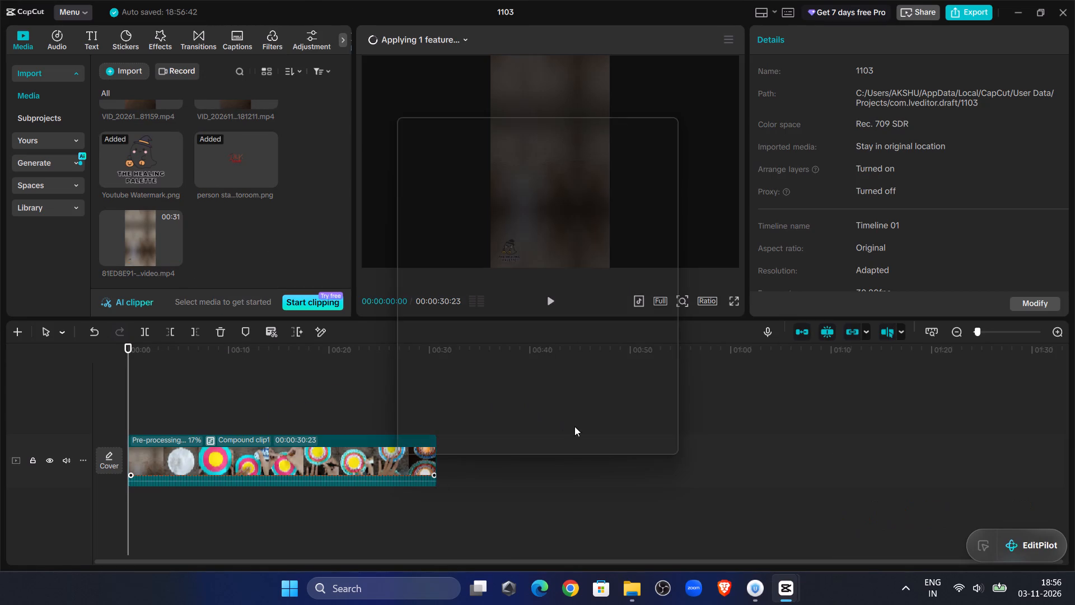
left_click(564, 436)
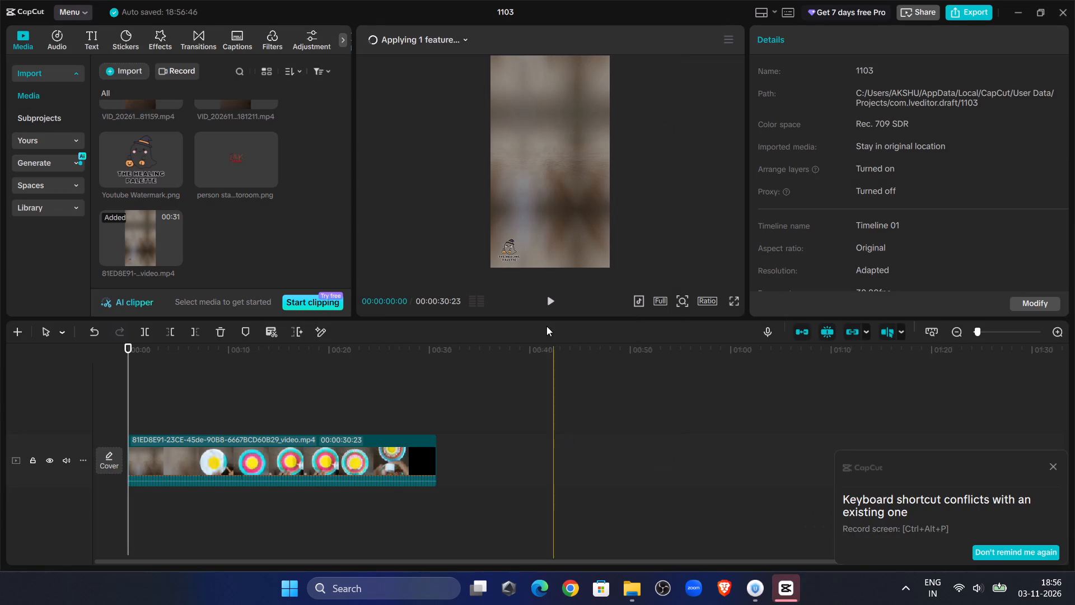
Play the replacement video from the start and again near its ending to check it.
double_click(545, 311)
left_click(550, 304)
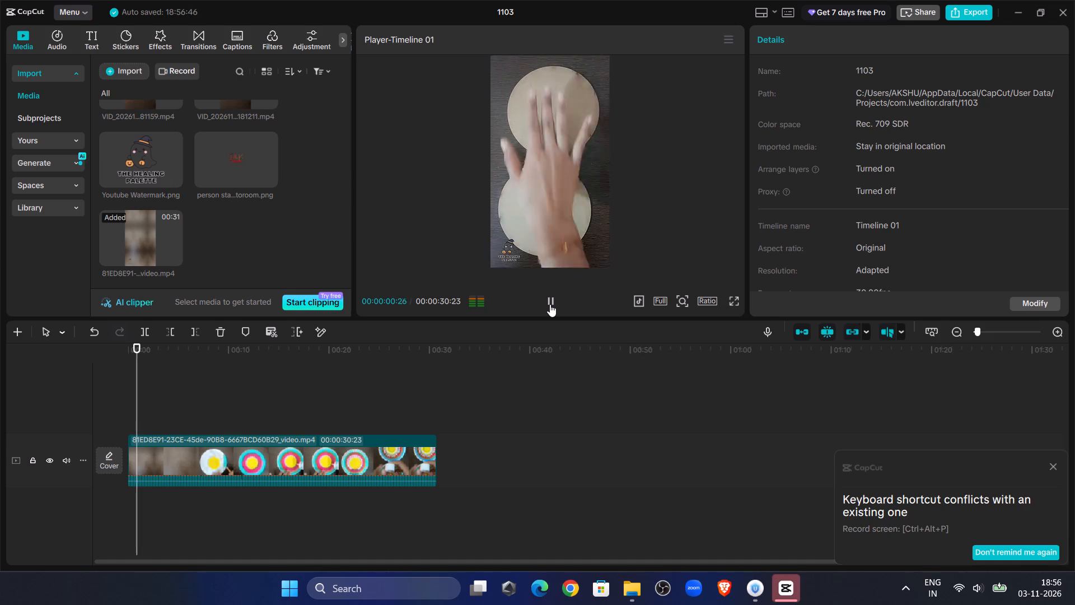
left_click(386, 393)
left_click(550, 304)
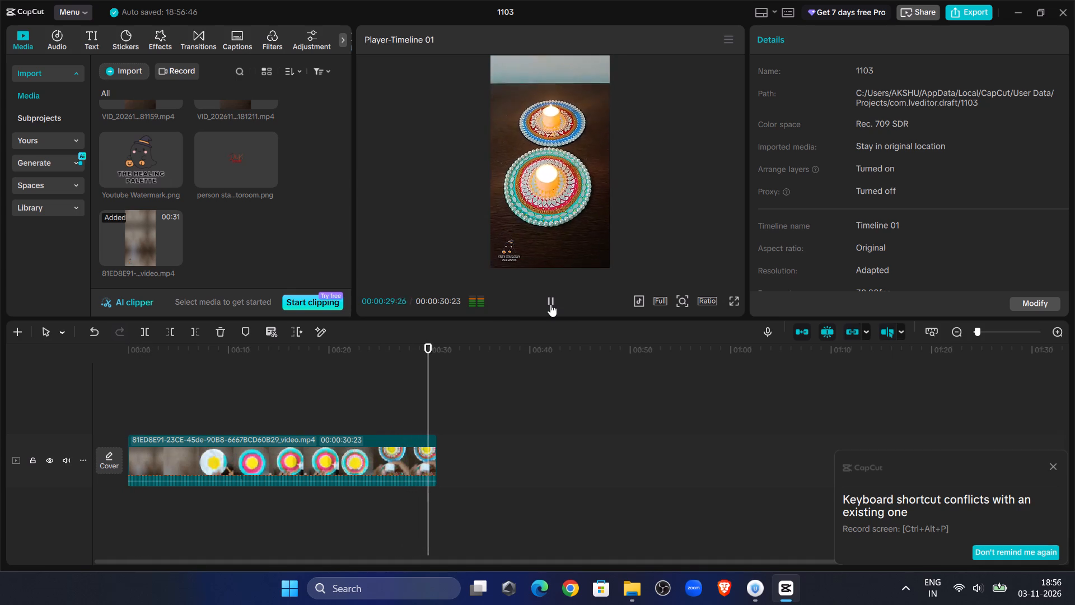
Export the video as 1103 and close the export window without sharing it.
left_click(985, 21)
left_click(982, 17)
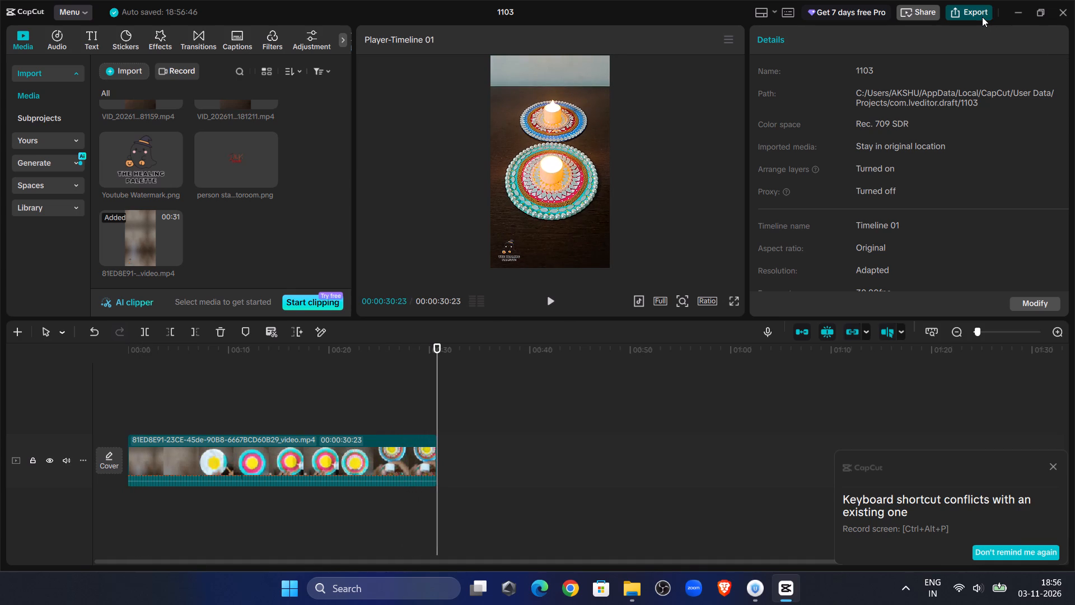
left_click(680, 497)
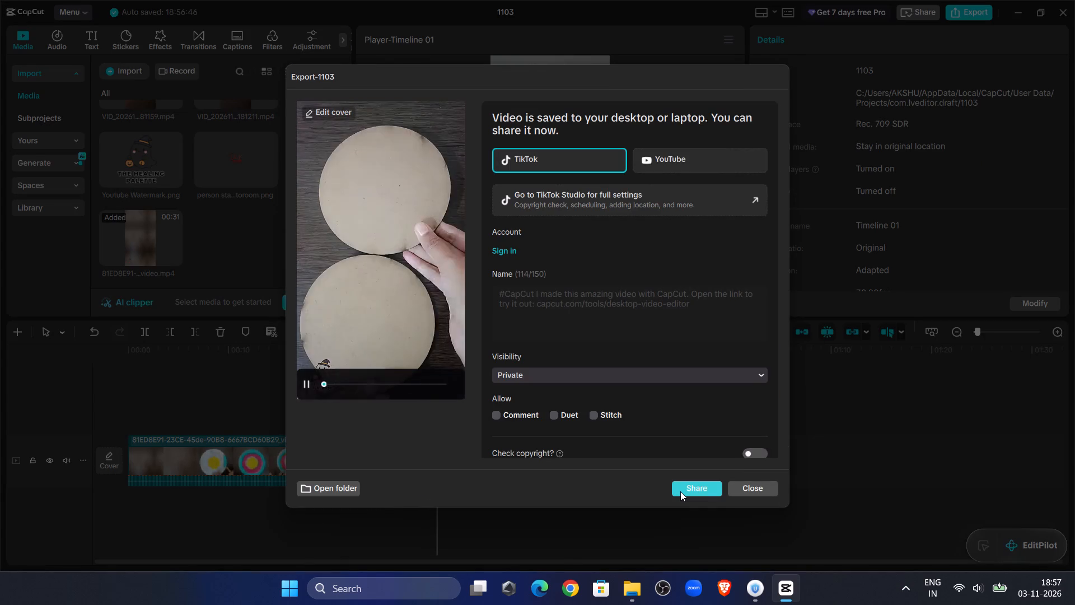
left_click(744, 485)
Open the THE HEALING PALETTE folder on drive D in a new File Explorer tab and play the exported 1103.mp4.
left_click(639, 578)
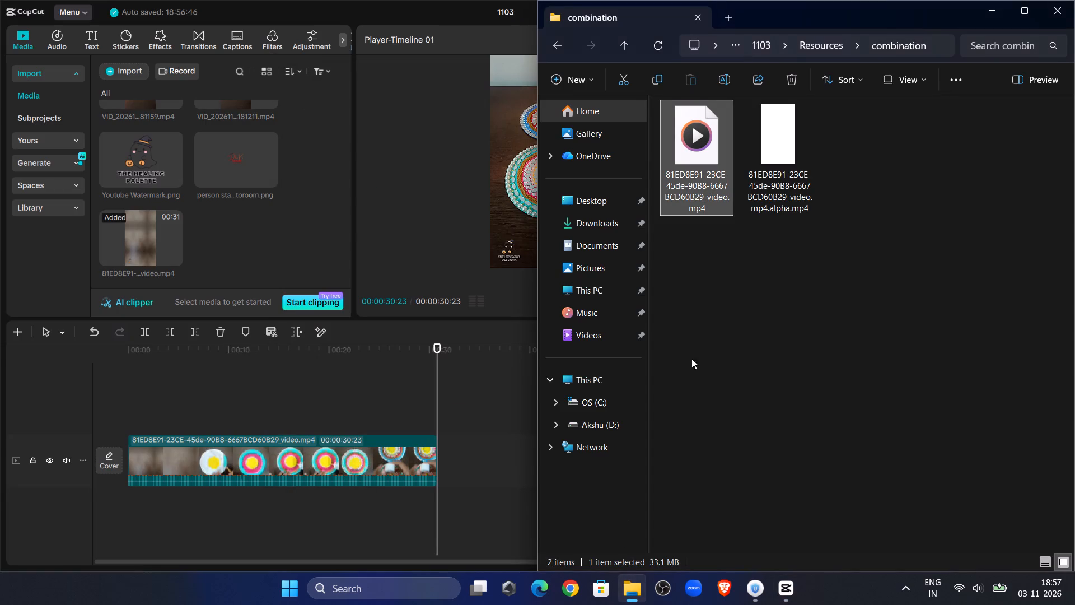
left_click_drag(919, 16, 760, 26)
left_click(871, 13)
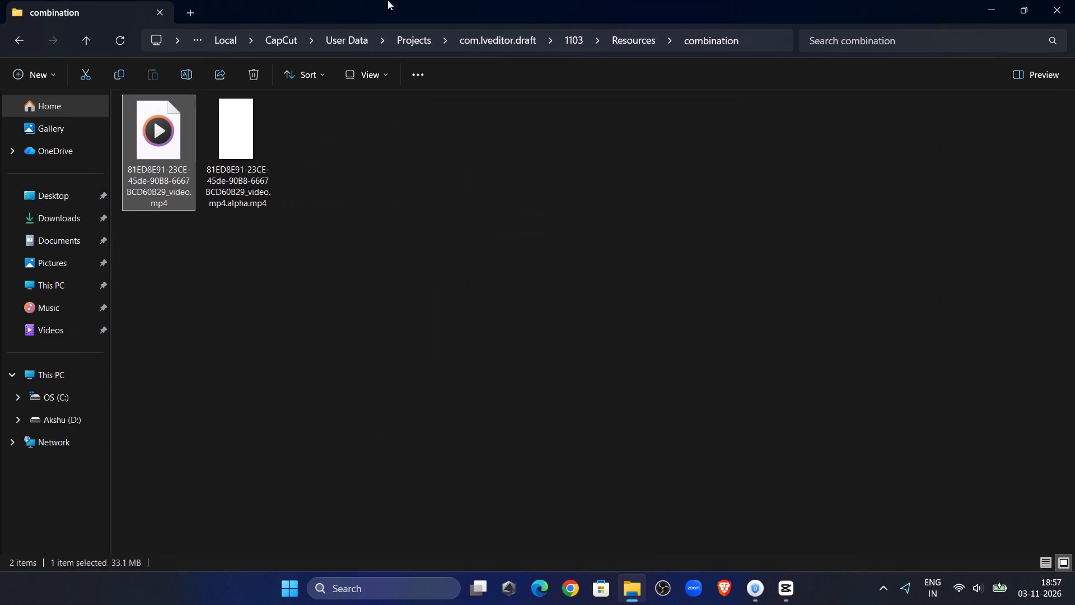
left_click(193, 25)
left_click(186, 15)
left_click(241, 114)
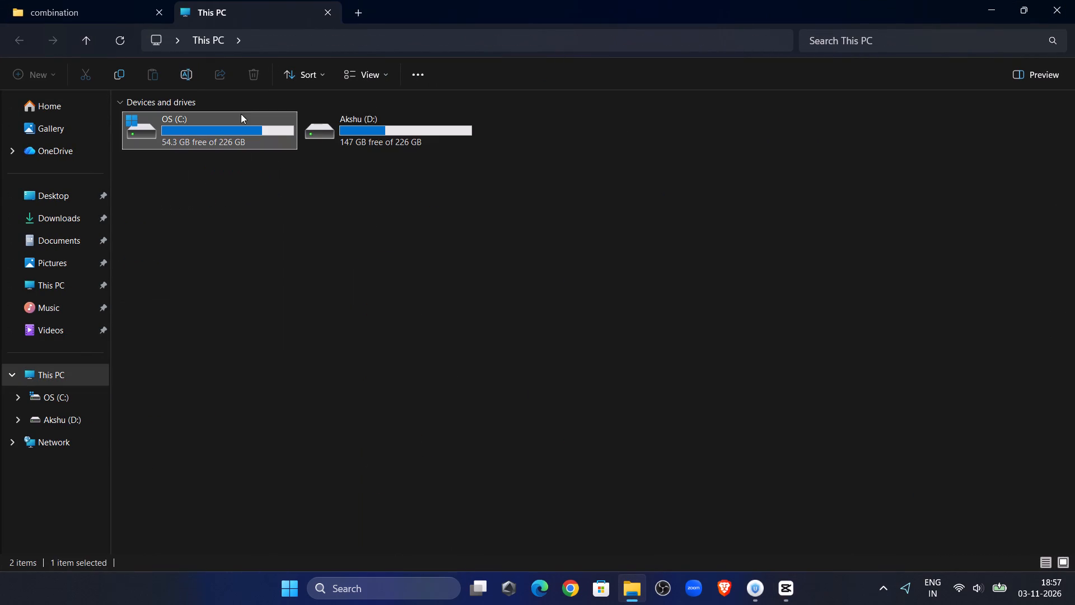
double_click(398, 146)
double_click(325, 133)
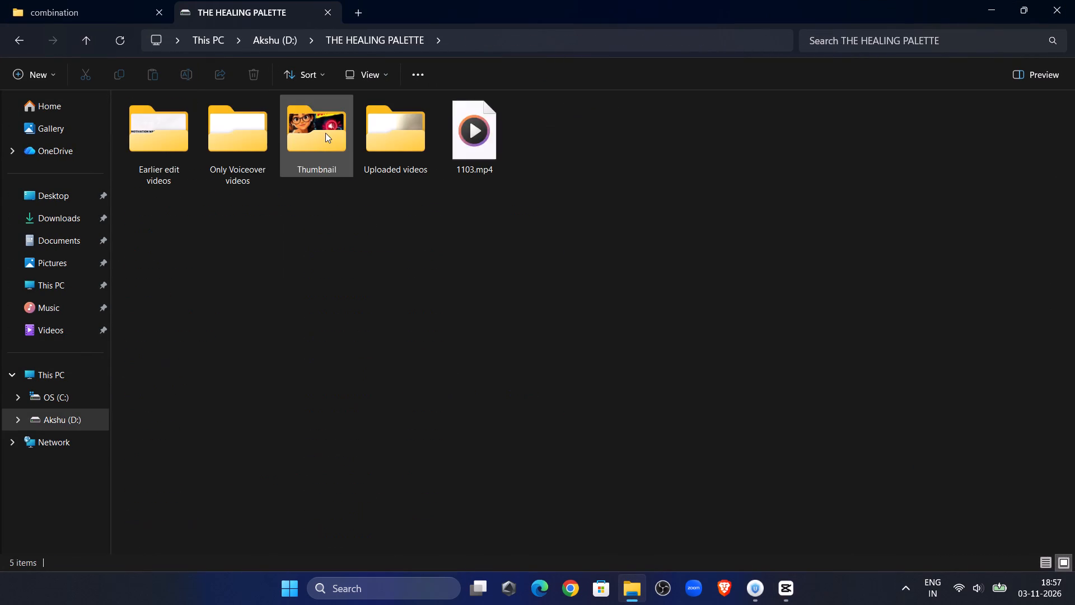
triple_click(497, 142)
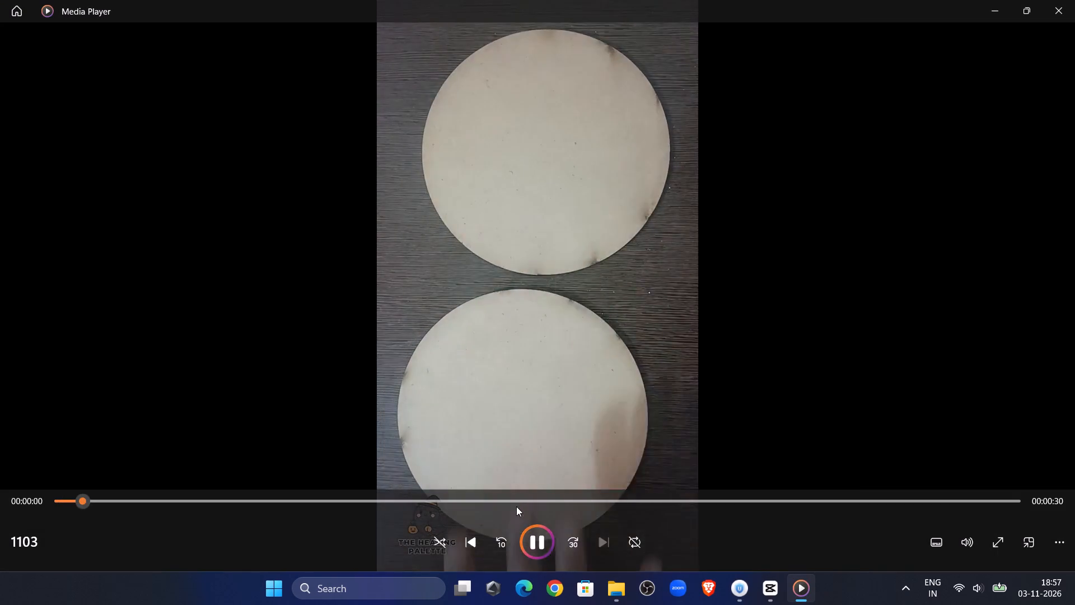
Skim through the exported 1103 video from its middle to its end and close the player.
left_click(516, 508)
left_click(754, 503)
left_click(883, 505)
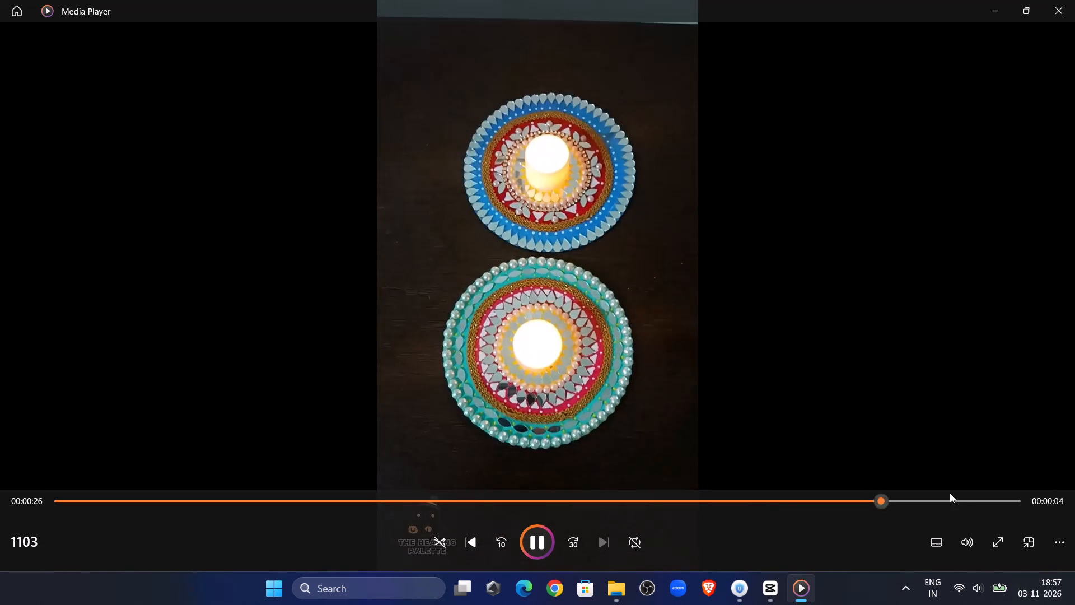
left_click(966, 494)
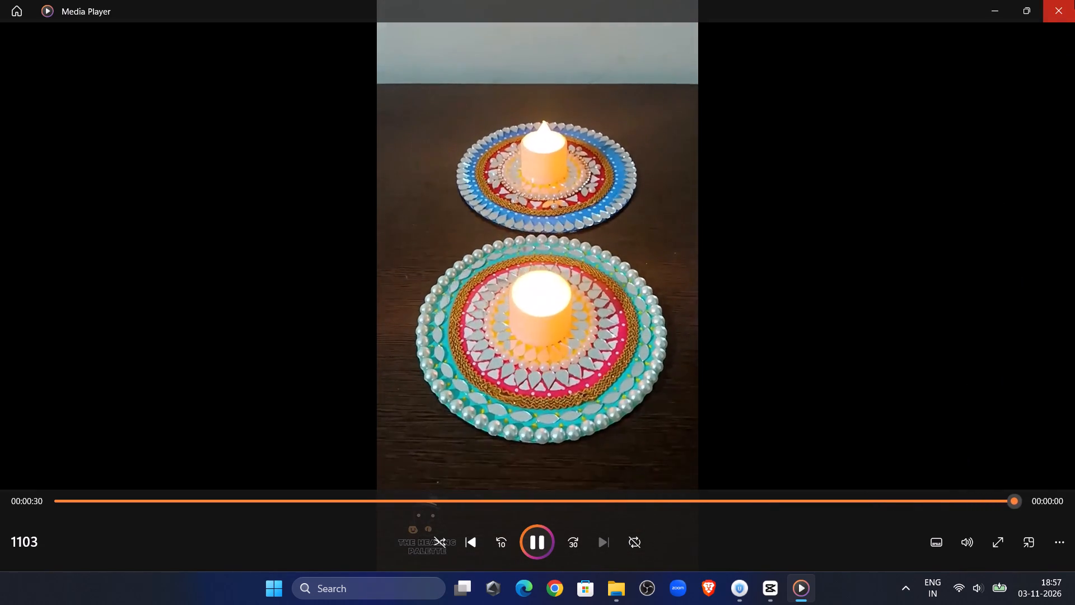
left_click(1074, 0)
left_click(535, 593)
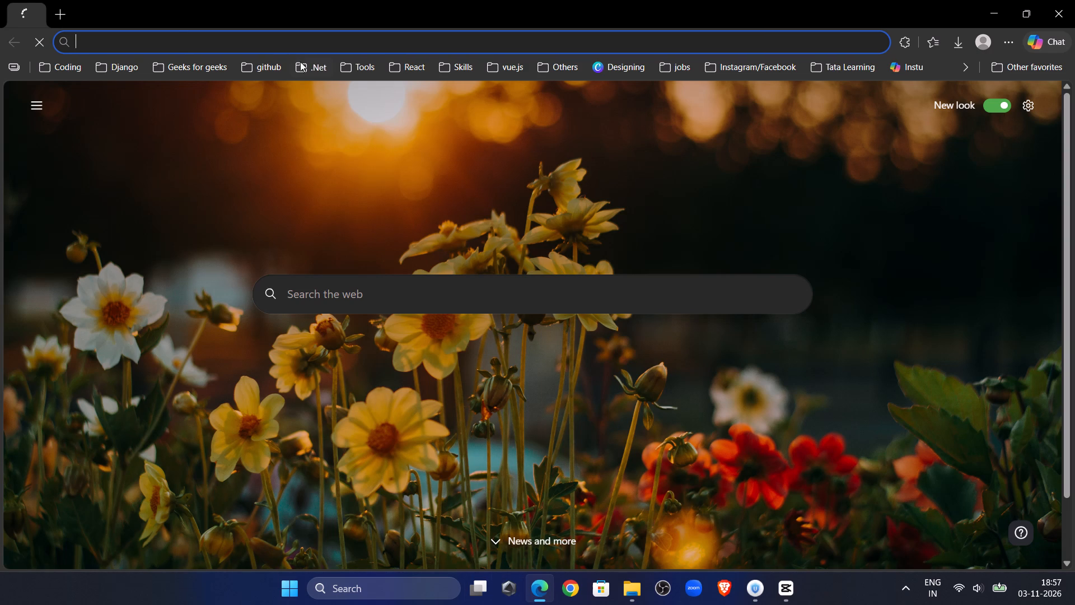
left_click(58, 15)
left_click(367, 65)
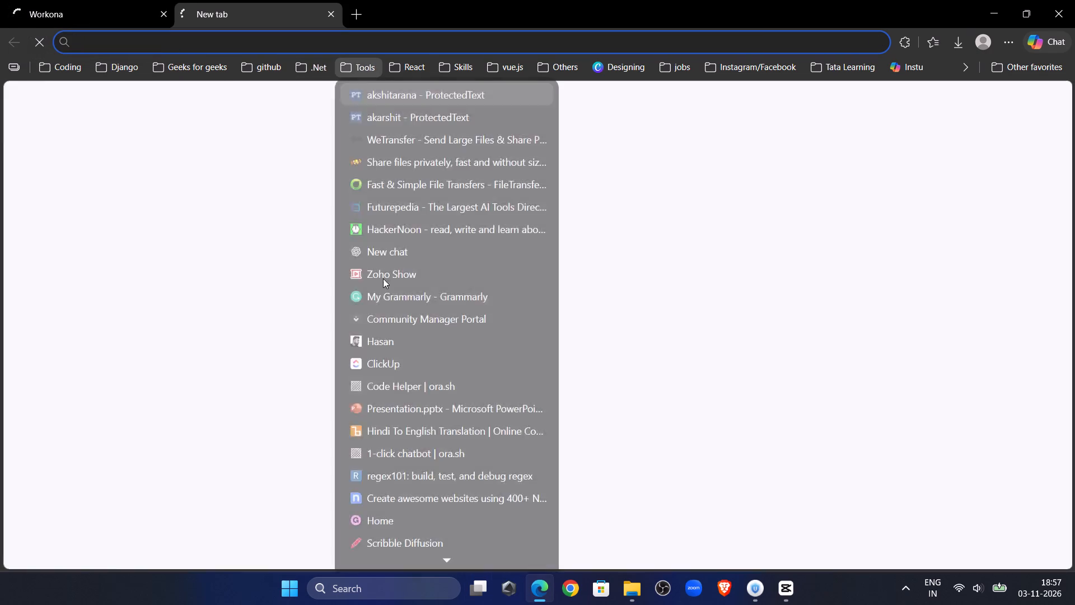
scroll(422, 476, "down", 19)
scroll(456, 499, "down", 19)
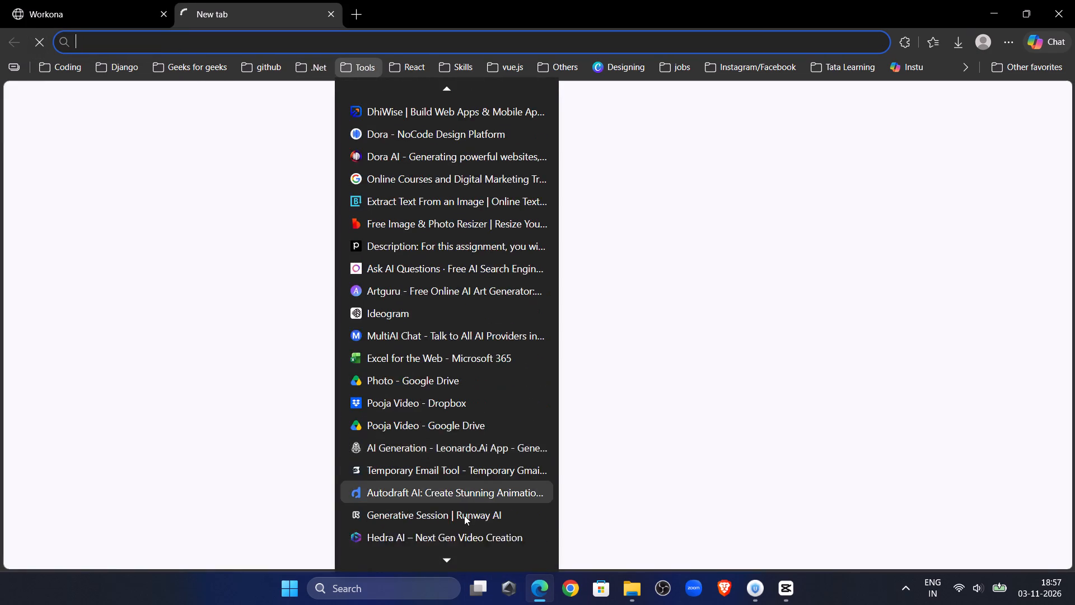
scroll(464, 515, "down", 12)
left_click(448, 562)
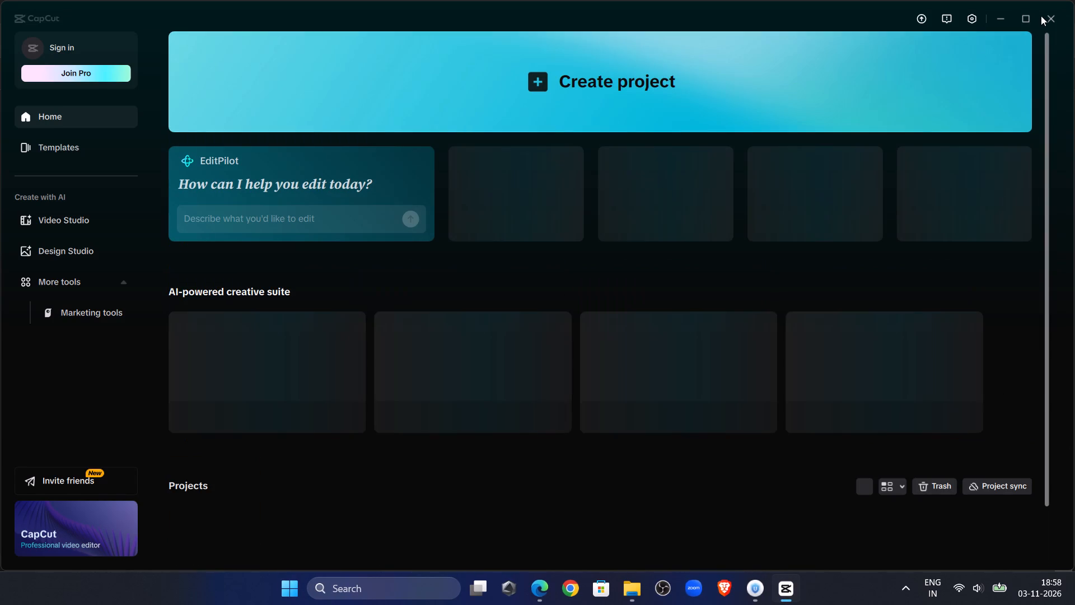
left_click(1049, 18)
Close the combination folder tab in File Explorer and minimize THE HEALING PALETTE window.
left_click(643, 575)
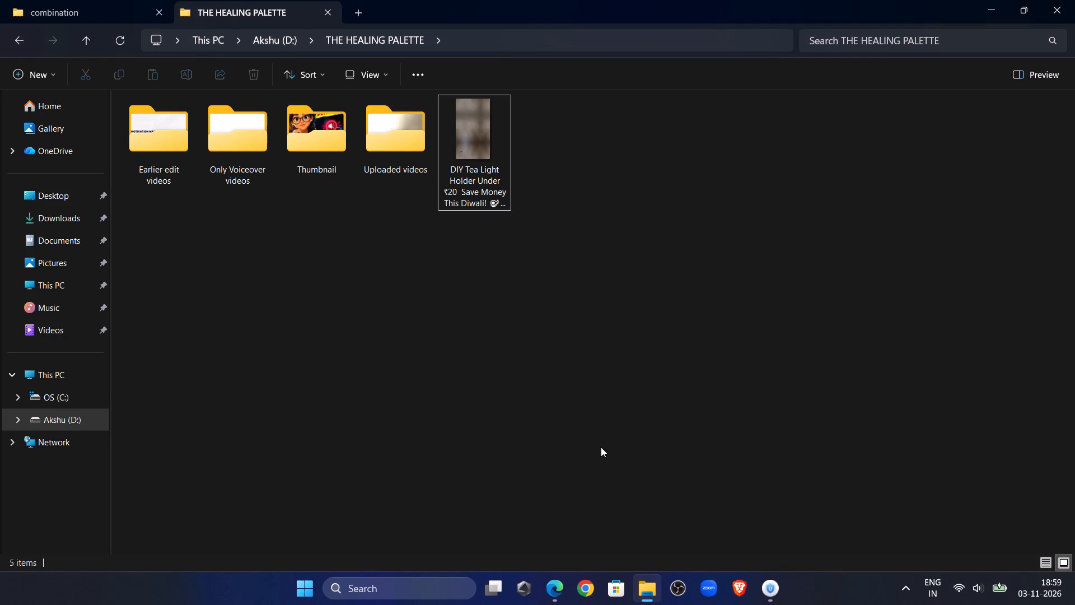
left_click(143, 12)
left_click(162, 16)
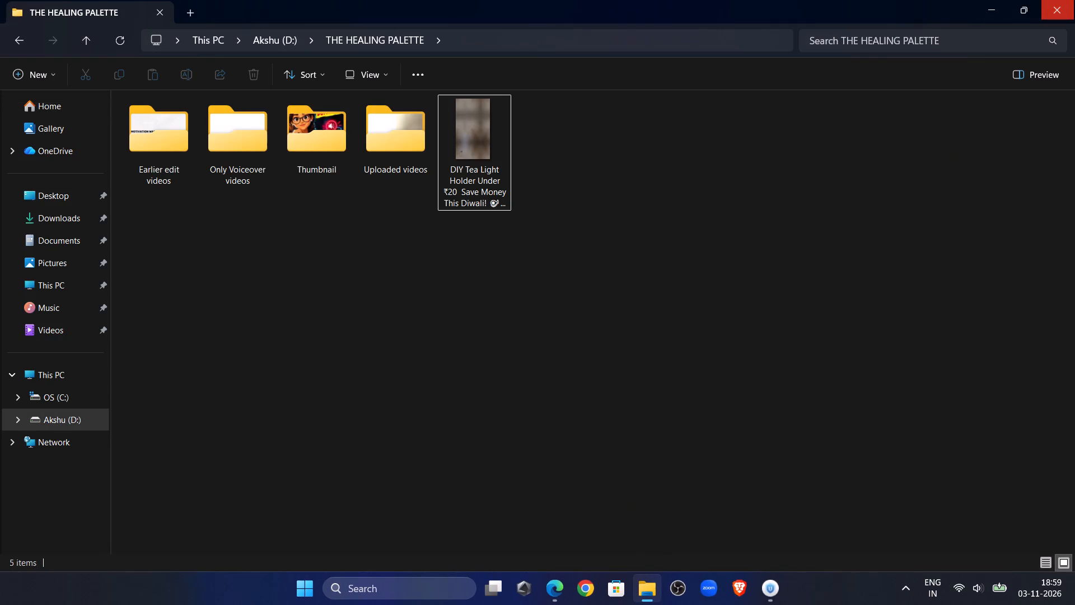
left_click(990, 5)
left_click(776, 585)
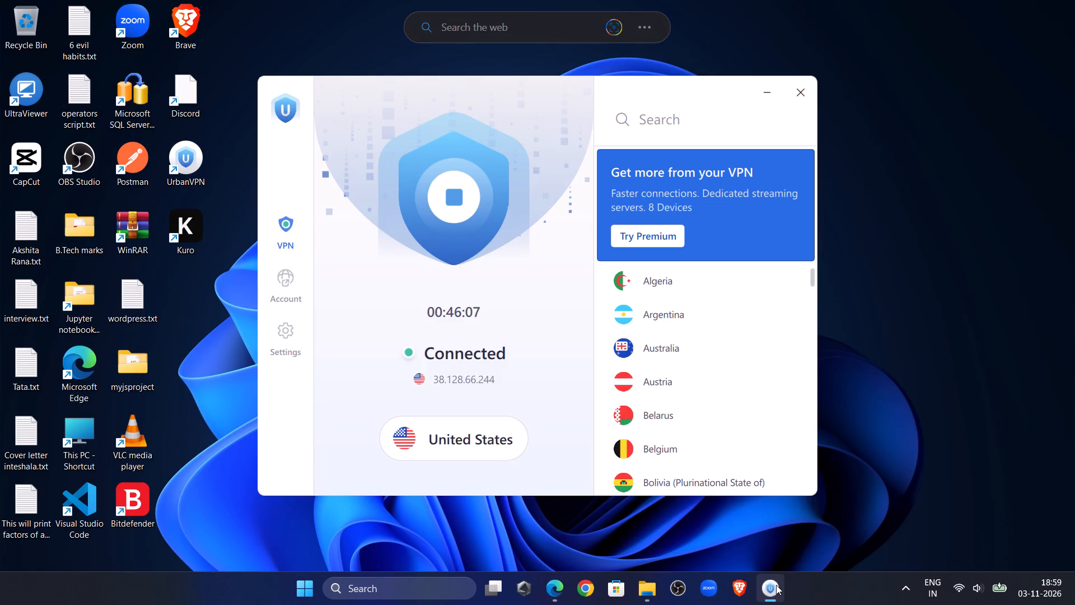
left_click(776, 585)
Launch CapCut again from the desktop and dismiss the audio device notification.
double_click(35, 147)
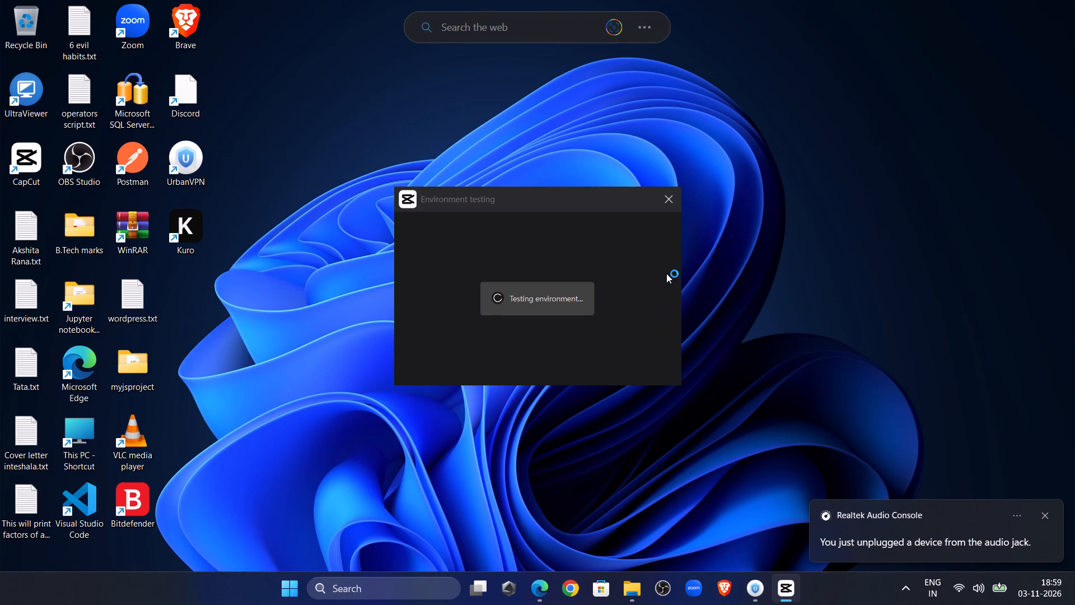
left_click(1044, 515)
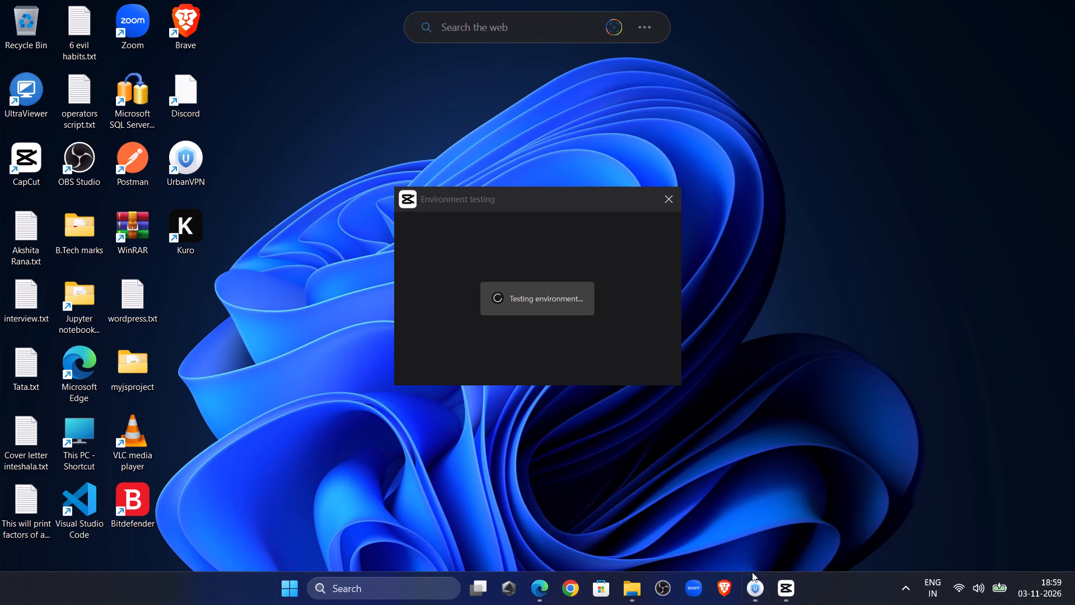
Open the Download folder of the POCO M4 Pro's internal shared storage in a new File Explorer tab.
left_click(620, 580)
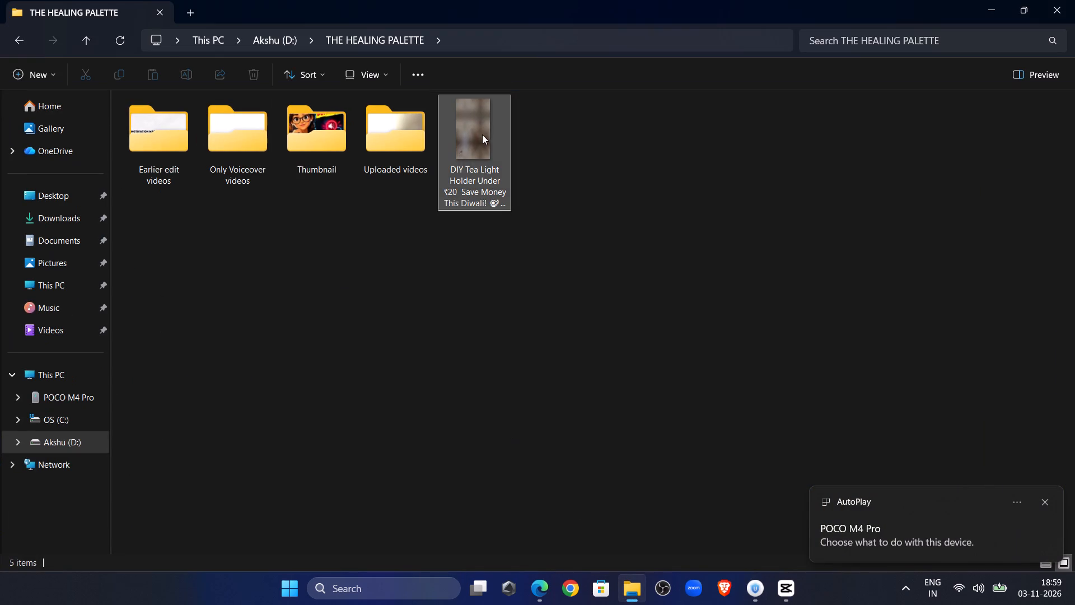
left_click(197, 4)
double_click(209, 132)
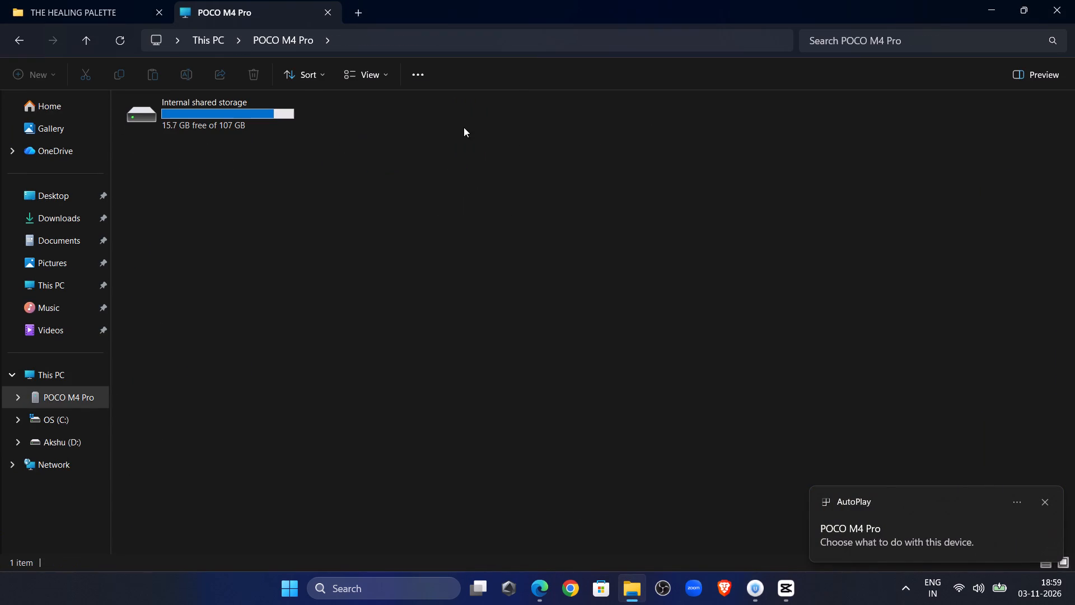
left_click(303, 117)
double_click(280, 108)
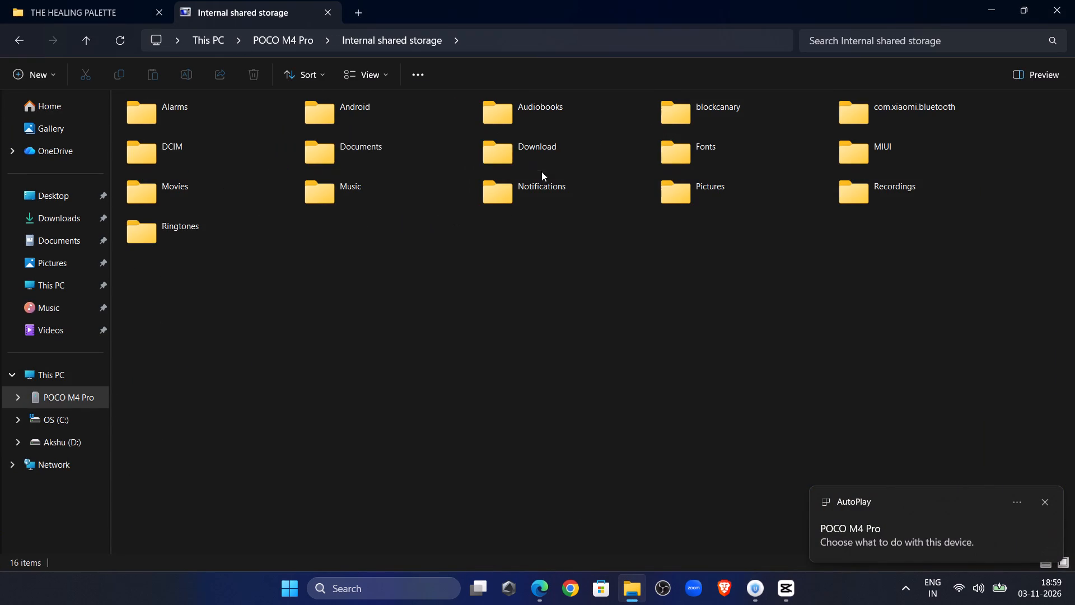
double_click(553, 164)
Copy the DIY Tea Light Holder video from THE HEALING PALETTE folder into the phone's Download folder.
left_click(94, 2)
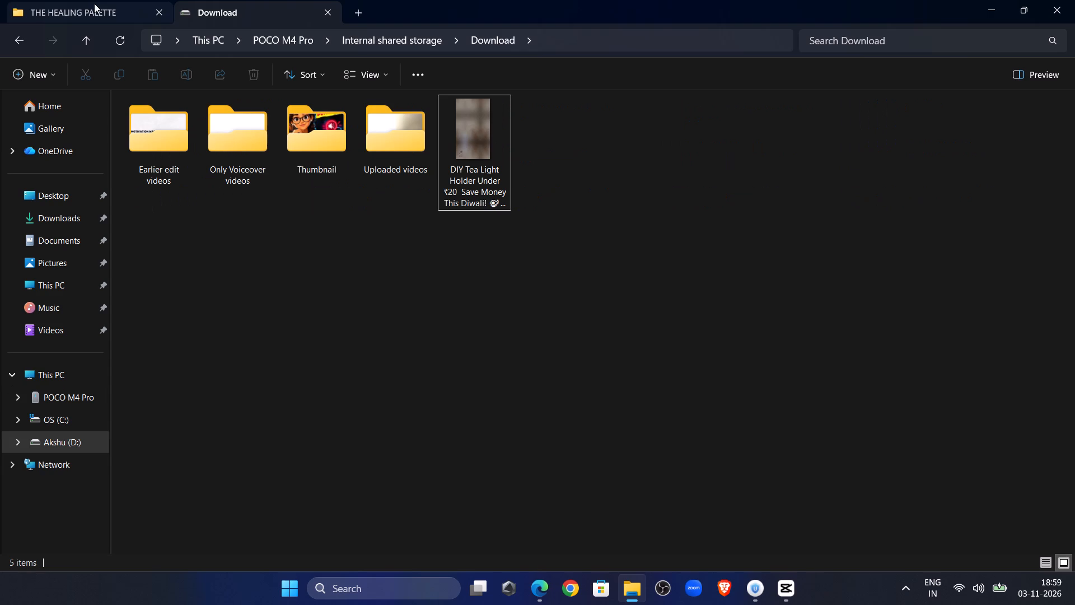
left_click(487, 164)
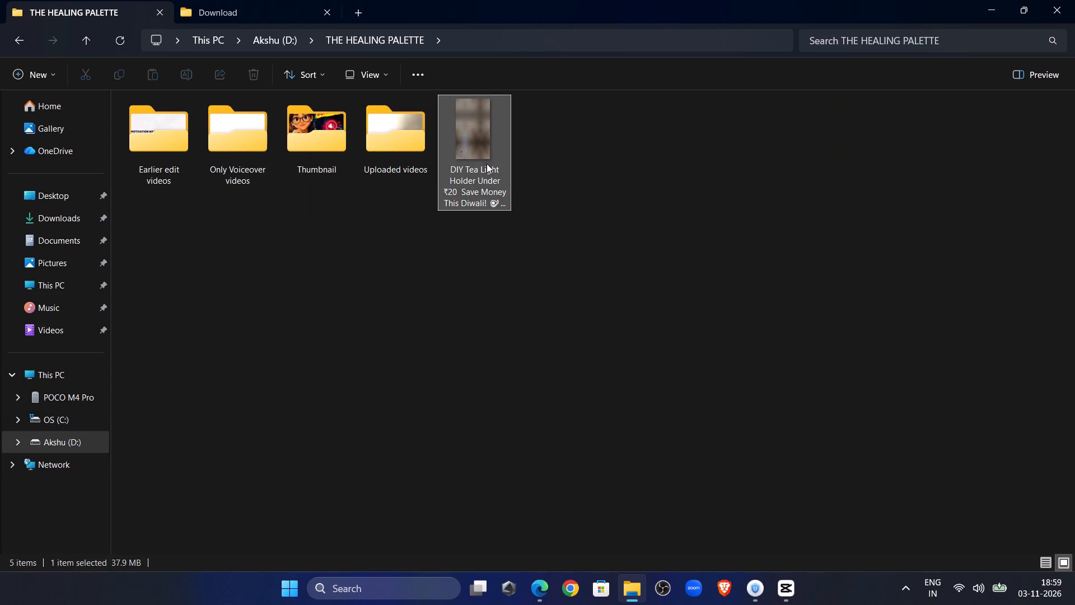
key("ctrl+c")
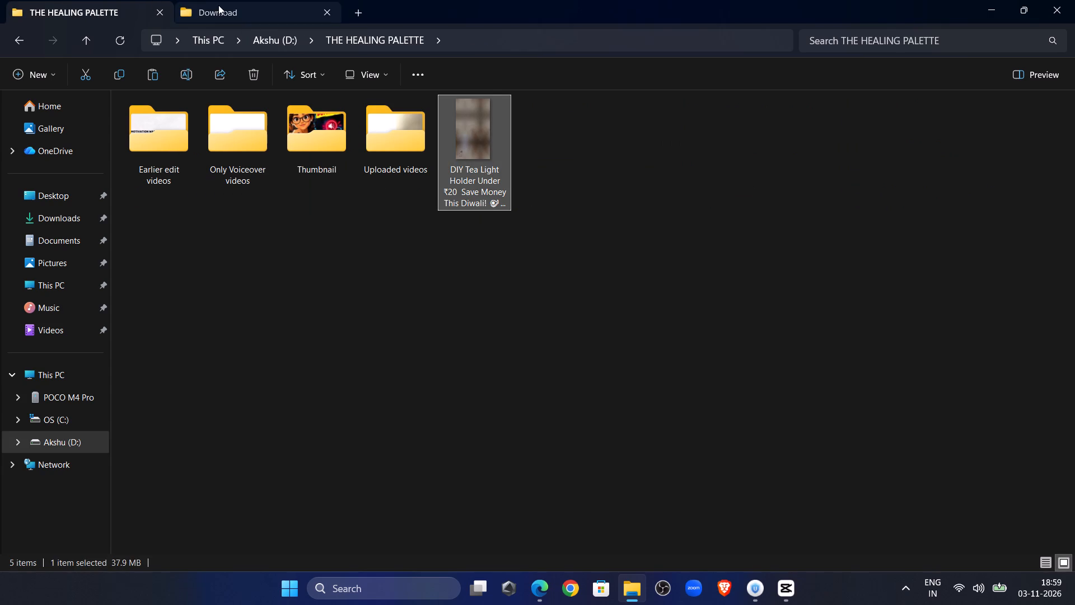
left_click(218, 5)
scroll(713, 341, "down", 8)
scroll(885, 388, "down", 9)
scroll(981, 347, "down", 8)
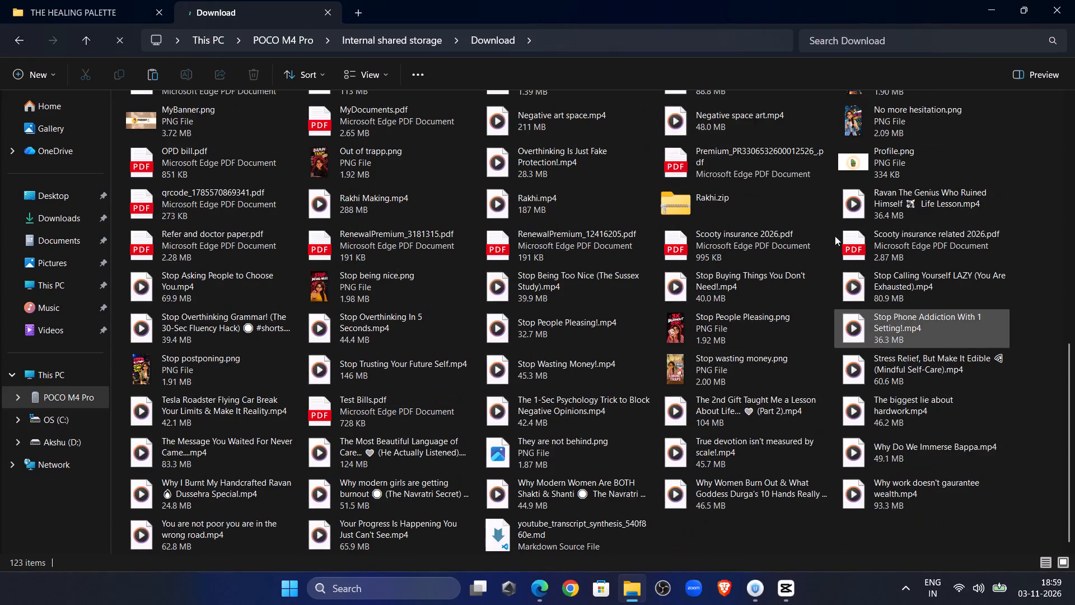
key("ctrl+v")
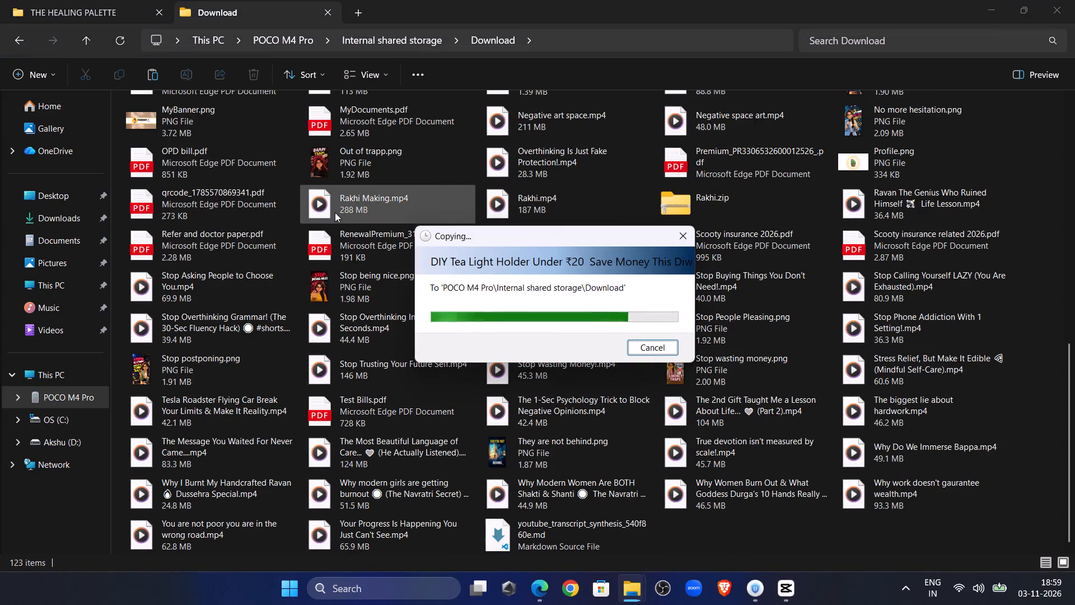
scroll(808, 356, "down", 6)
Return the phone's File Explorer tab to the This PC overview.
left_click(8, 41)
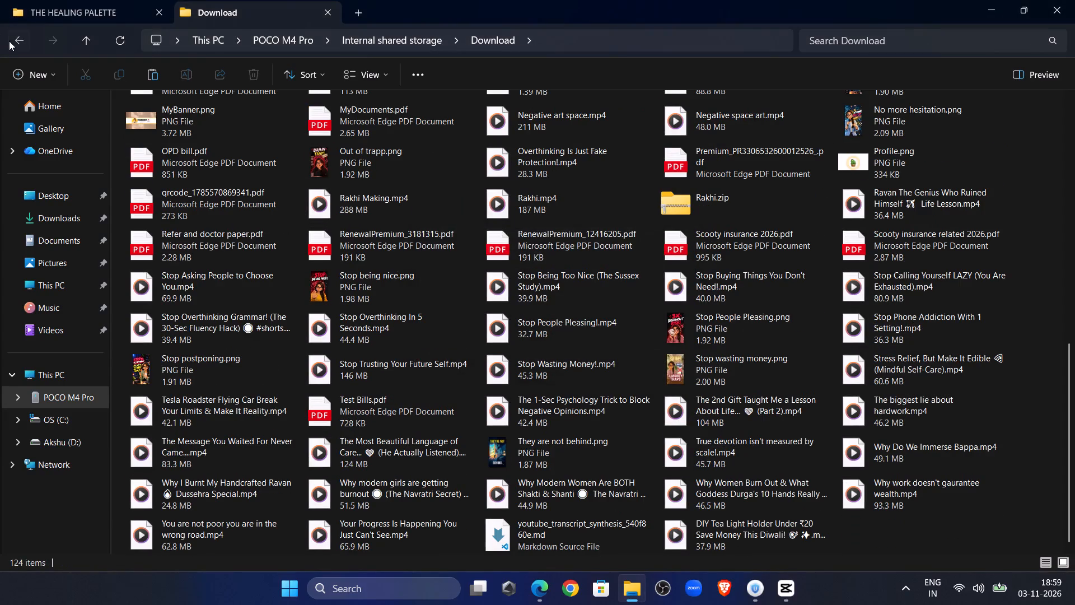
left_click(12, 40)
left_click(12, 40)
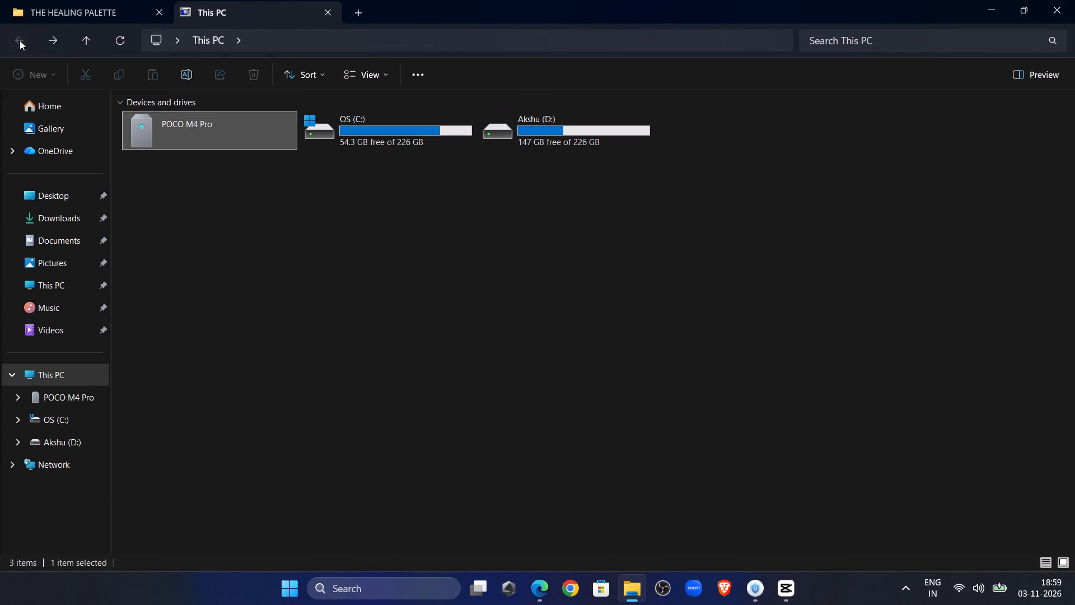
right_click(389, 260)
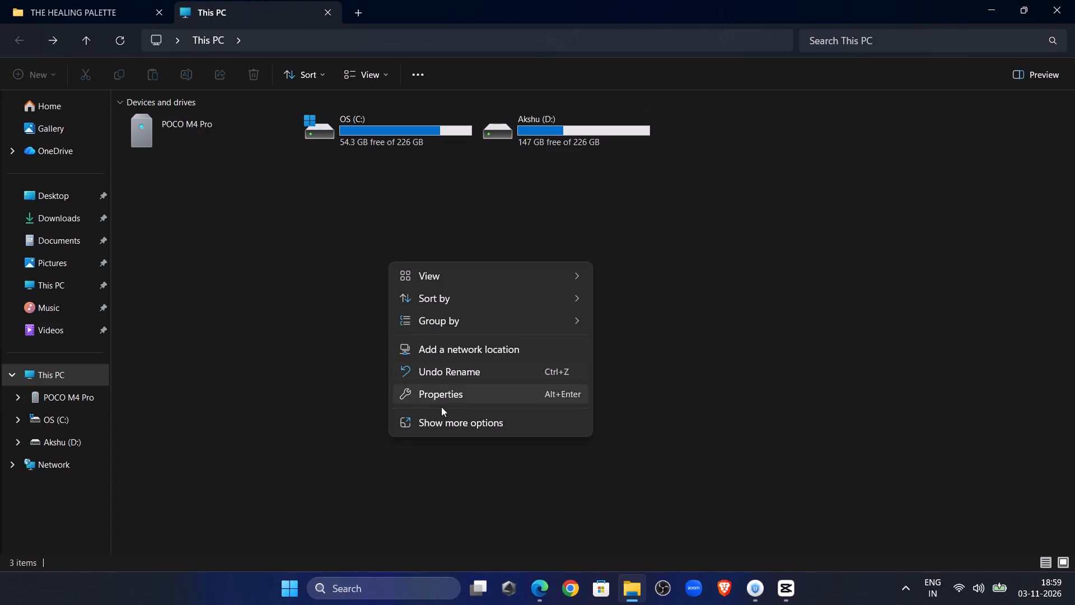
left_click(442, 410)
left_click(444, 412)
left_click(428, 329)
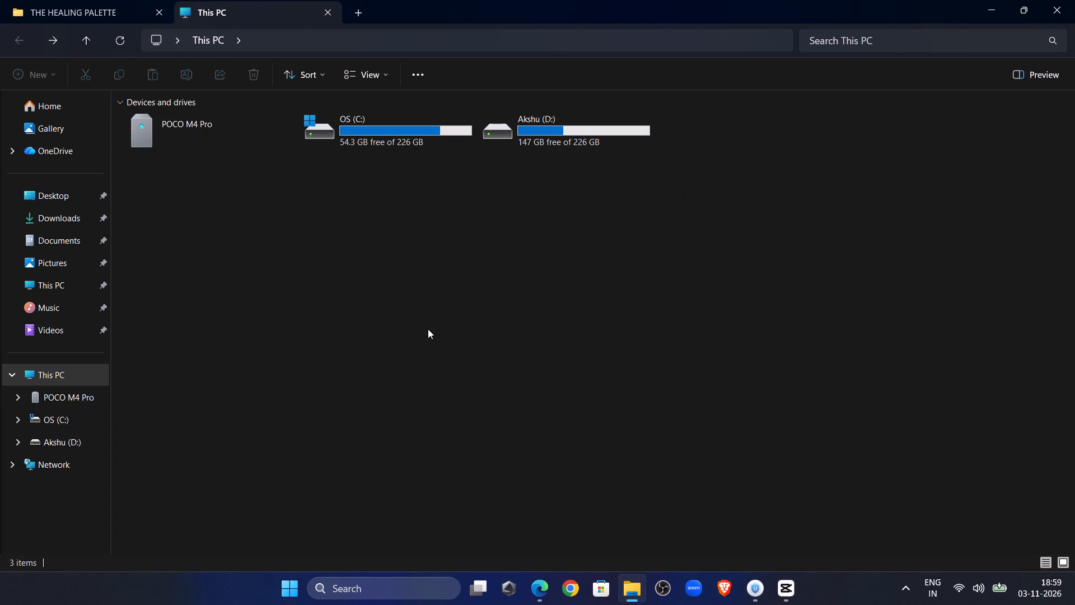
Open project 1103 in CapCut, skip linking its missing media and close the project again.
left_click(784, 588)
left_click(524, 375)
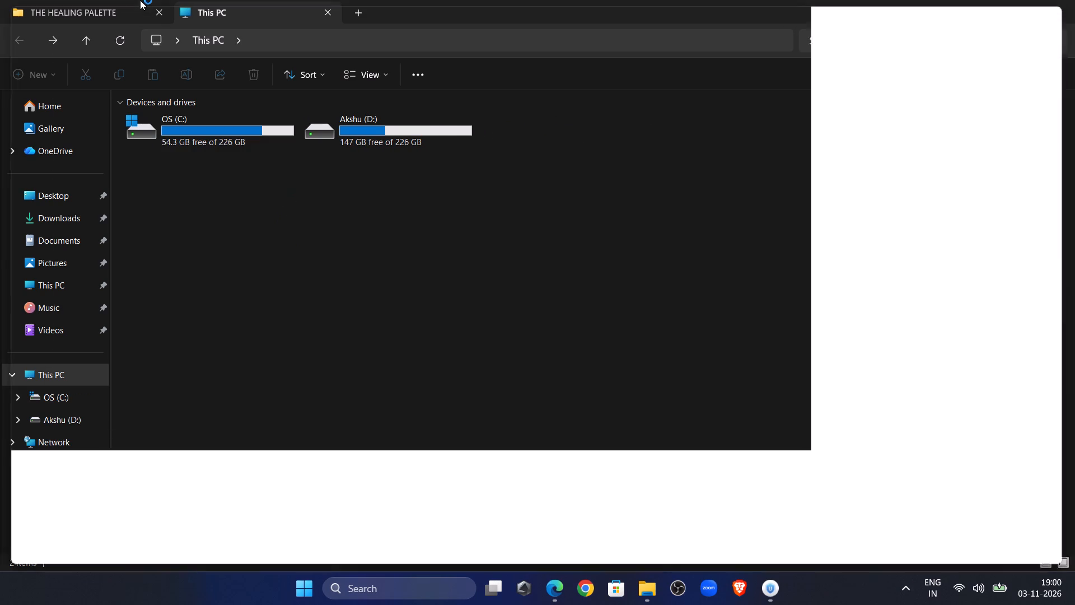
left_click(125, 15)
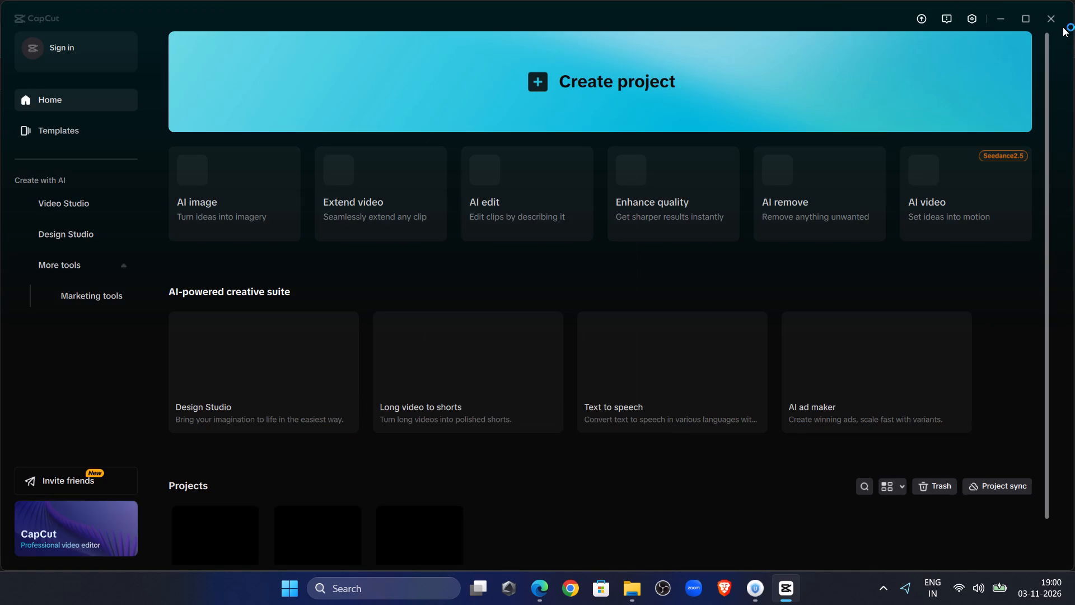
scroll(685, 328, "down", 8)
scroll(350, 409, "down", 7)
left_click(651, 129)
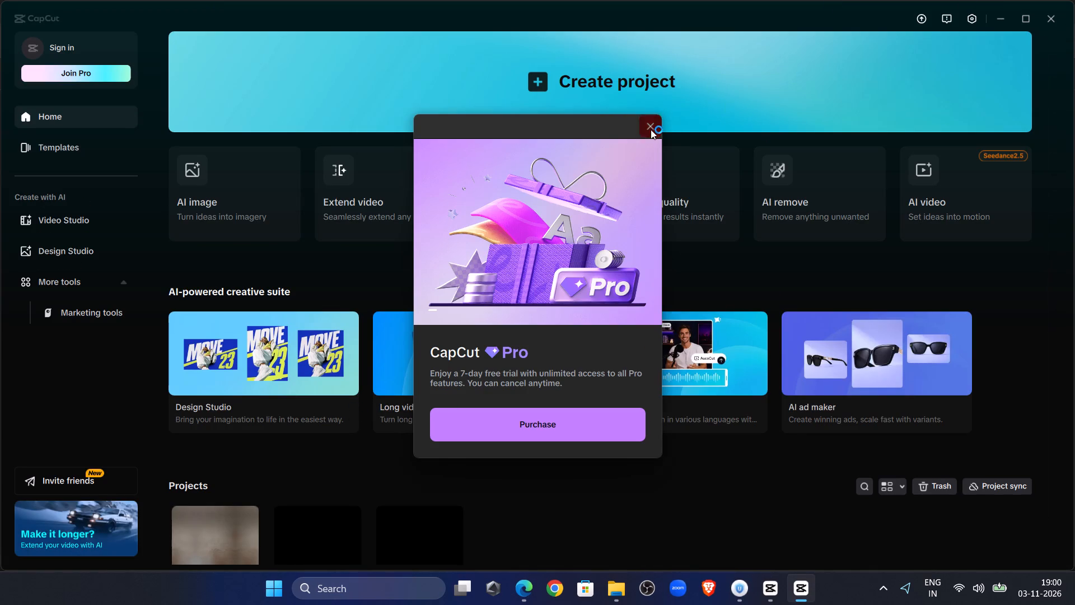
scroll(495, 199, "down", 7)
left_click(219, 485)
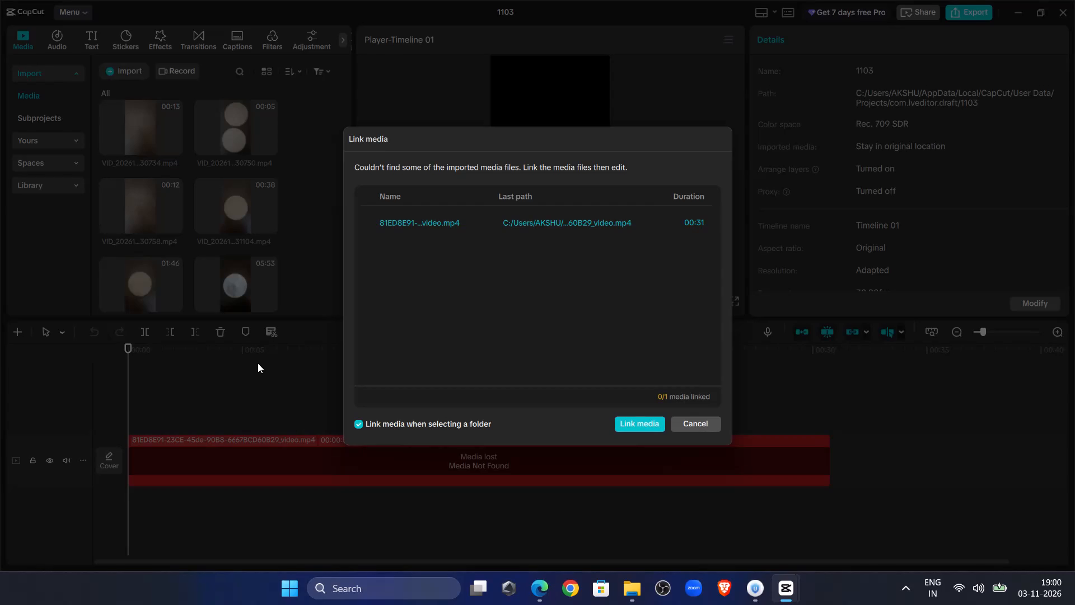
left_click(706, 428)
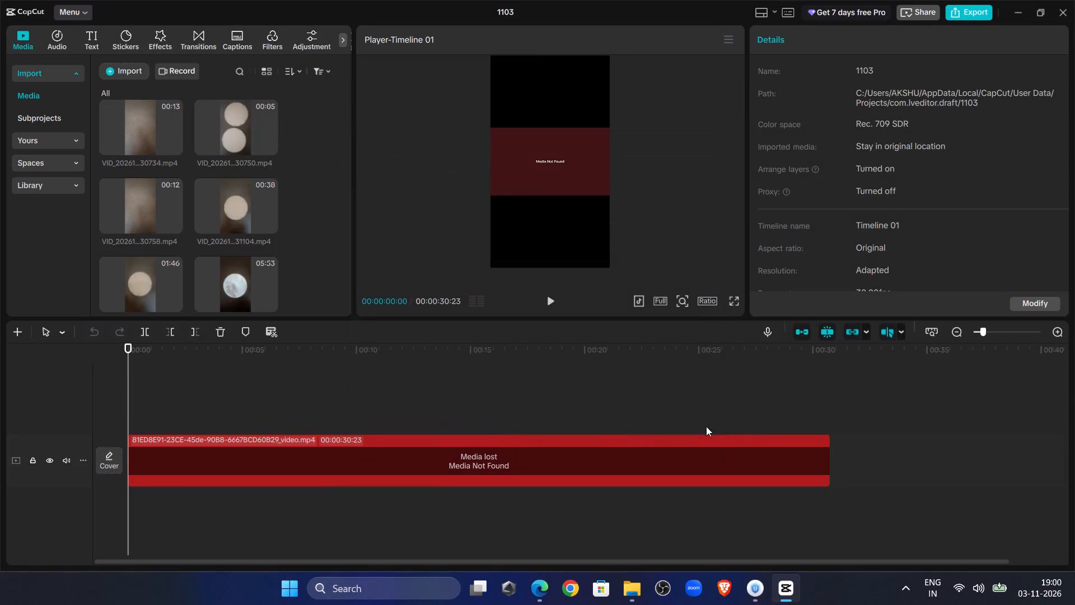
left_click(1057, 11)
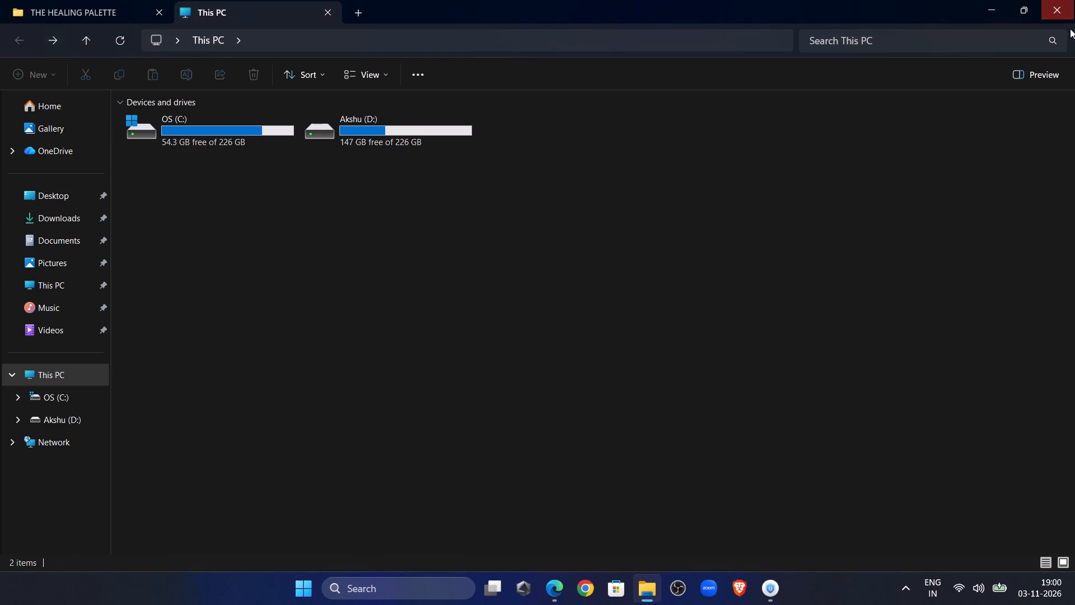
Delete project 1103 from the CapCut projects list and close CapCut.
scroll(520, 339, "down", 12)
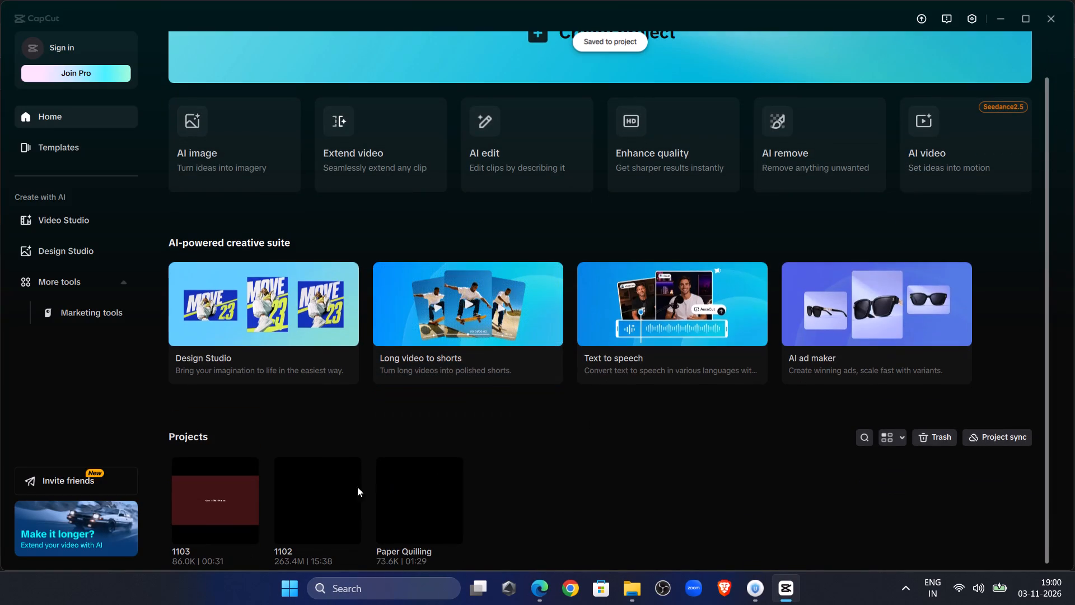
left_click(255, 536)
left_click(309, 564)
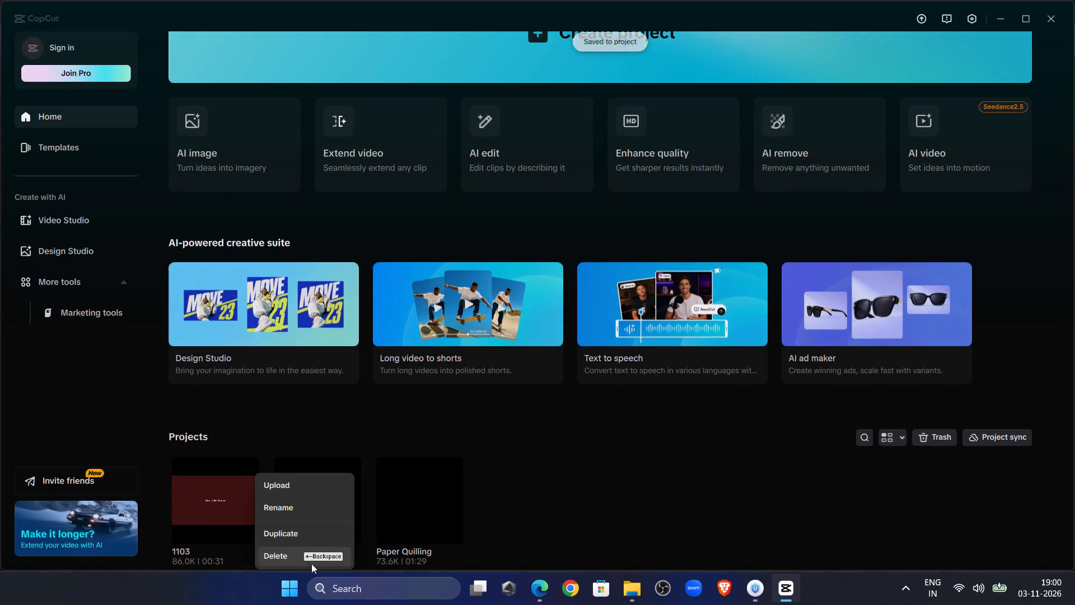
left_click(508, 341)
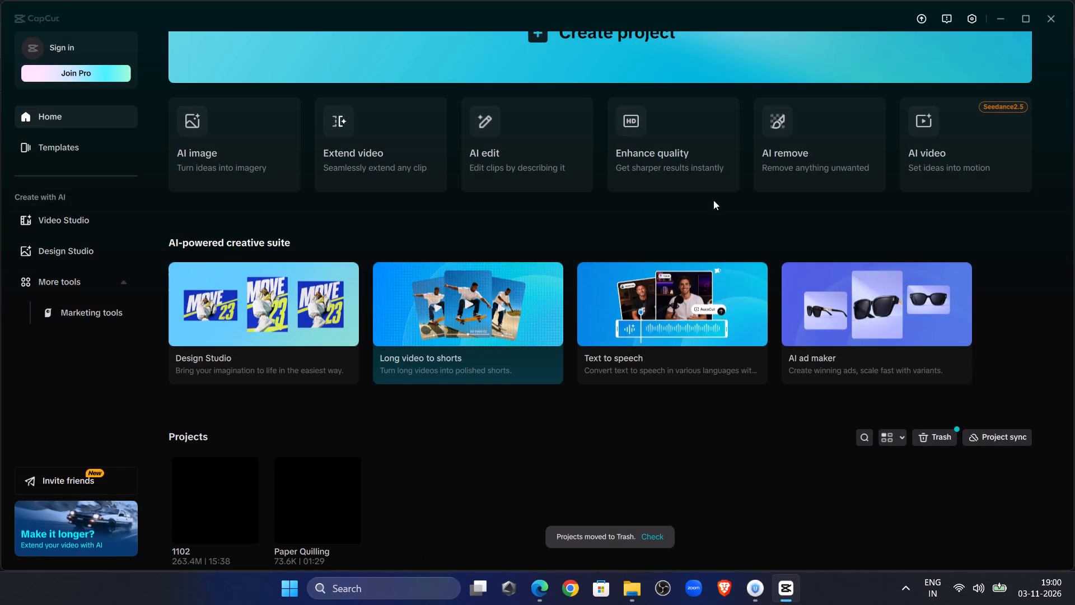
left_click(1055, 25)
Disconnect the United States connection in UrbanVPN and close its window.
left_click(780, 598)
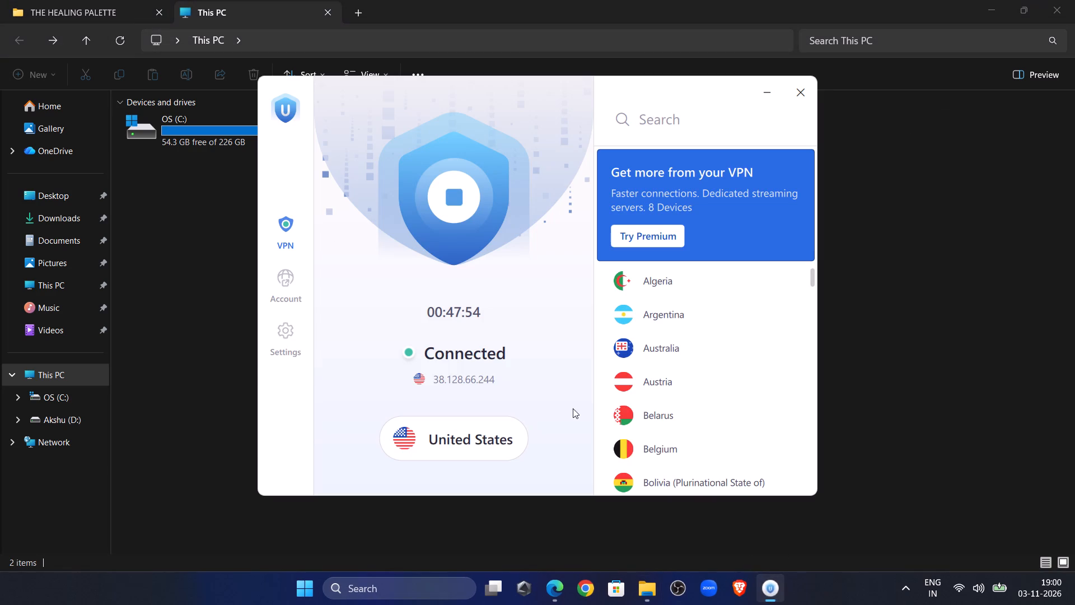
left_click(459, 199)
left_click(790, 99)
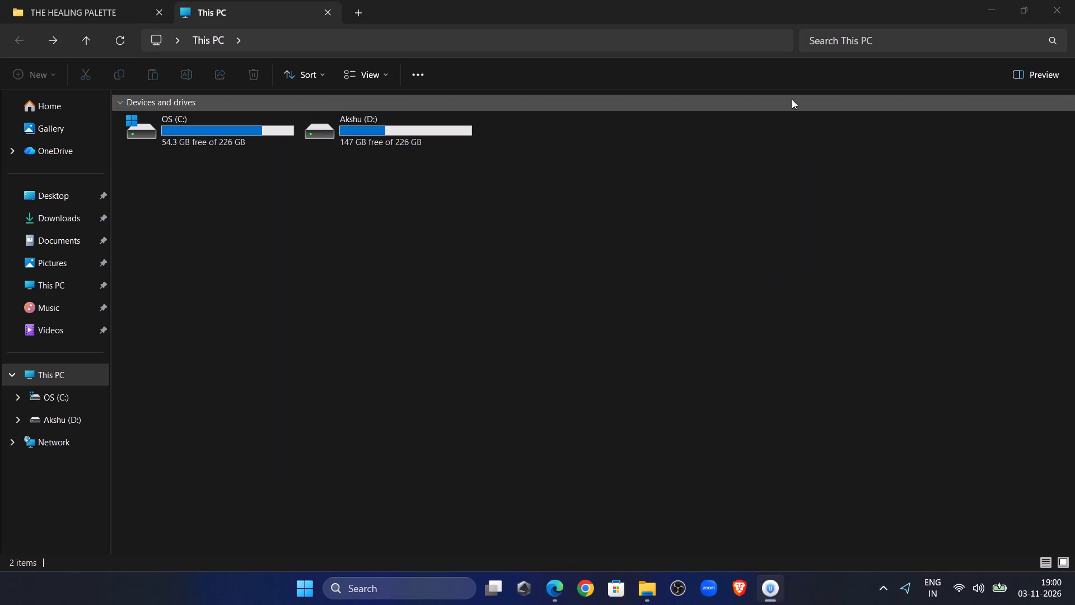